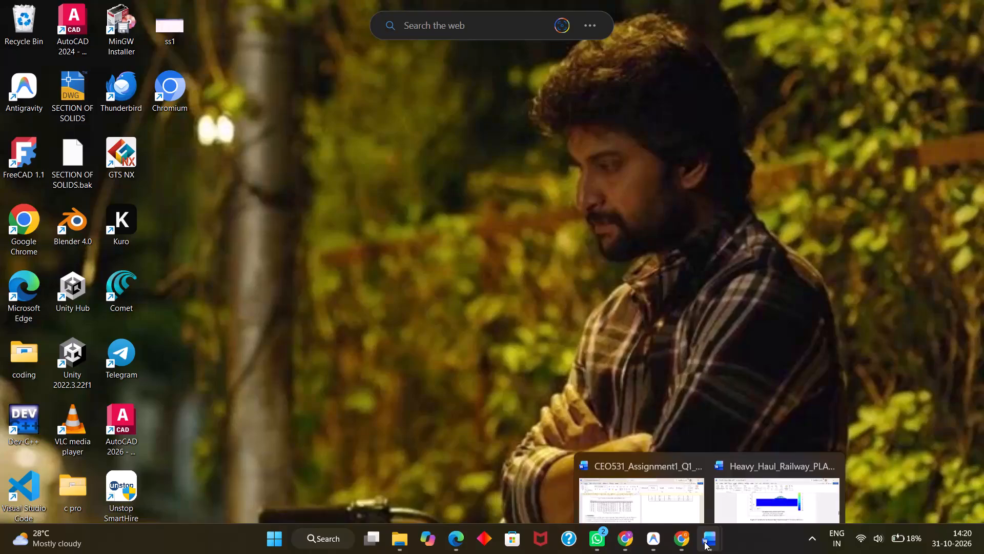
Check the Config B displacement plot in the Chrome PDF against the Configuration A contour figures in the Heavy_Haul_Railway_PLAXIS_Report Word document.
{"action": "left_click", "coordinate": [688, 542]}
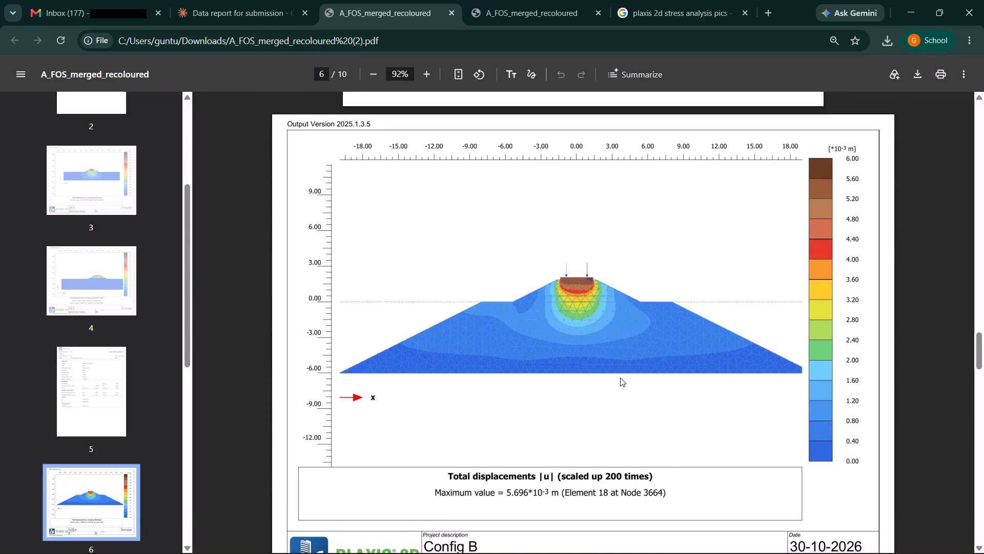
{"action": "scroll", "coordinate": [620, 378], "scroll_direction": "down", "scroll_amount": 1}
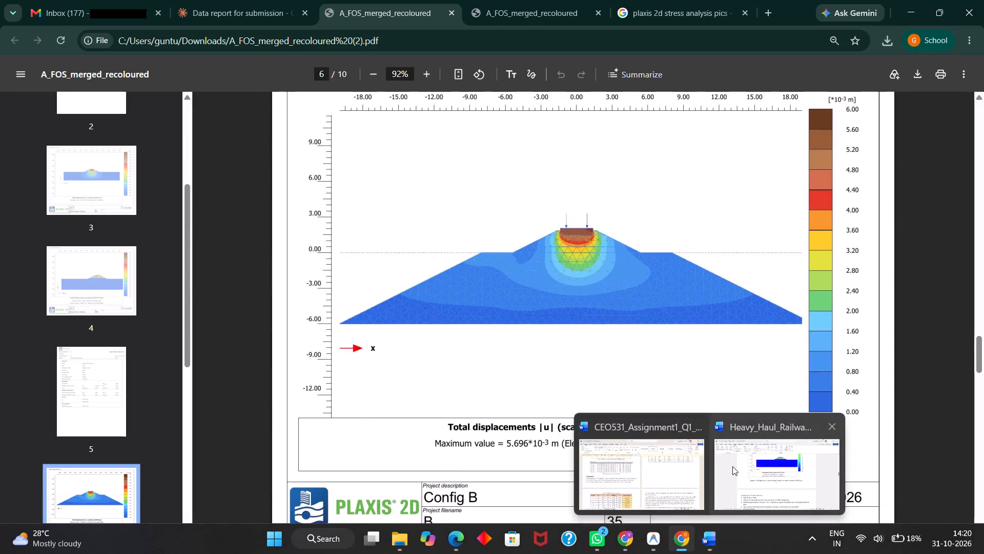
{"action": "left_click", "coordinate": [733, 465]}
{"action": "scroll", "coordinate": [655, 296], "scroll_direction": "up", "scroll_amount": 1}
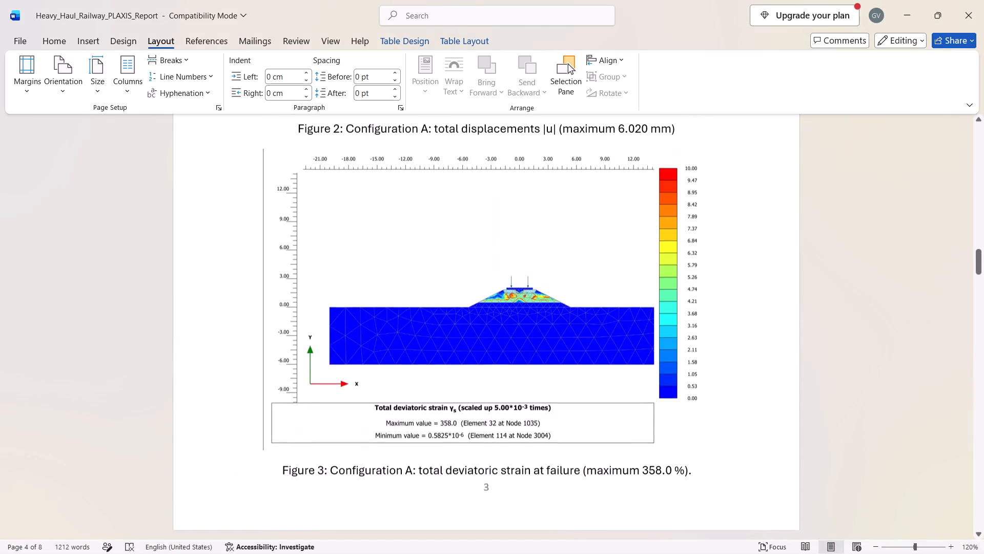
{"action": "scroll", "coordinate": [655, 296], "scroll_direction": "up", "scroll_amount": 2}
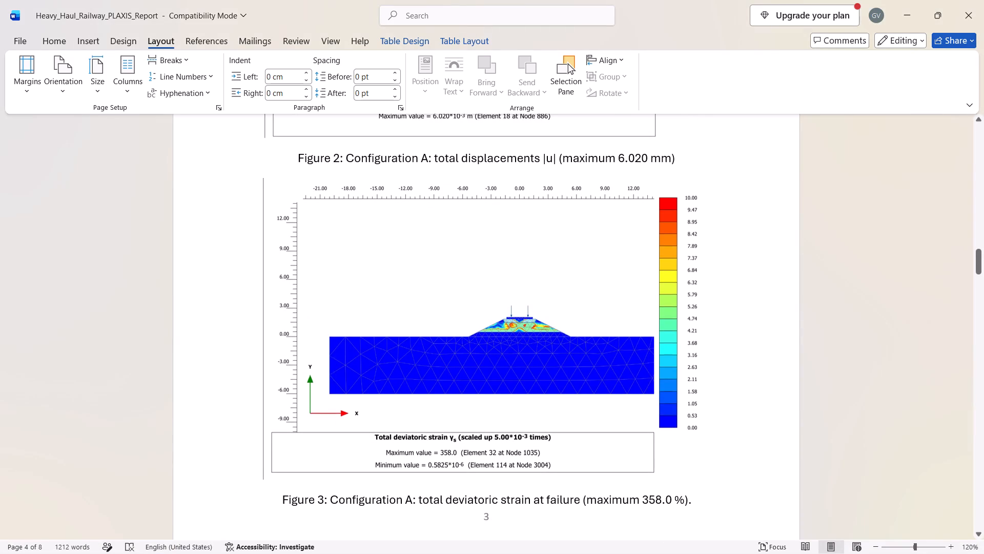
{"action": "scroll", "coordinate": [655, 296], "scroll_direction": "up", "scroll_amount": 1}
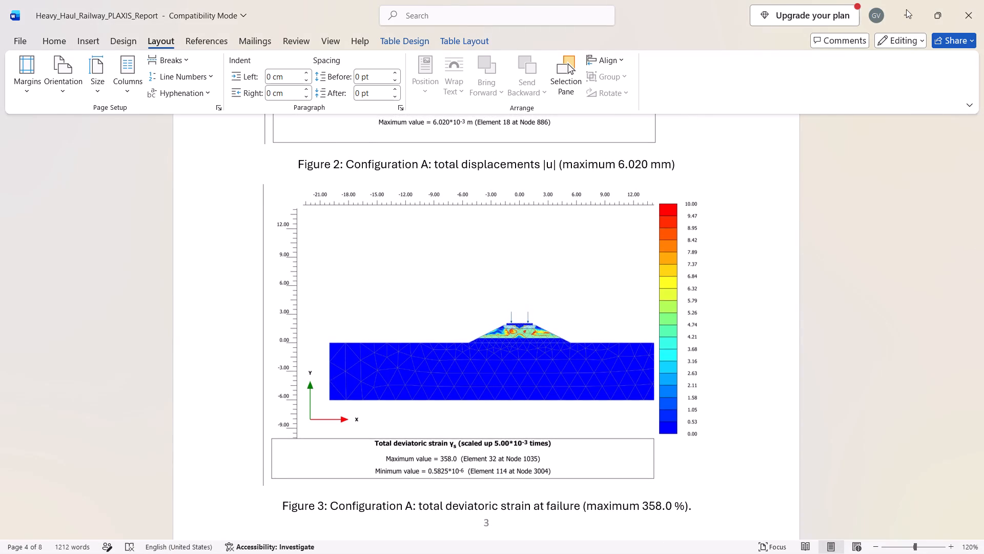
{"action": "left_click", "coordinate": [906, 10]}
Review the strain plots, calculation information pages, comparison table and conclusion of the A_FOS_merged_recoloured PDF in Chrome.
{"action": "scroll", "coordinate": [671, 334], "scroll_direction": "down", "scroll_amount": 2}
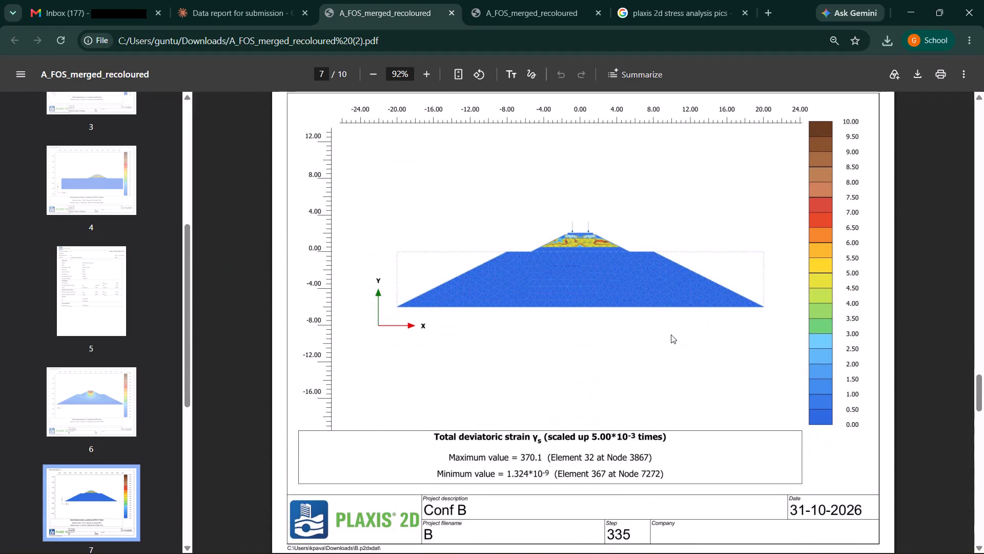
{"action": "scroll", "coordinate": [671, 334], "scroll_direction": "down", "scroll_amount": 2}
{"action": "scroll", "coordinate": [671, 334], "scroll_direction": "right", "scroll_amount": 1}
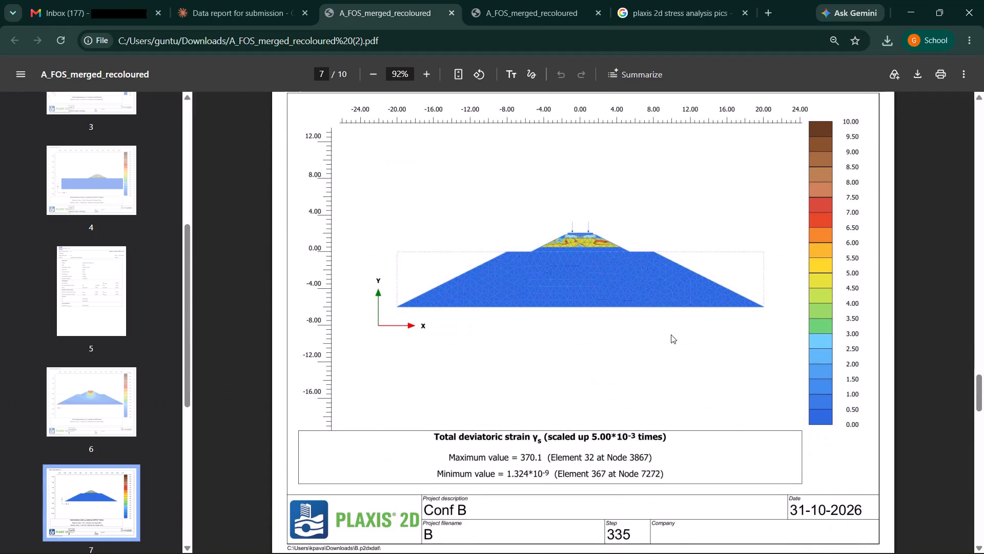
{"action": "scroll", "coordinate": [671, 334], "scroll_direction": "right", "scroll_amount": 2}
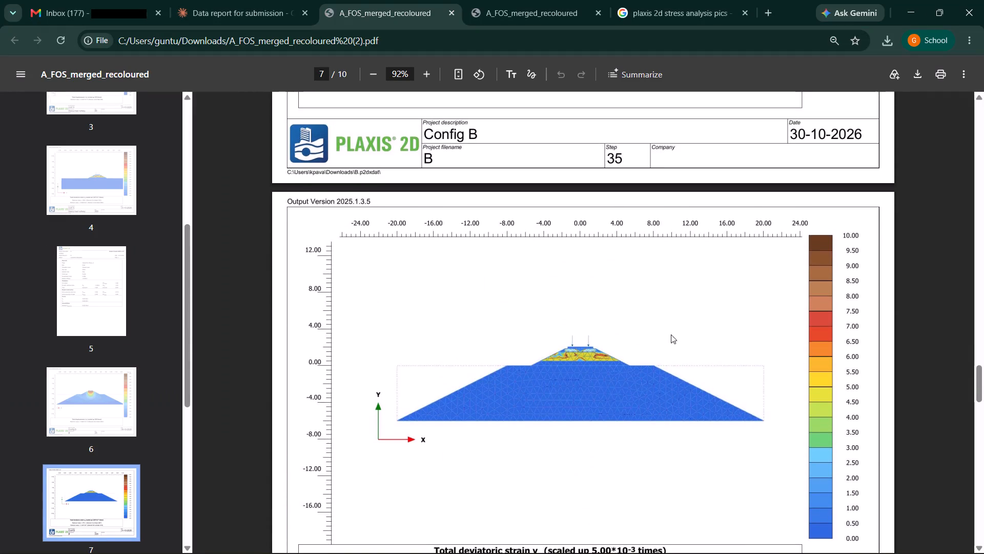
{"action": "scroll", "coordinate": [671, 334], "scroll_direction": "up", "scroll_amount": 6}
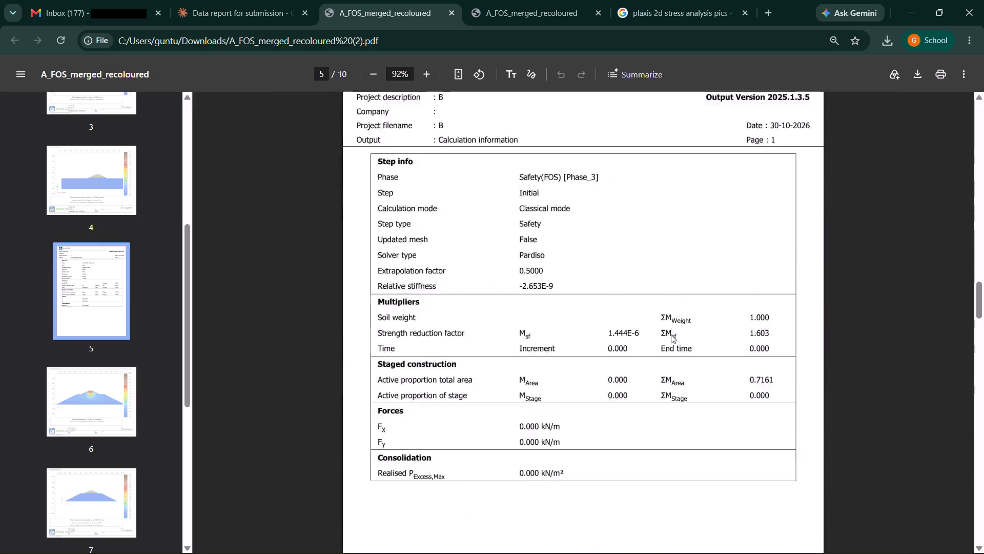
{"action": "scroll", "coordinate": [671, 334], "scroll_direction": "up", "scroll_amount": 2}
{"action": "scroll", "coordinate": [671, 334], "scroll_direction": "down", "scroll_amount": 1}
{"action": "scroll", "coordinate": [671, 334], "scroll_direction": "up", "scroll_amount": 2}
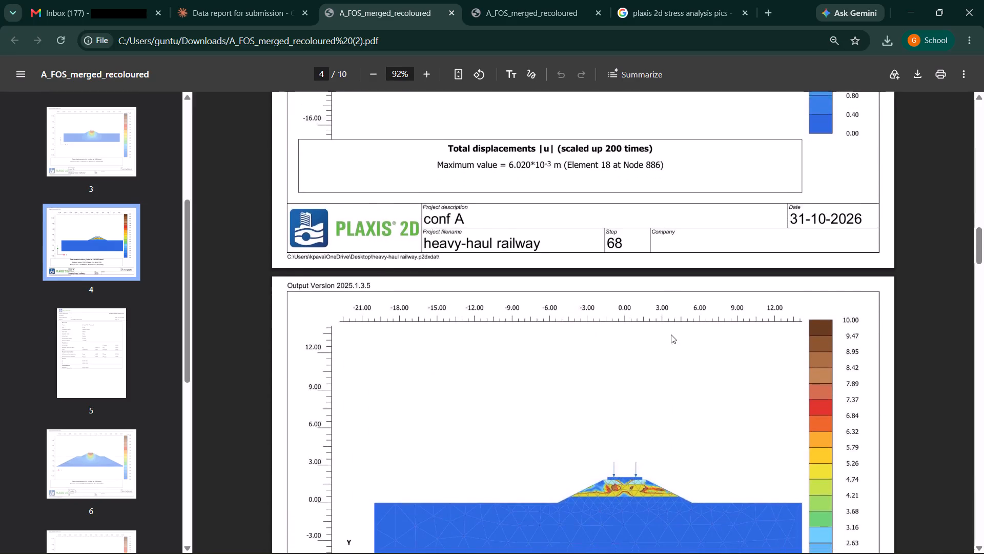
{"action": "scroll", "coordinate": [671, 334], "scroll_direction": "up", "scroll_amount": 4}
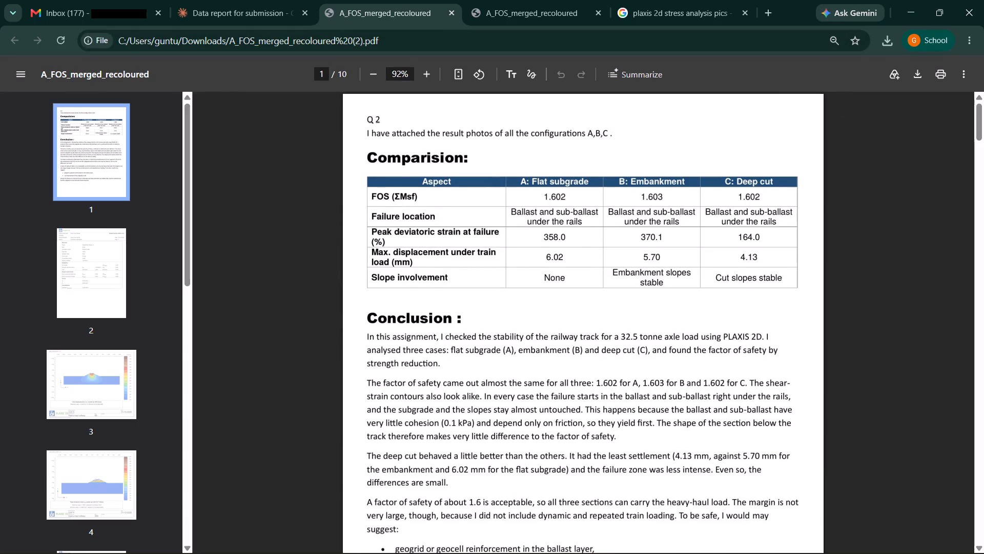
{"action": "scroll", "coordinate": [723, 330], "scroll_direction": "down", "scroll_amount": 5}
{"action": "left_click", "coordinate": [919, 70]}
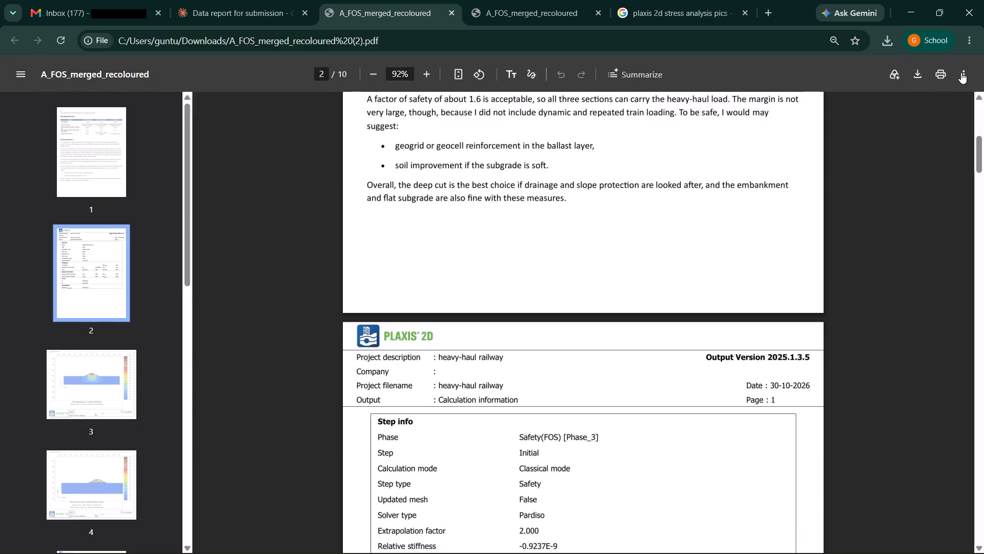
{"action": "left_click", "coordinate": [913, 4]}
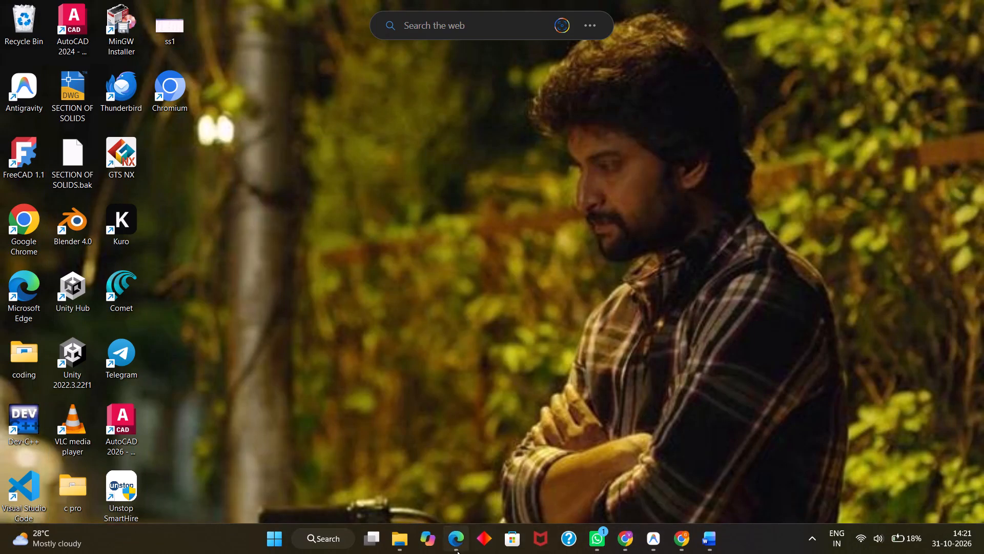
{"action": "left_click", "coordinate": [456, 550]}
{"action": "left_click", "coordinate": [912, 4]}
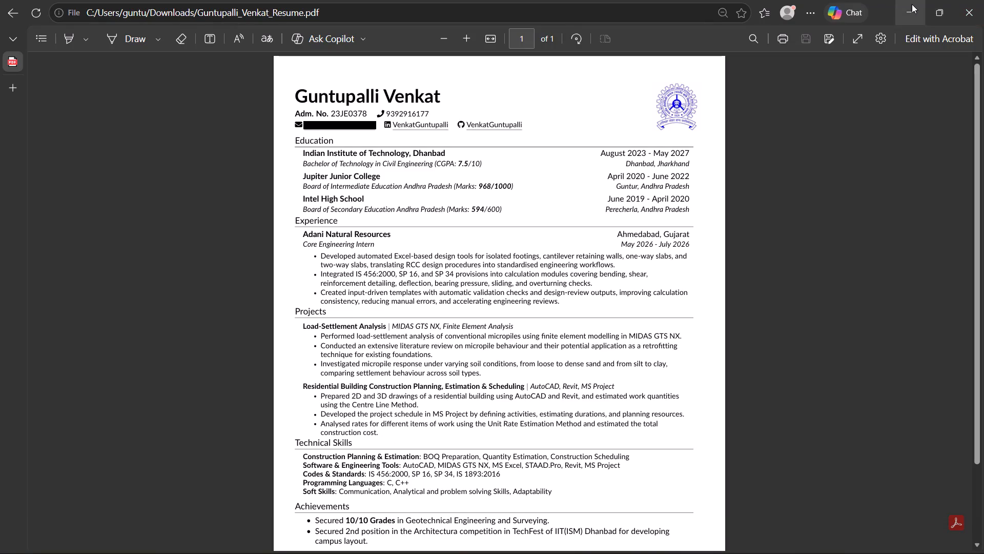
{"action": "left_click", "coordinate": [403, 535]}
{"action": "scroll", "coordinate": [416, 409], "scroll_direction": "down", "scroll_amount": 9}
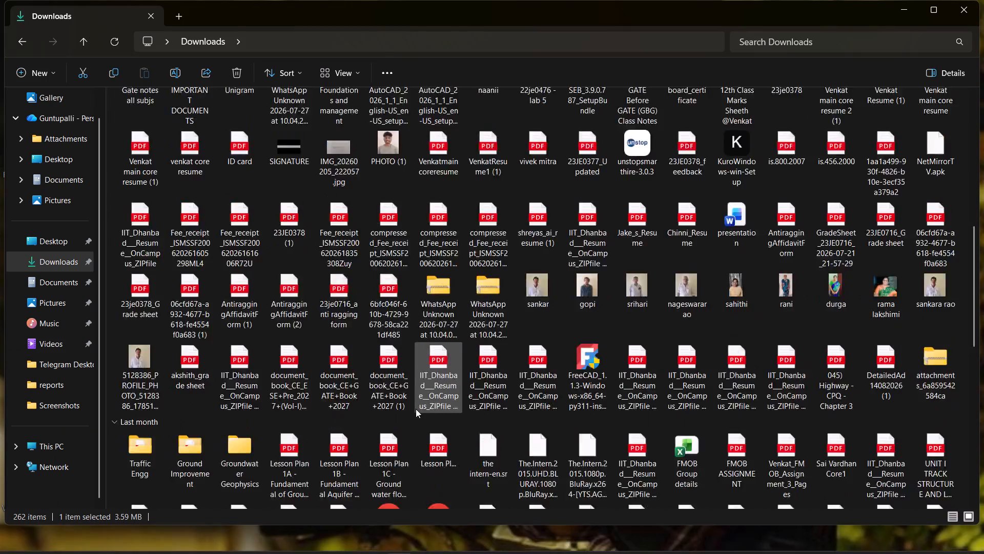
{"action": "scroll", "coordinate": [416, 409], "scroll_direction": "down", "scroll_amount": 20}
{"action": "scroll", "coordinate": [416, 409], "scroll_direction": "down", "scroll_amount": 6}
{"action": "double_click", "coordinate": [835, 469]}
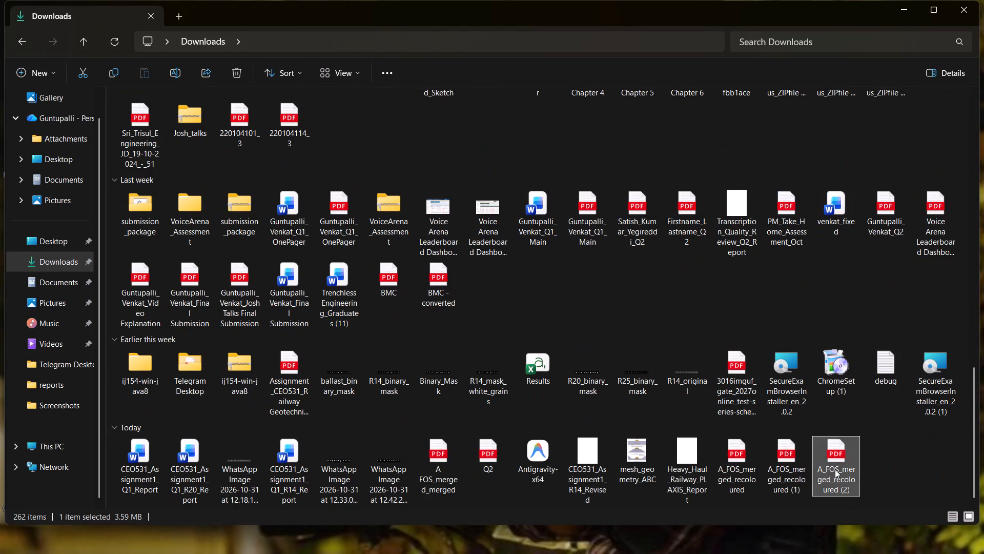
{"action": "scroll", "coordinate": [671, 360], "scroll_direction": "down", "scroll_amount": 15}
{"action": "scroll", "coordinate": [671, 360], "scroll_direction": "up", "scroll_amount": 3}
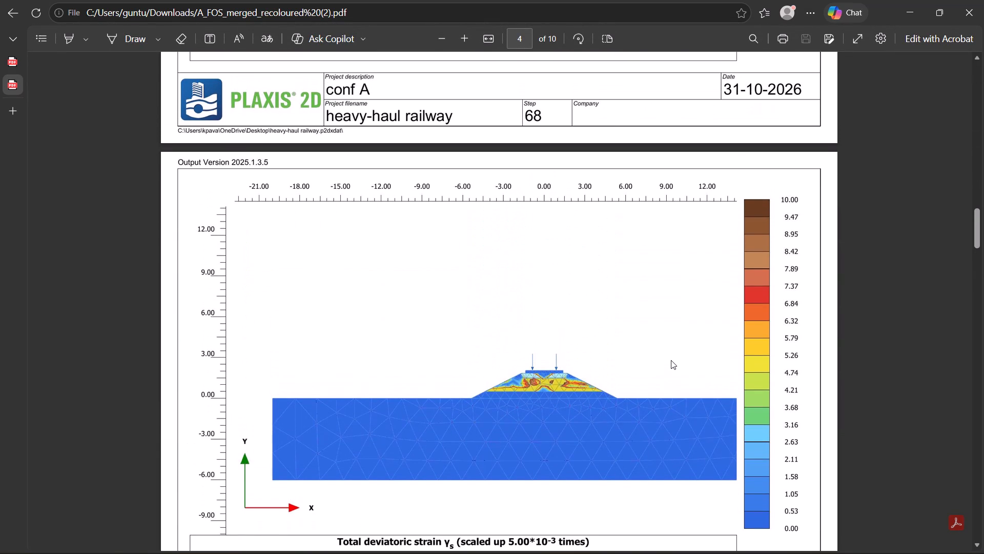
{"action": "scroll", "coordinate": [671, 360], "scroll_direction": "down", "scroll_amount": 16}
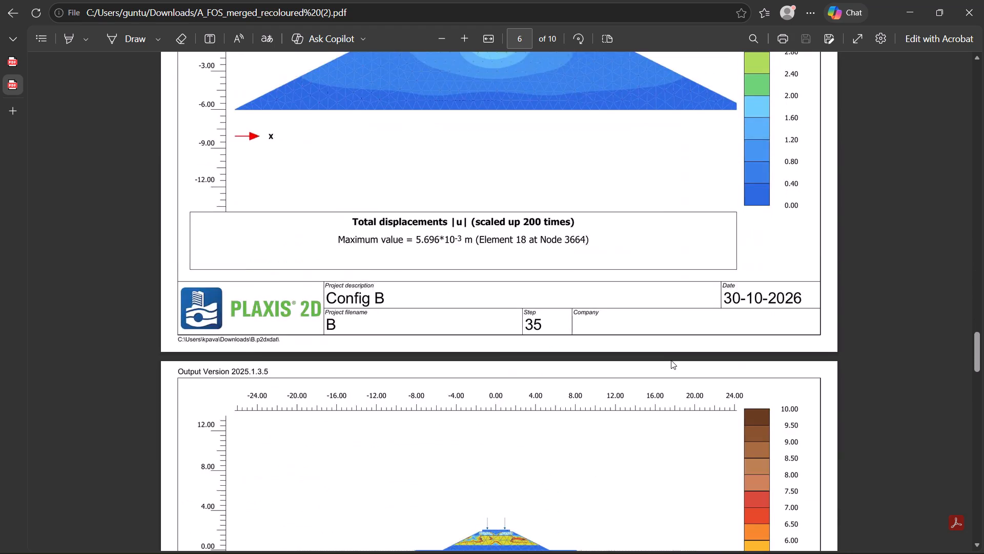
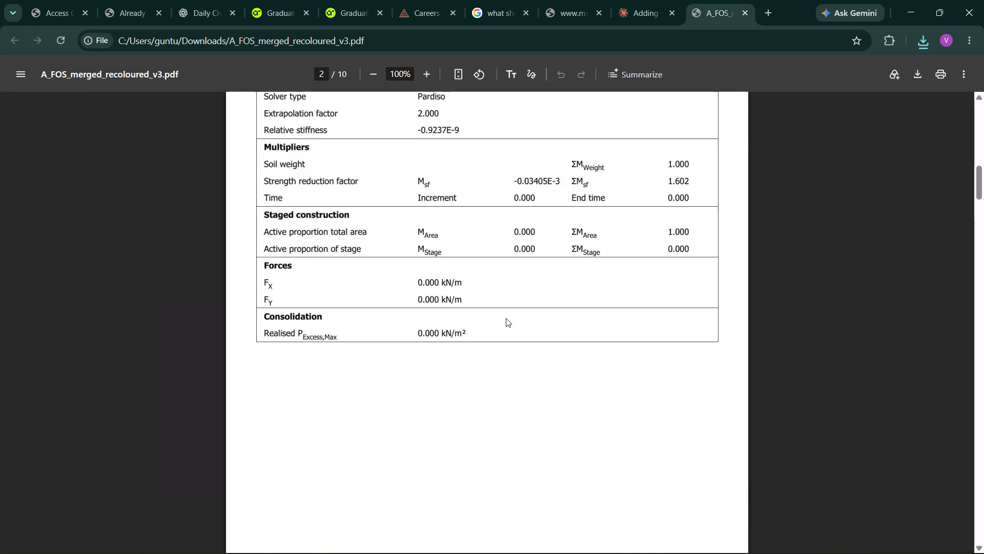
{"action": "scroll", "coordinate": [506, 318], "scroll_direction": "down", "scroll_amount": 1}
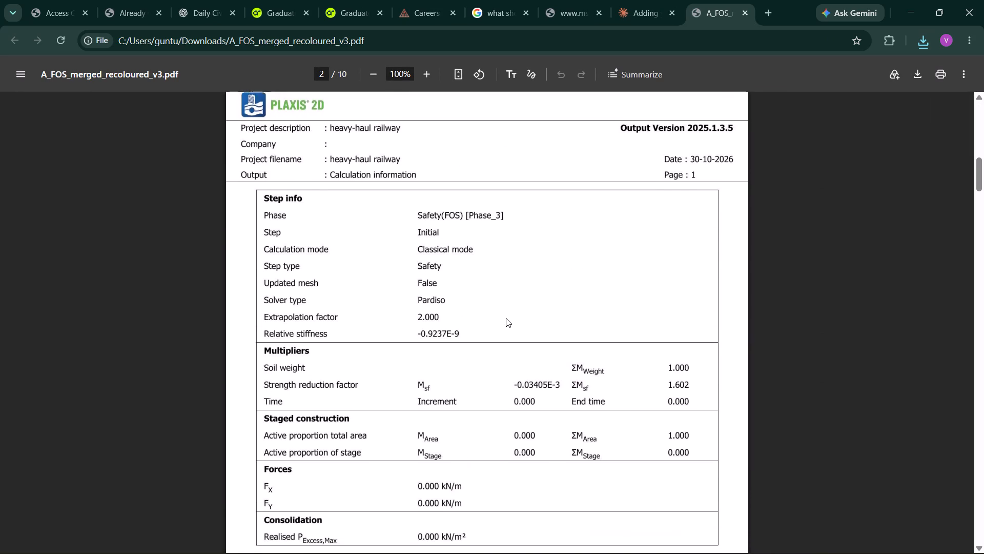
{"action": "scroll", "coordinate": [506, 318], "scroll_direction": "down", "scroll_amount": 2}
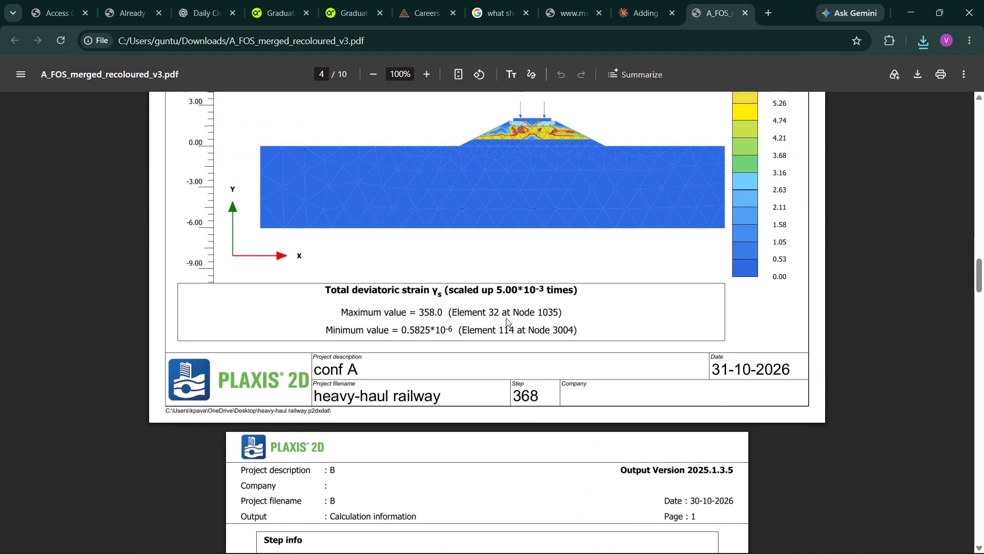
{"action": "scroll", "coordinate": [506, 318], "scroll_direction": "down", "scroll_amount": 4}
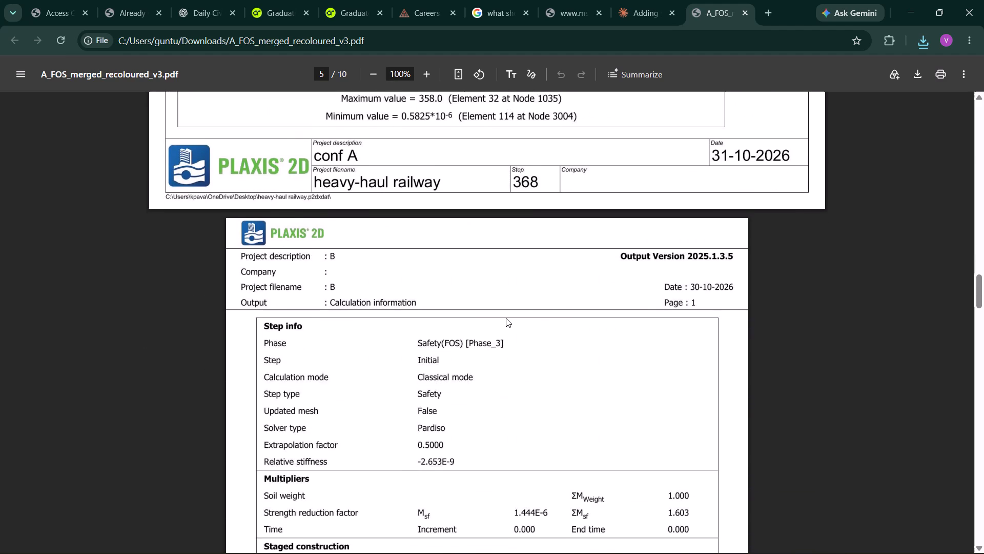
{"action": "scroll", "coordinate": [506, 318], "scroll_direction": "down", "scroll_amount": 8}
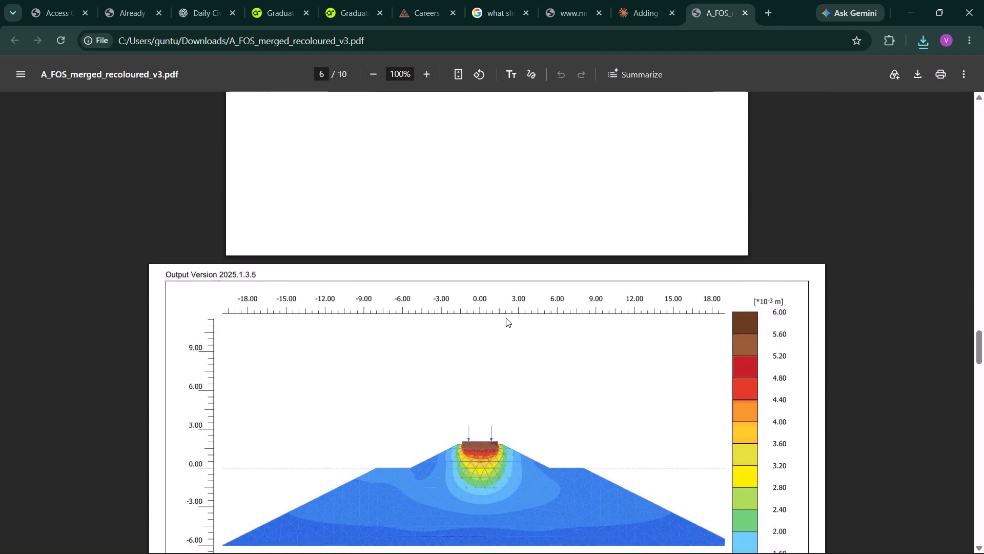
{"action": "scroll", "coordinate": [506, 318], "scroll_direction": "down", "scroll_amount": 6}
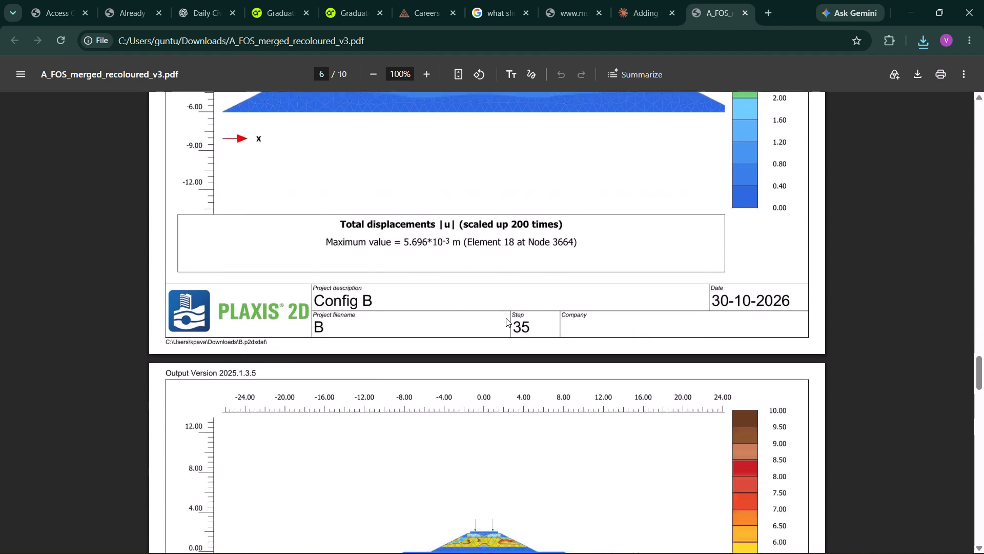
{"action": "scroll", "coordinate": [506, 318], "scroll_direction": "down", "scroll_amount": 2}
{"action": "scroll", "coordinate": [506, 318], "scroll_direction": "up", "scroll_amount": 2}
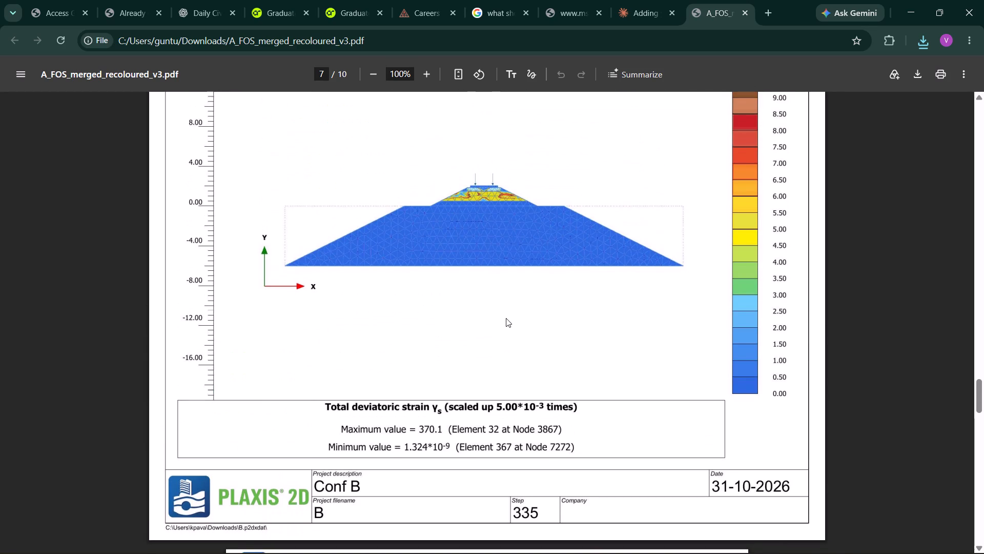
{"action": "scroll", "coordinate": [506, 318], "scroll_direction": "down", "scroll_amount": 8}
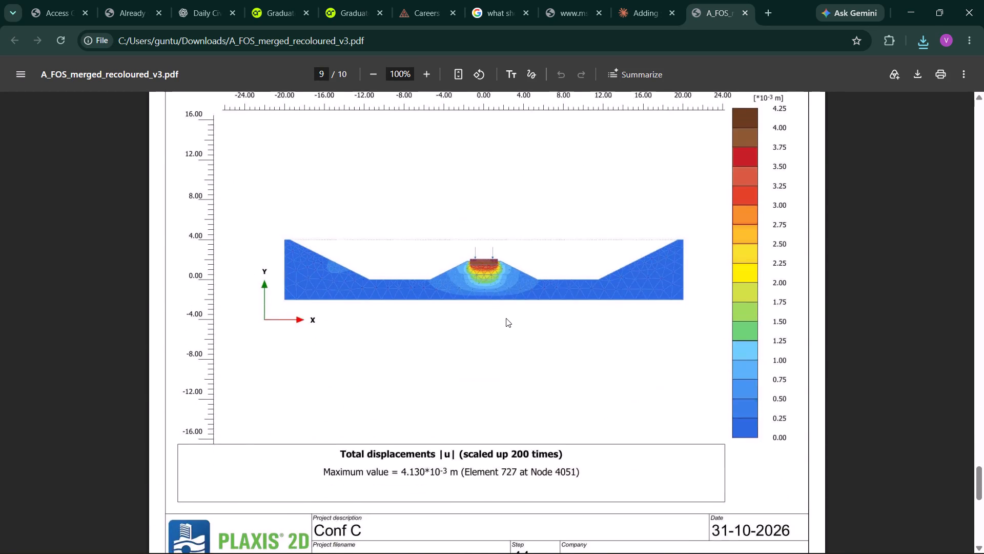
{"action": "scroll", "coordinate": [506, 318], "scroll_direction": "down", "scroll_amount": 5}
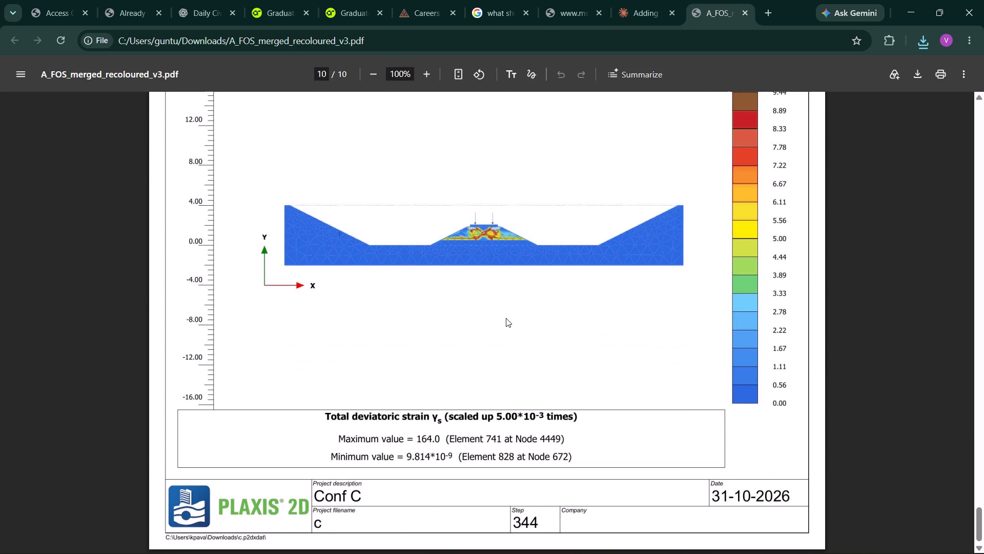
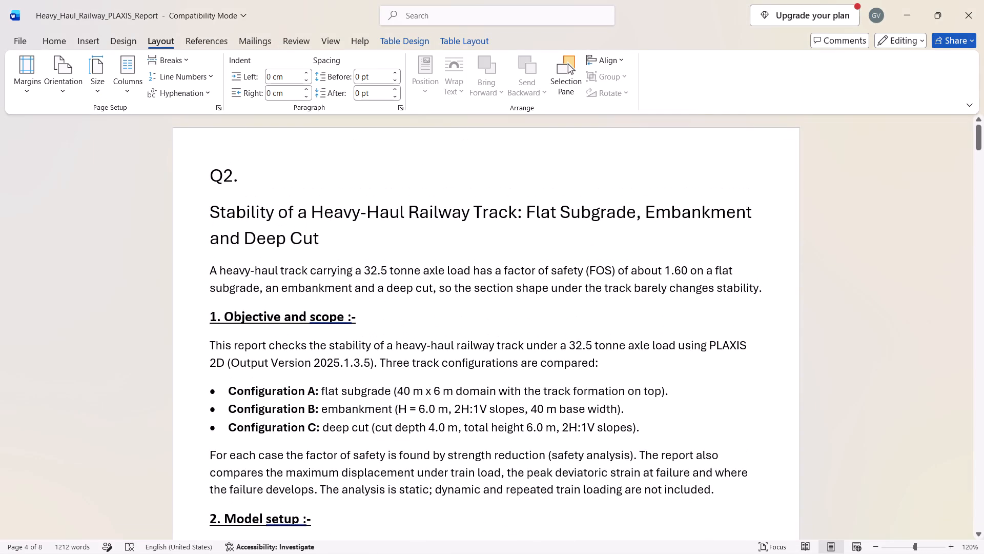
Read through Heavy_Haul_Railway_PLAXIS_Report, from the configuration figures to the comparison table, discussion and conclusion.
{"action": "scroll", "coordinate": [673, 328], "scroll_direction": "down", "scroll_amount": 5}
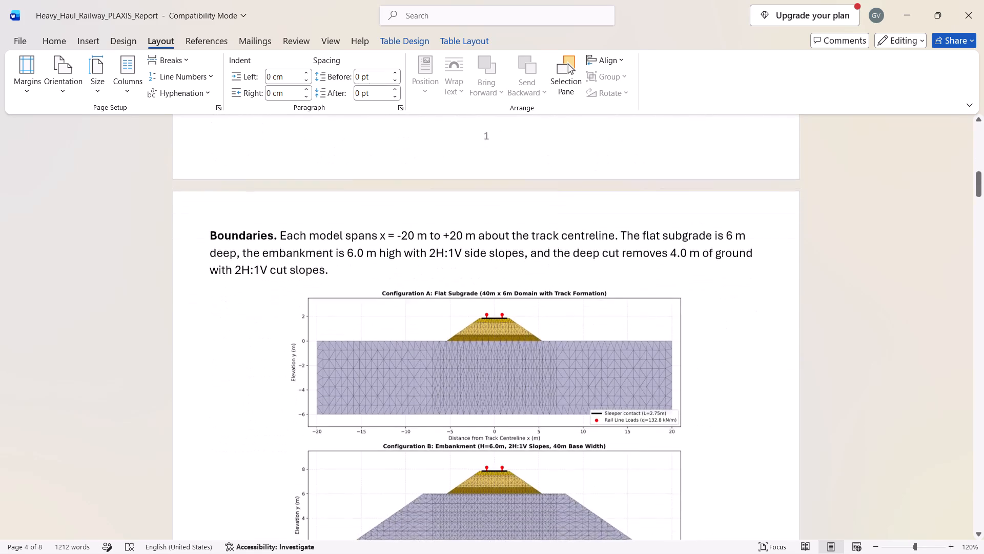
{"action": "scroll", "coordinate": [673, 328], "scroll_direction": "down", "scroll_amount": 6}
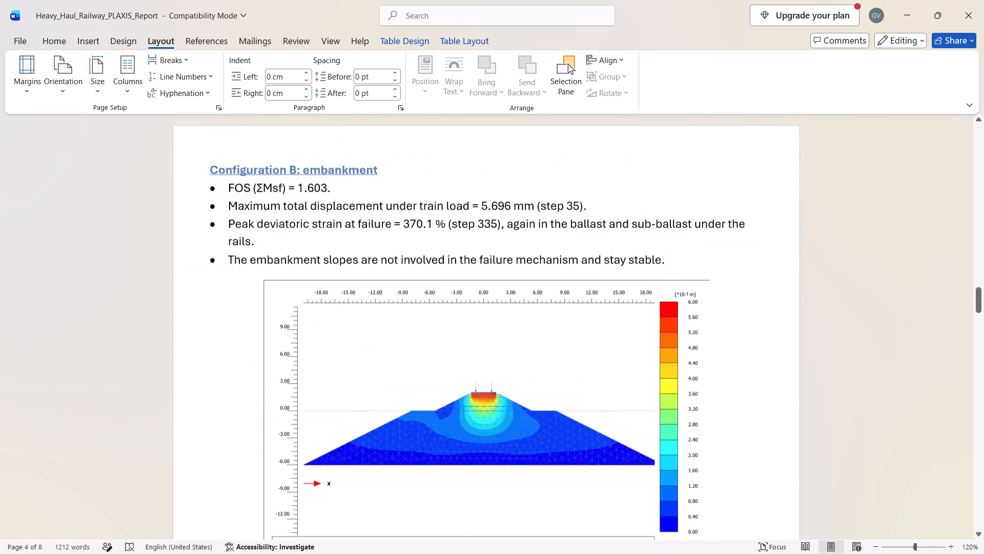
{"action": "scroll", "coordinate": [673, 328], "scroll_direction": "down", "scroll_amount": 4}
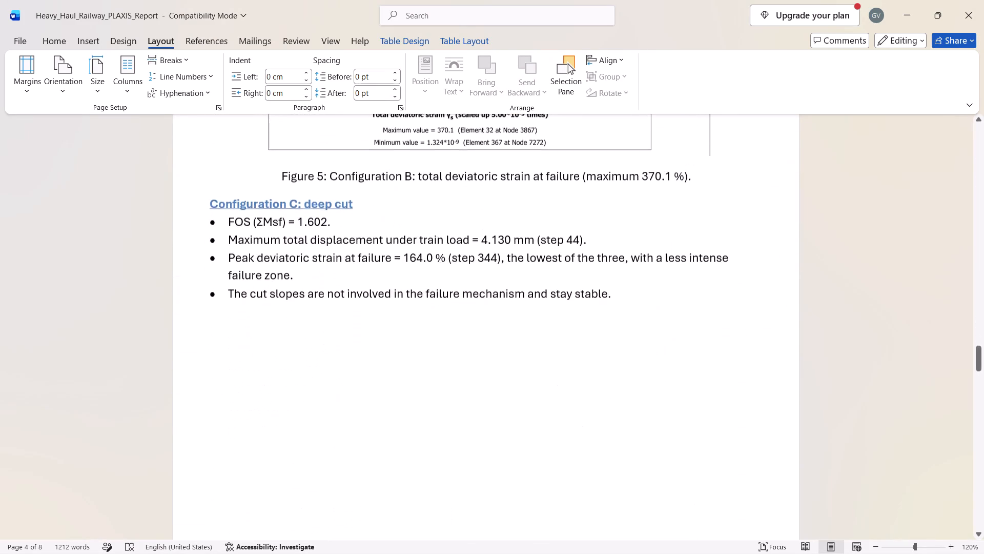
{"action": "scroll", "coordinate": [673, 328], "scroll_direction": "down", "scroll_amount": 4}
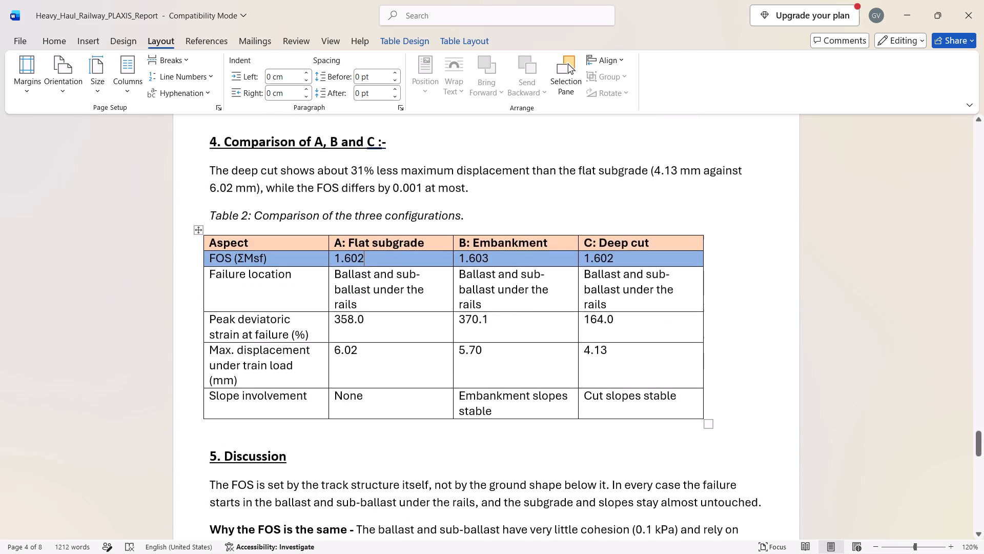
{"action": "scroll", "coordinate": [673, 328], "scroll_direction": "down", "scroll_amount": 3}
{"action": "scroll", "coordinate": [673, 328], "scroll_direction": "up", "scroll_amount": 2}
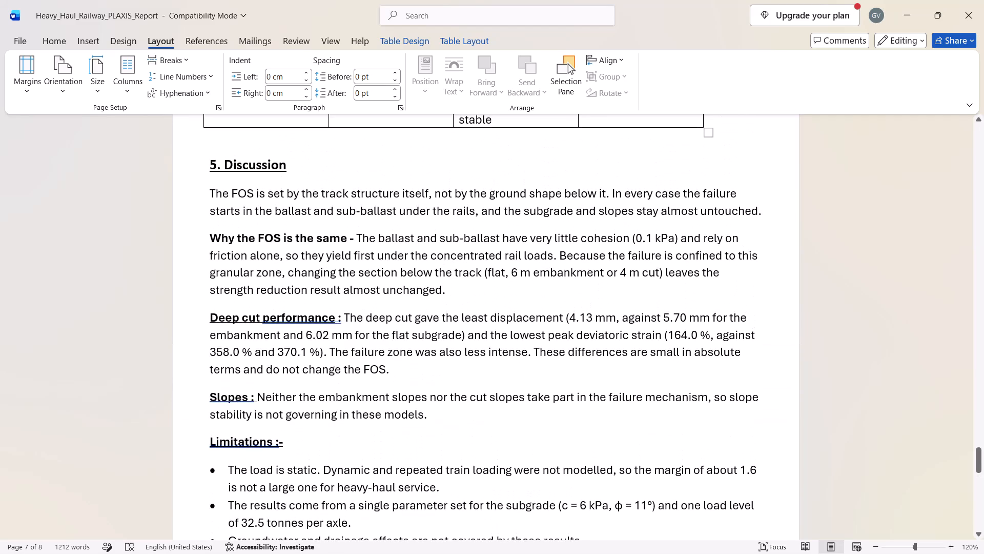
{"action": "scroll", "coordinate": [673, 328], "scroll_direction": "down", "scroll_amount": 3}
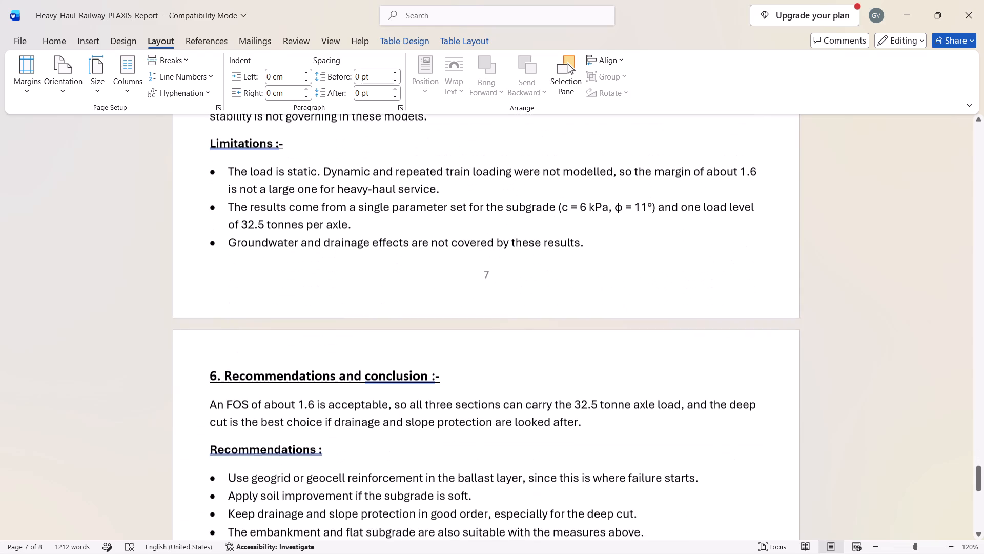
{"action": "scroll", "coordinate": [673, 328], "scroll_direction": "down", "scroll_amount": 2}
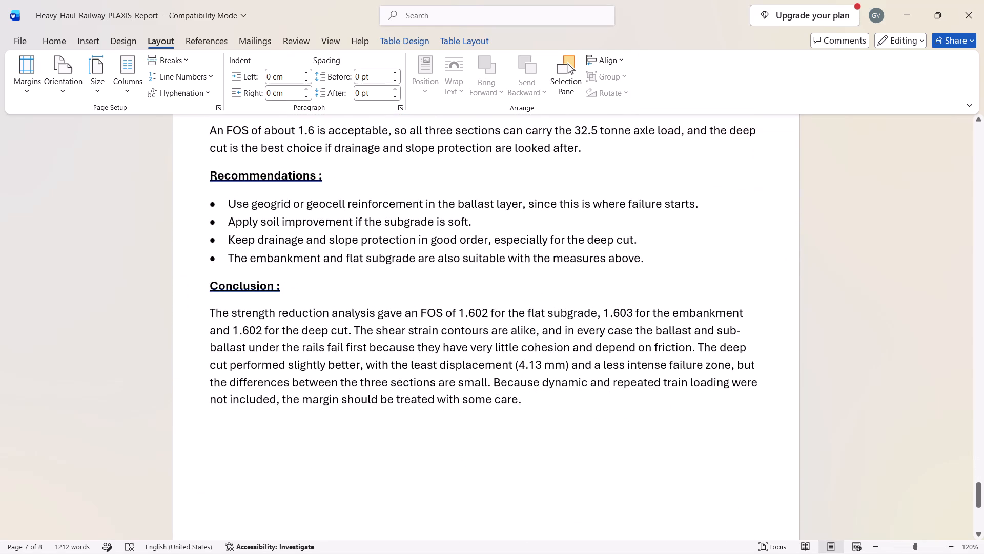
{"action": "scroll", "coordinate": [673, 328], "scroll_direction": "down", "scroll_amount": 3}
{"action": "scroll", "coordinate": [673, 328], "scroll_direction": "up", "scroll_amount": 10}
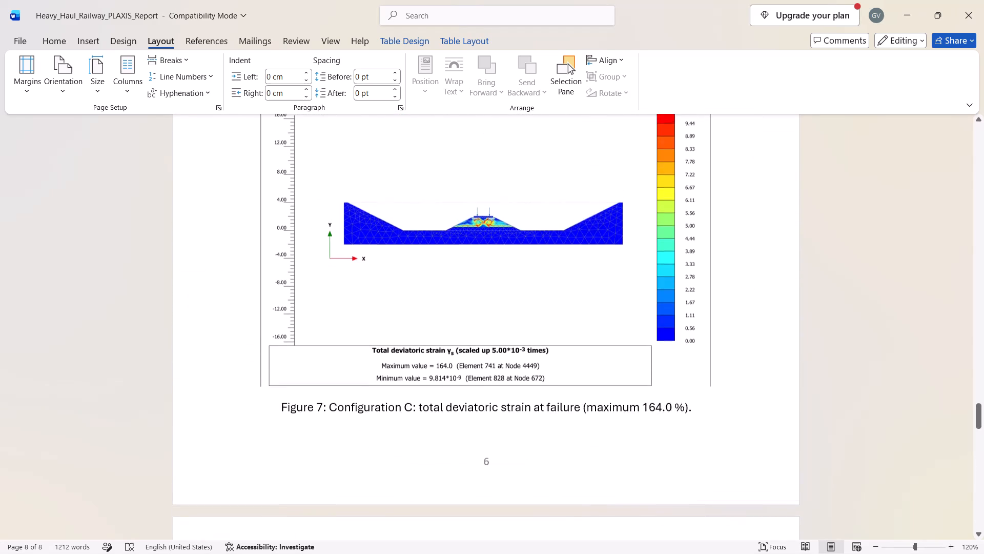
Update the FOS row of Table 2 to 1.67 for flat subgrade, 1.686 for embankment and 1.672 for deep cut.
{"action": "scroll", "coordinate": [673, 328], "scroll_direction": "down", "scroll_amount": 2}
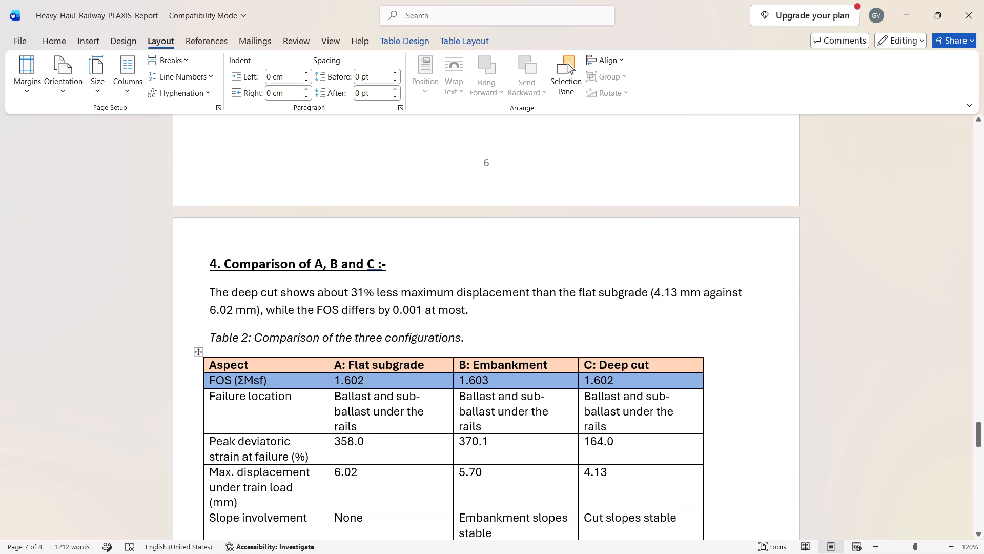
{"action": "key", "text": "BackSpace"}
{"action": "key", "text": "BackSpace"}
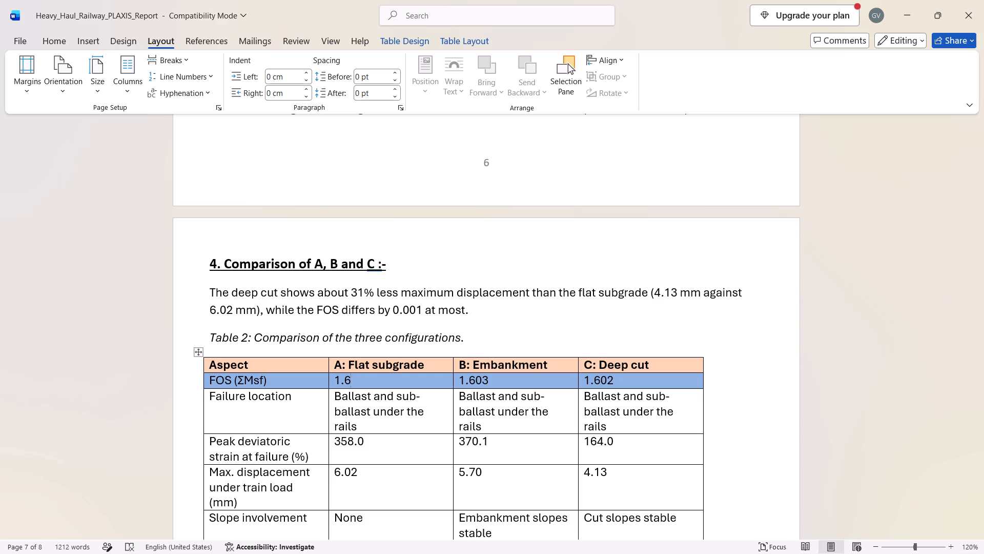
{"action": "key", "text": "7"}
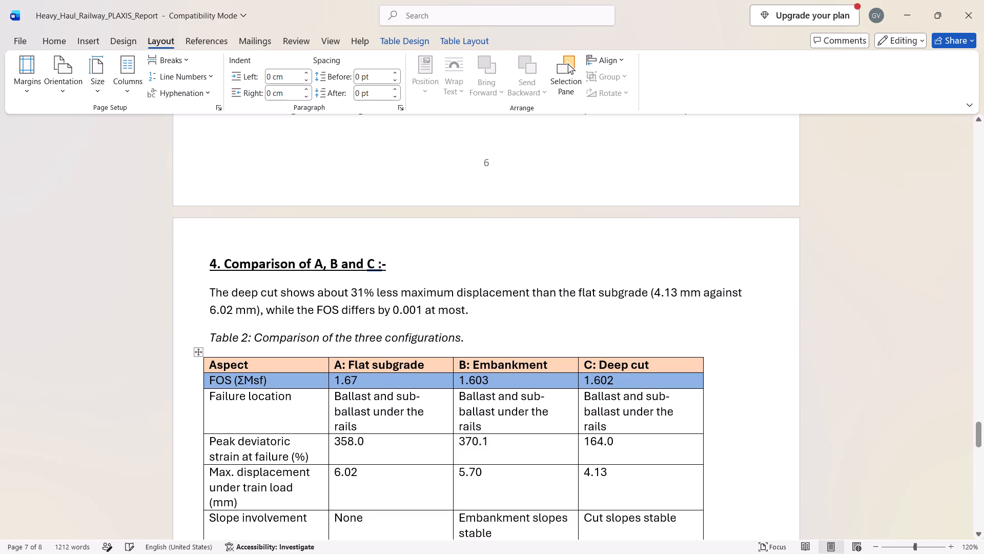
{"action": "left_click", "coordinate": [499, 382]}
{"action": "key", "text": "BackSpace"}
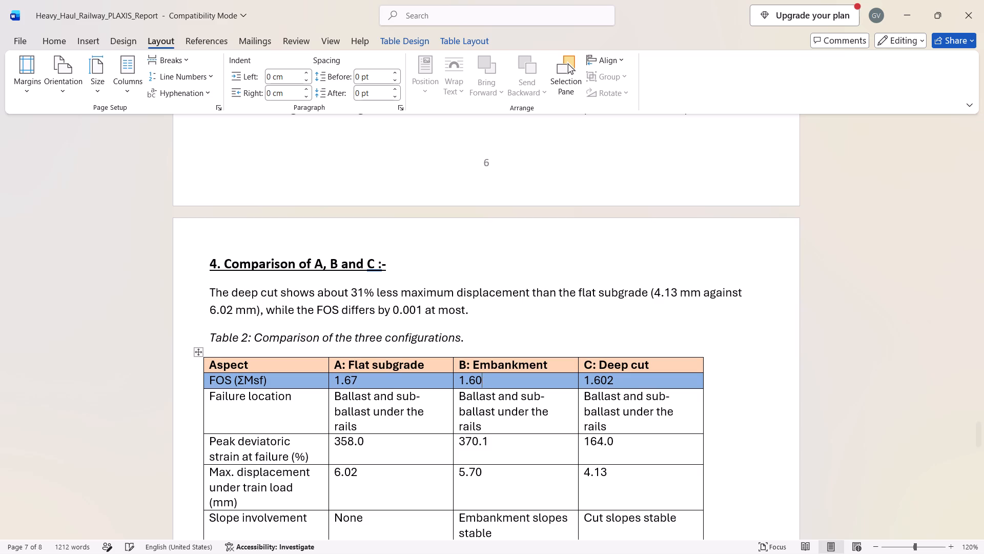
{"action": "key", "text": "BackSpace"}
{"action": "type", "text": "86"}
{"action": "left_click", "coordinate": [632, 379]}
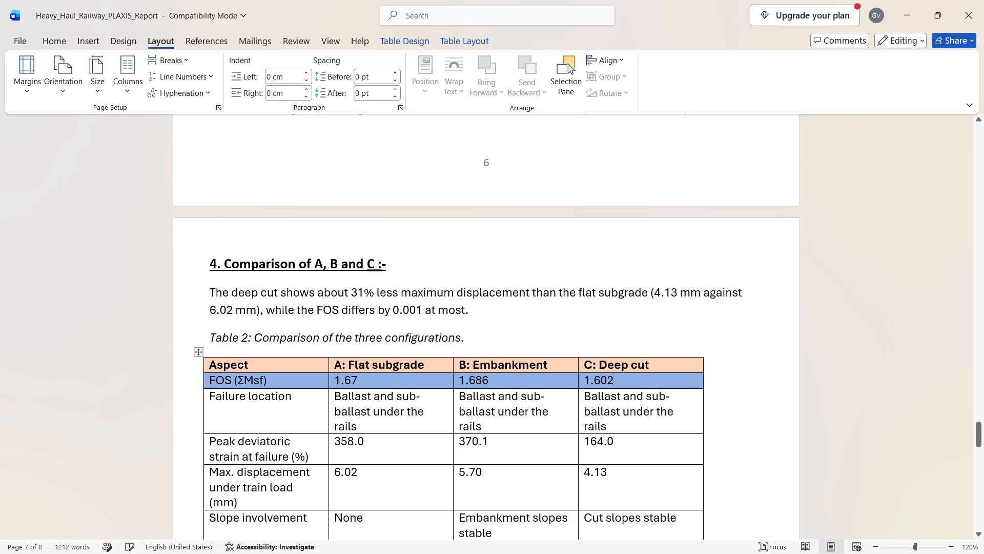
{"action": "key", "text": "BackSpace"}
{"action": "key", "text": "BackSpace"}
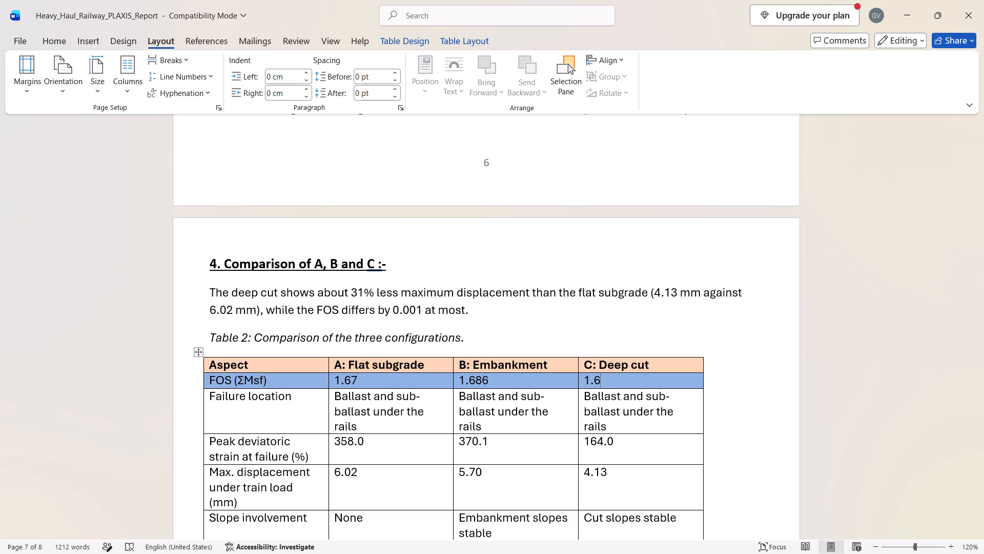
{"action": "type", "text": "72"}
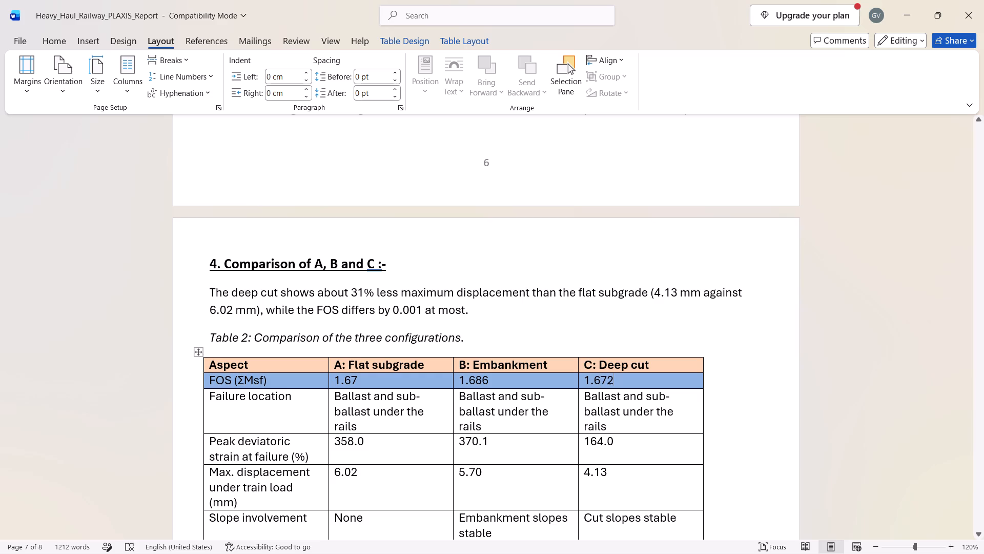
Review the rest of Table 2 and the discussion, recommendations and conclusion for their FOS and displacement values.
{"action": "left_click", "coordinate": [391, 482]}
{"action": "scroll", "coordinate": [391, 482], "scroll_direction": "down", "scroll_amount": 1}
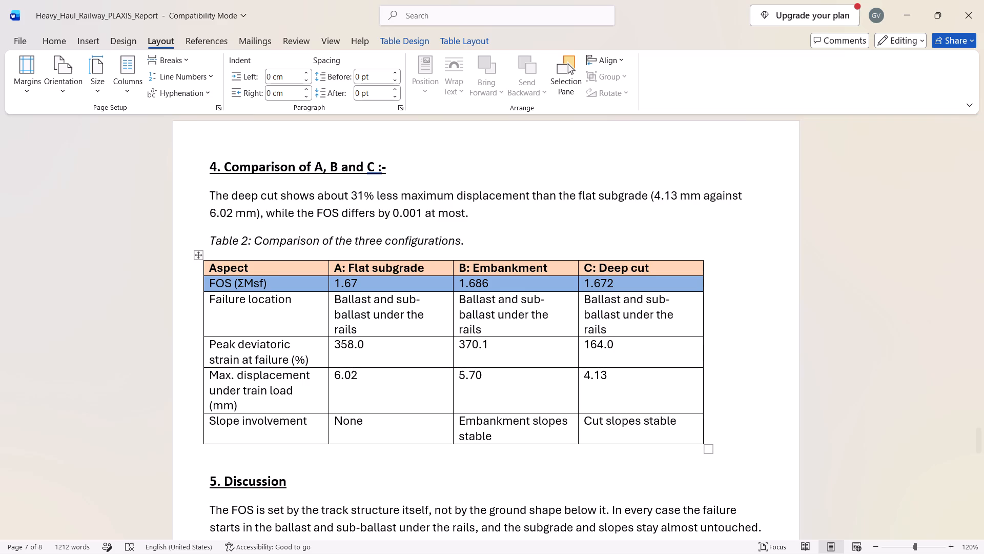
{"action": "scroll", "coordinate": [413, 343], "scroll_direction": "down", "scroll_amount": 4}
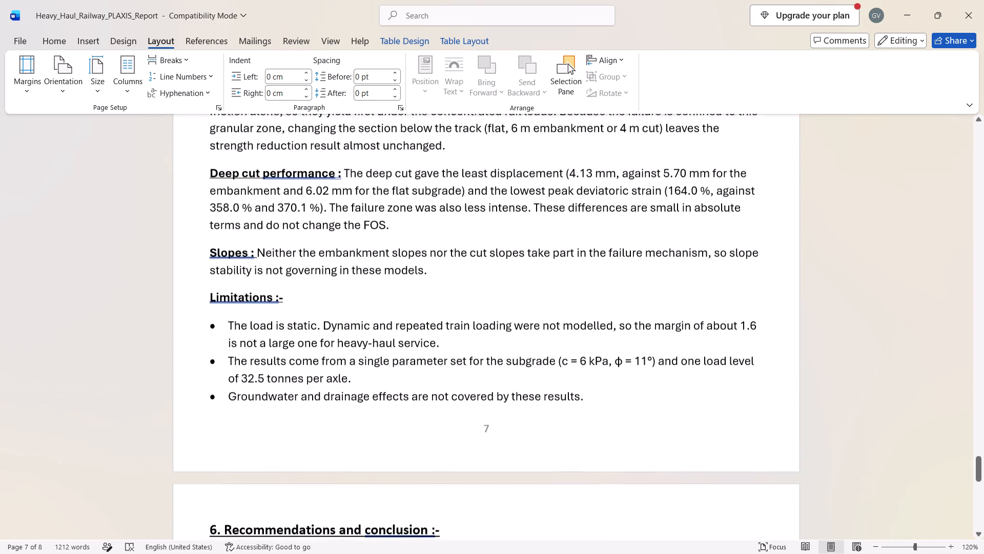
{"action": "scroll", "coordinate": [413, 343], "scroll_direction": "down", "scroll_amount": 3}
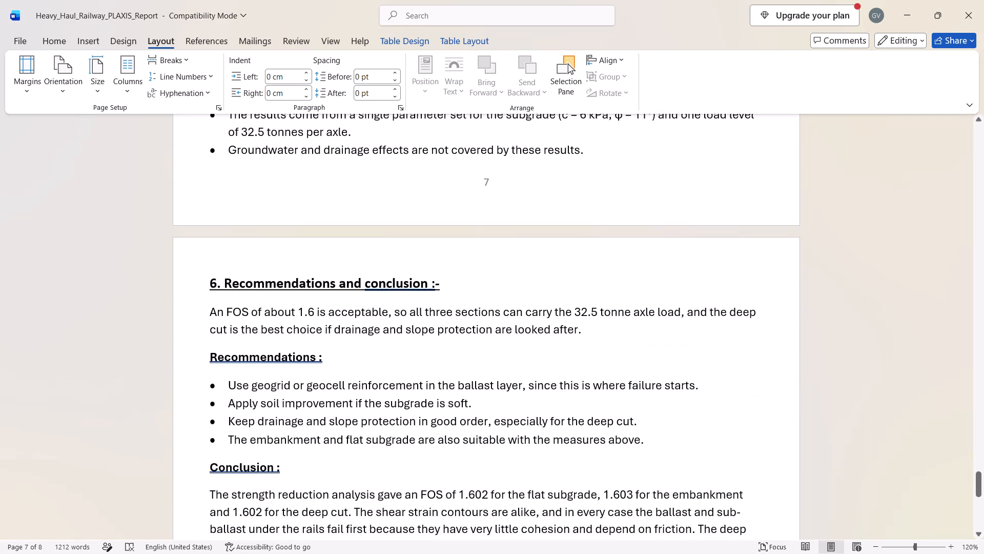
{"action": "scroll", "coordinate": [413, 343], "scroll_direction": "up", "scroll_amount": 1}
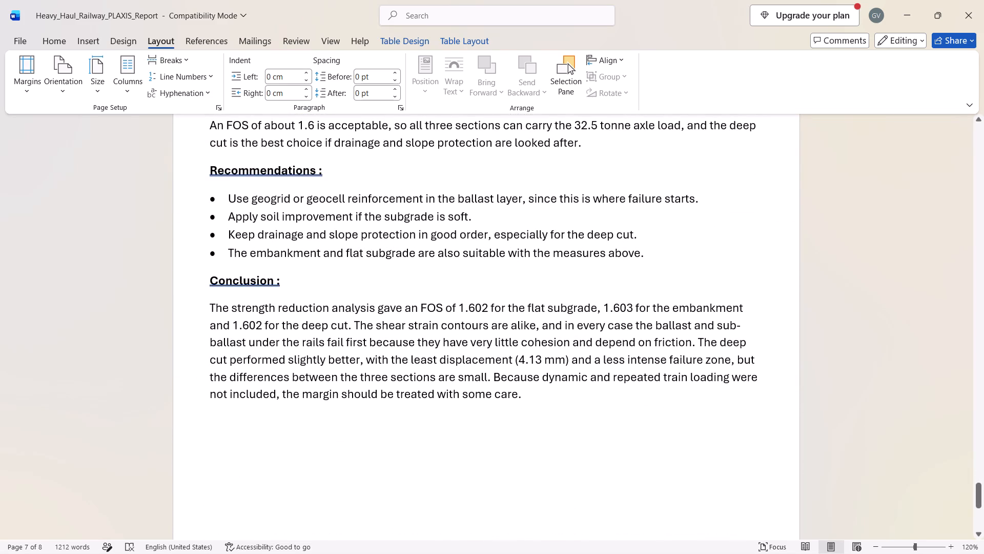
{"action": "scroll", "coordinate": [413, 343], "scroll_direction": "up", "scroll_amount": 1}
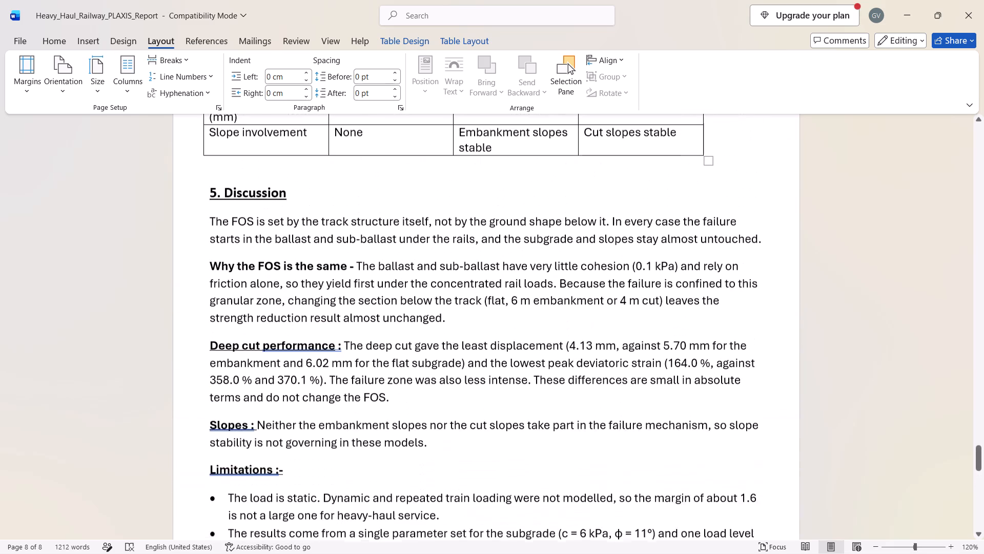
{"action": "scroll", "coordinate": [413, 343], "scroll_direction": "up", "scroll_amount": 1}
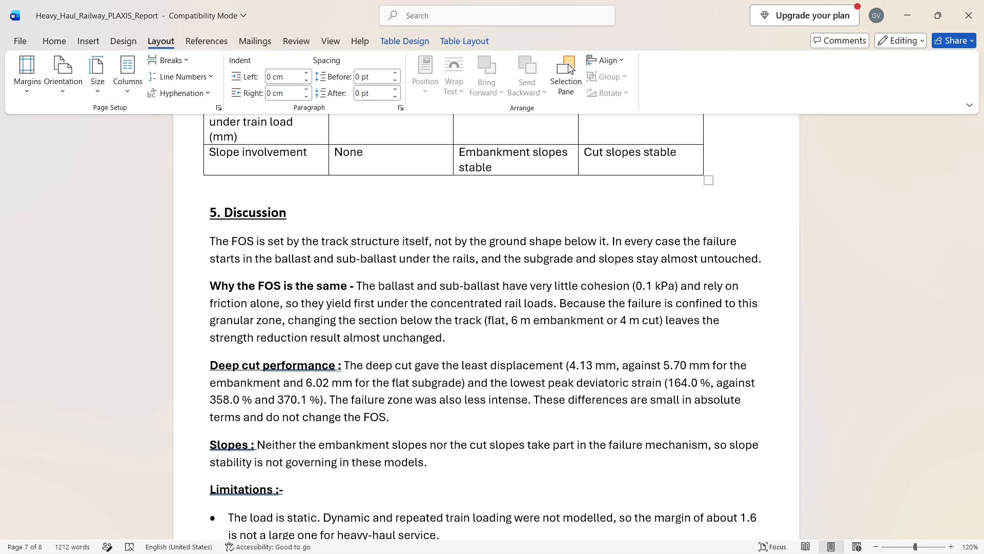
{"action": "scroll", "coordinate": [413, 343], "scroll_direction": "down", "scroll_amount": 3, "text": "ctrl"}
{"action": "scroll", "coordinate": [413, 343], "scroll_direction": "up", "scroll_amount": 3}
Examine the multi-page layout of the report and the contour plots in Figures 2 and 3 for configuration A.
{"action": "scroll", "coordinate": [413, 343], "scroll_direction": "up", "scroll_amount": 1}
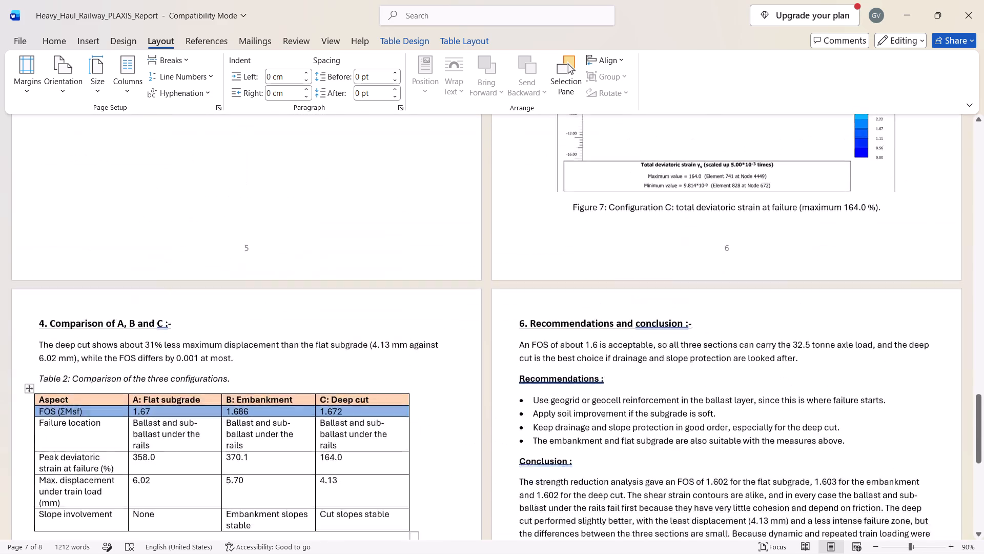
{"action": "scroll", "coordinate": [413, 343], "scroll_direction": "down", "scroll_amount": 4, "text": "ctrl"}
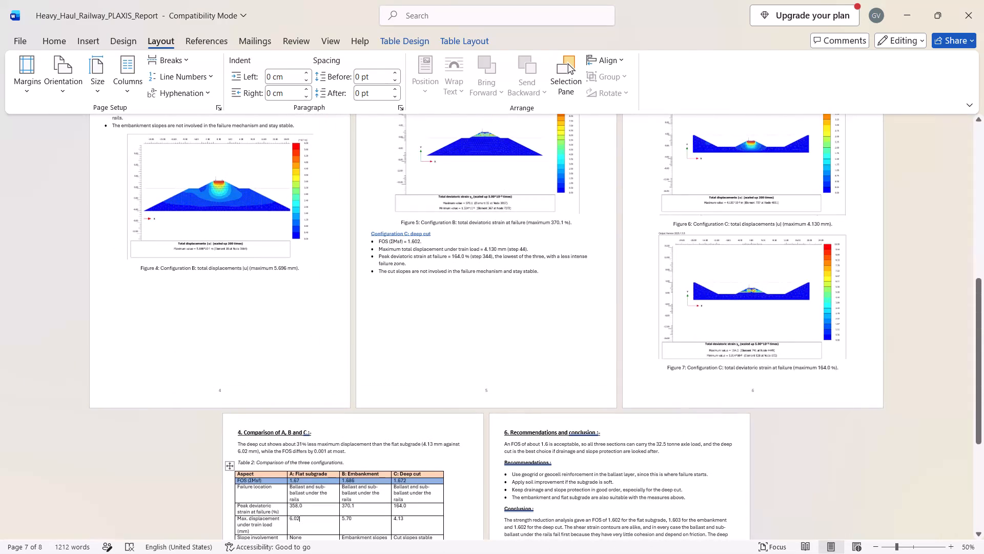
{"action": "scroll", "coordinate": [413, 343], "scroll_direction": "up", "scroll_amount": 2}
{"action": "scroll", "coordinate": [413, 343], "scroll_direction": "down", "scroll_amount": 3, "text": "ctrl"}
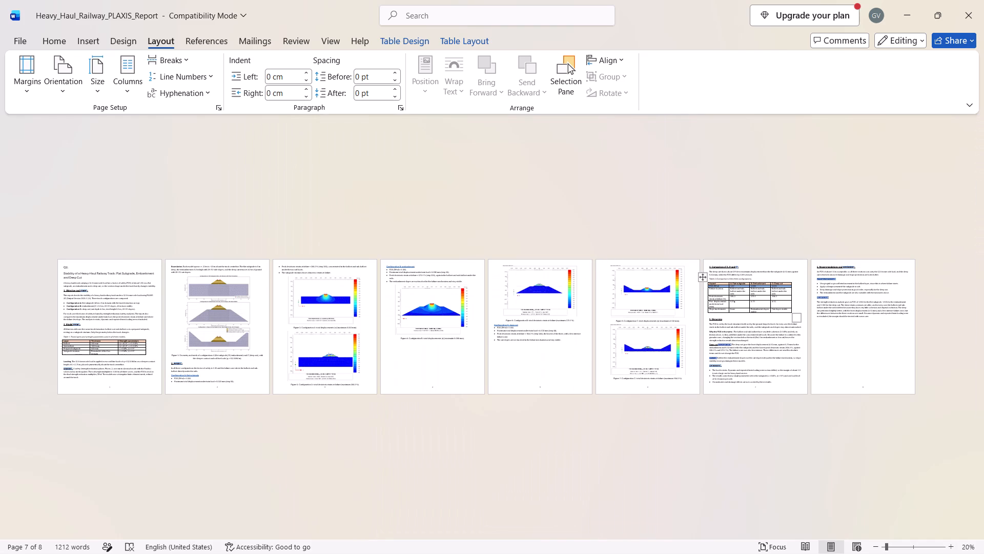
{"action": "scroll", "coordinate": [413, 343], "scroll_direction": "up", "scroll_amount": 3, "text": "ctrl"}
{"action": "scroll", "coordinate": [413, 343], "scroll_direction": "up", "scroll_amount": 3}
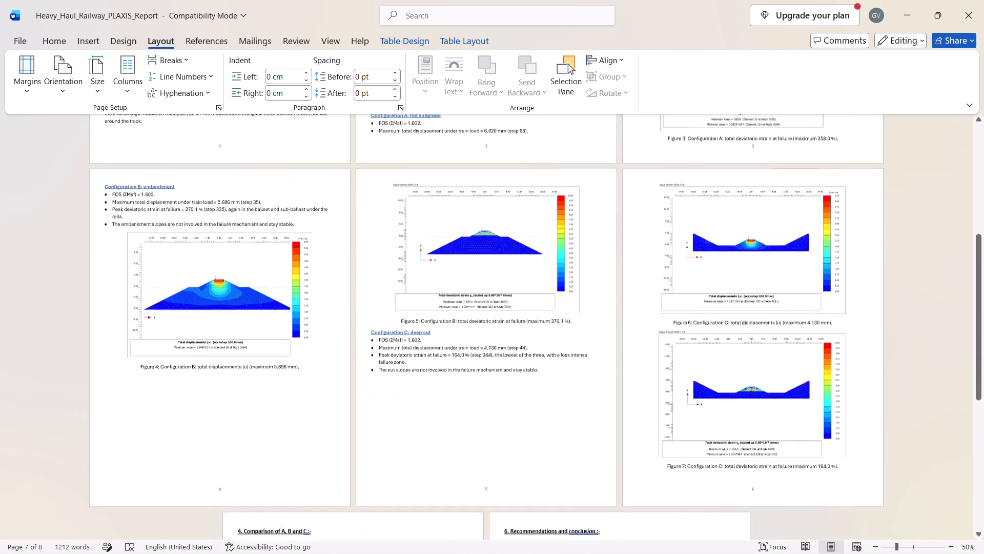
{"action": "scroll", "coordinate": [413, 343], "scroll_direction": "up", "scroll_amount": 4}
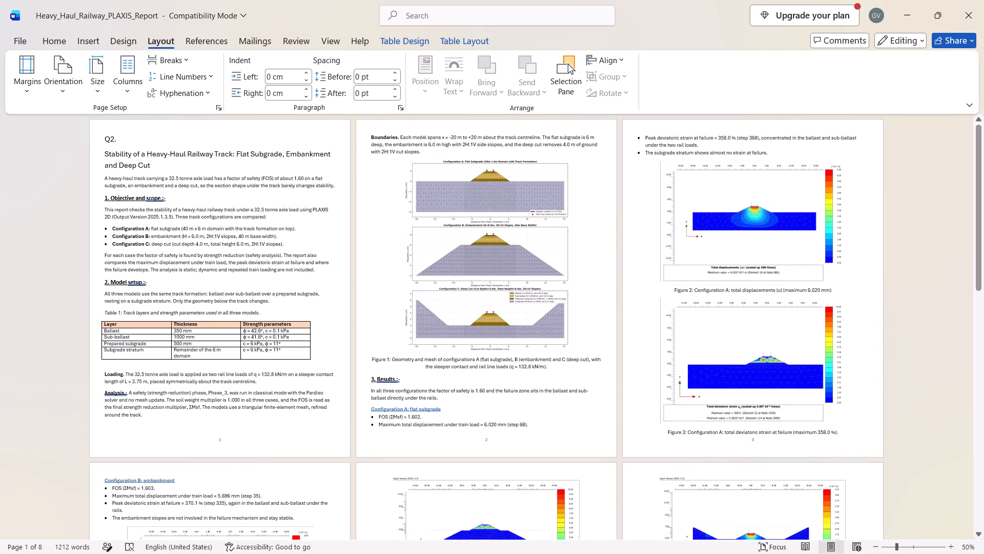
{"action": "scroll", "coordinate": [793, 390], "scroll_direction": "up", "scroll_amount": 8, "text": "ctrl"}
{"action": "scroll", "coordinate": [793, 390], "scroll_direction": "left", "scroll_amount": 8}
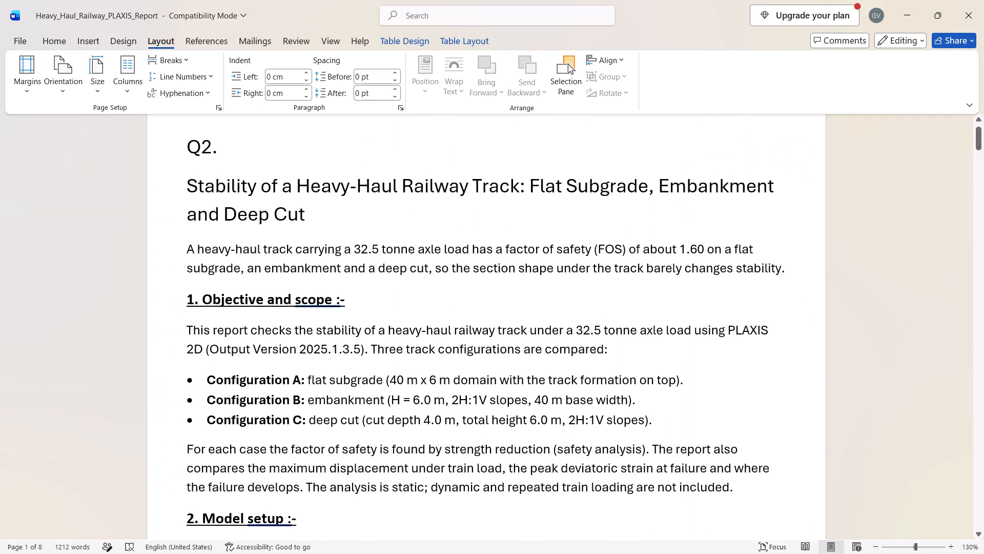
{"action": "scroll", "coordinate": [793, 390], "scroll_direction": "down", "scroll_amount": 10}
{"action": "scroll", "coordinate": [793, 390], "scroll_direction": "up", "scroll_amount": 1}
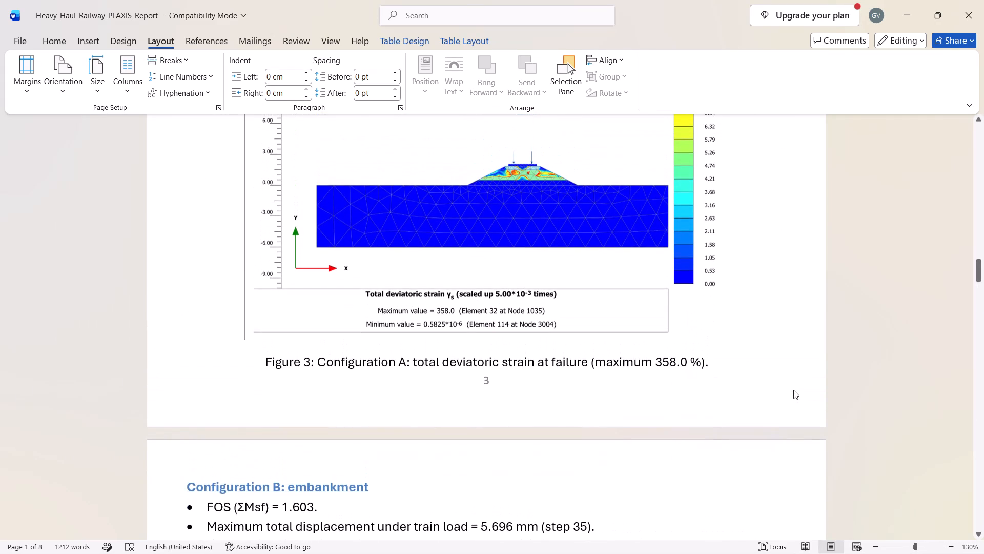
{"action": "scroll", "coordinate": [467, 218], "scroll_direction": "up", "scroll_amount": 1}
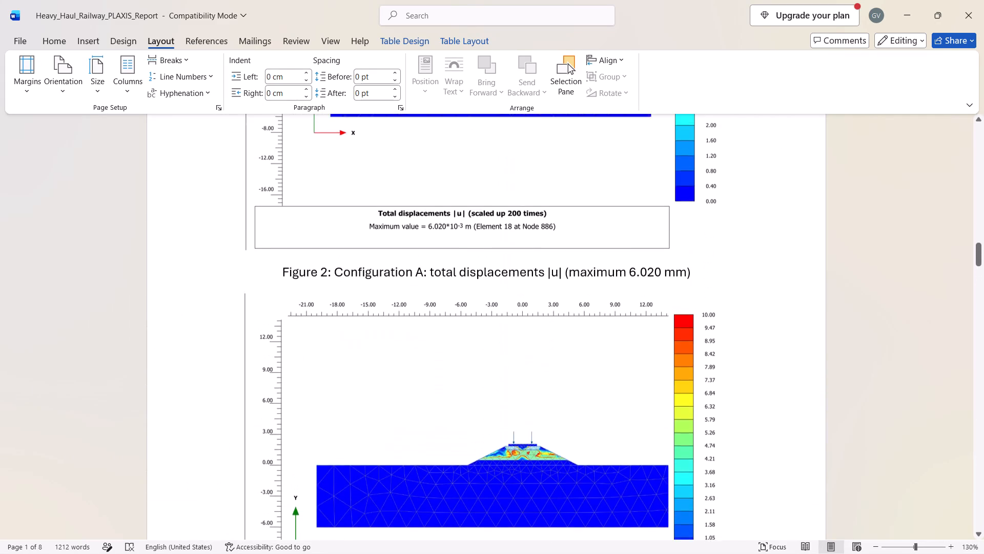
{"action": "scroll", "coordinate": [467, 218], "scroll_direction": "up", "scroll_amount": 1}
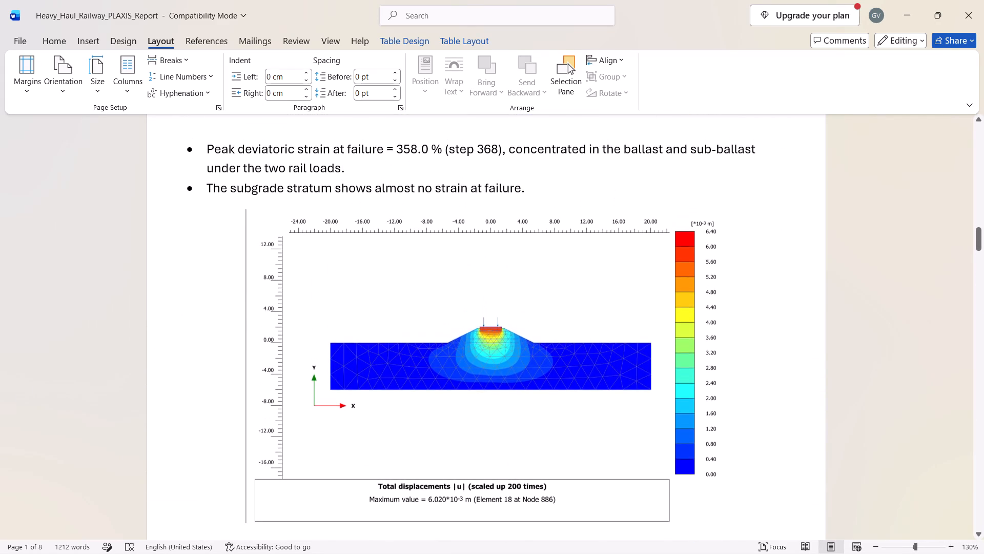
Select the Configuration A total displacements image in Figure 2 on page 3.
{"action": "scroll", "coordinate": [467, 218], "scroll_direction": "down", "scroll_amount": 7, "text": "ctrl"}
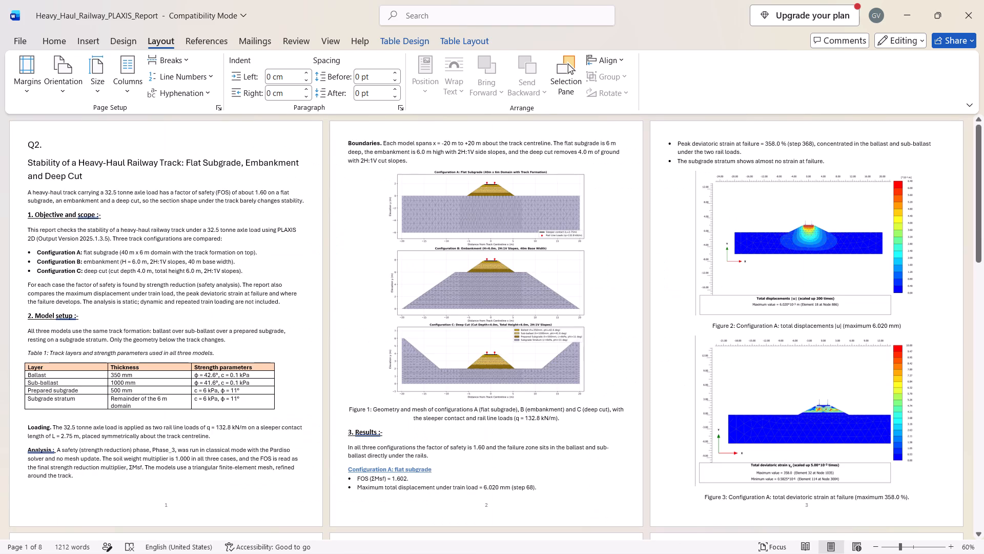
{"action": "left_click", "coordinate": [778, 229]}
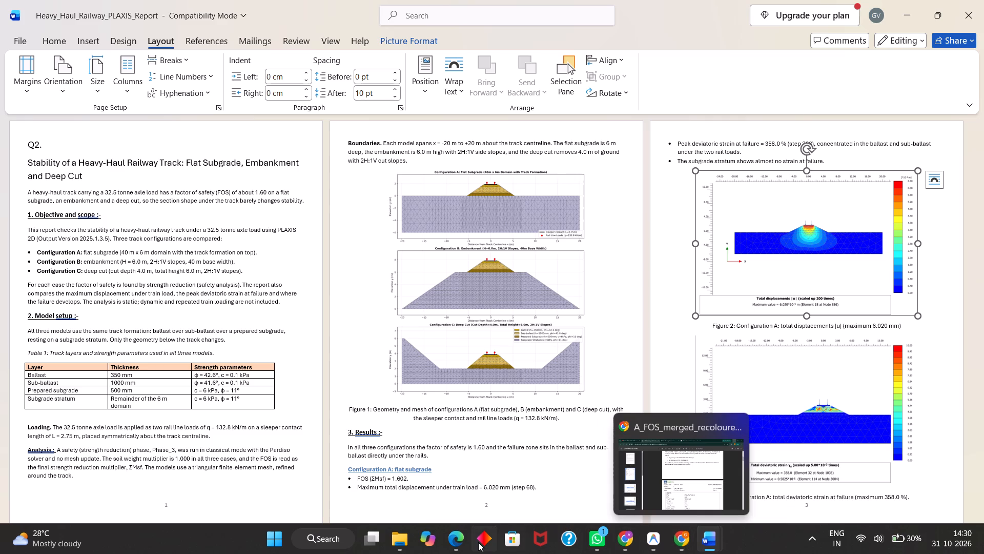
Open A_FOS_merged_recoloured_v3.pdf from Downloads and go to the conf A total displacements plot on page 3.
{"action": "left_click", "coordinate": [407, 539]}
{"action": "scroll", "coordinate": [600, 436], "scroll_direction": "down", "scroll_amount": 8}
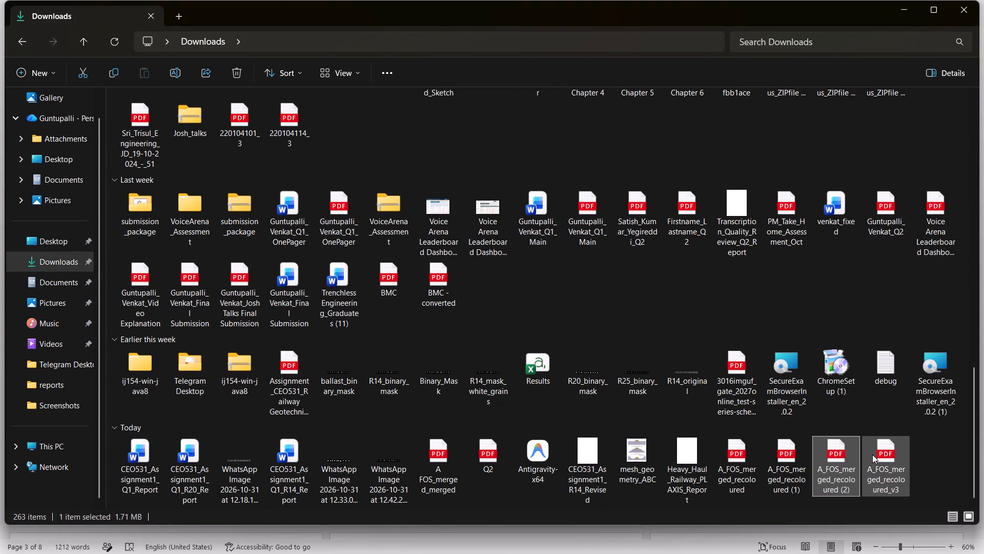
{"action": "double_click", "coordinate": [877, 452]}
{"action": "scroll", "coordinate": [467, 383], "scroll_direction": "down", "scroll_amount": 2}
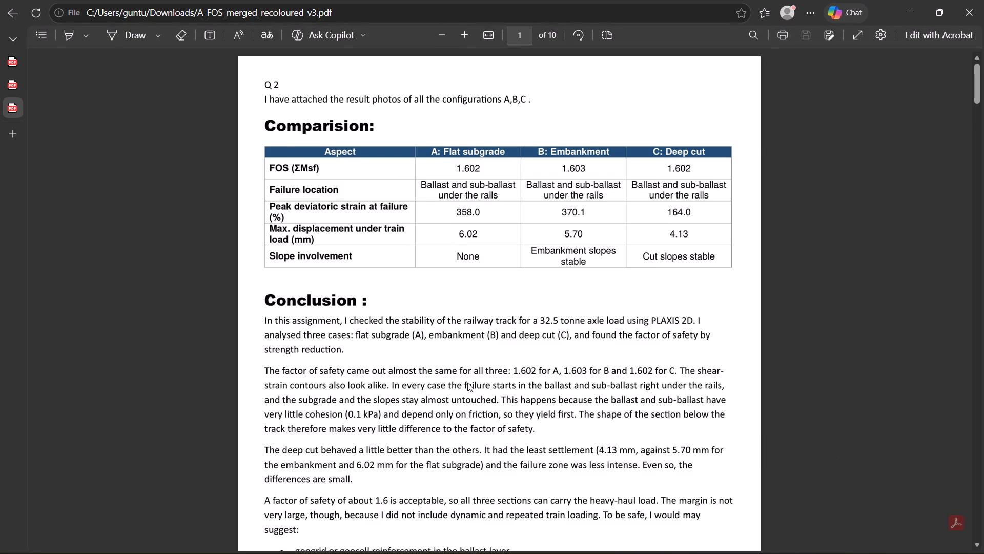
{"action": "scroll", "coordinate": [467, 383], "scroll_direction": "down", "scroll_amount": 8}
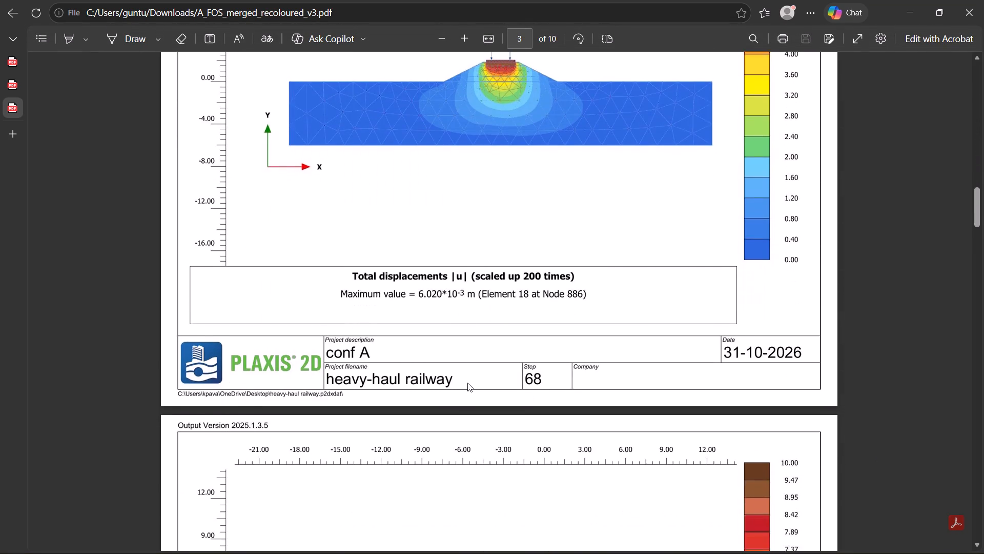
{"action": "scroll", "coordinate": [467, 383], "scroll_direction": "down", "scroll_amount": 1}
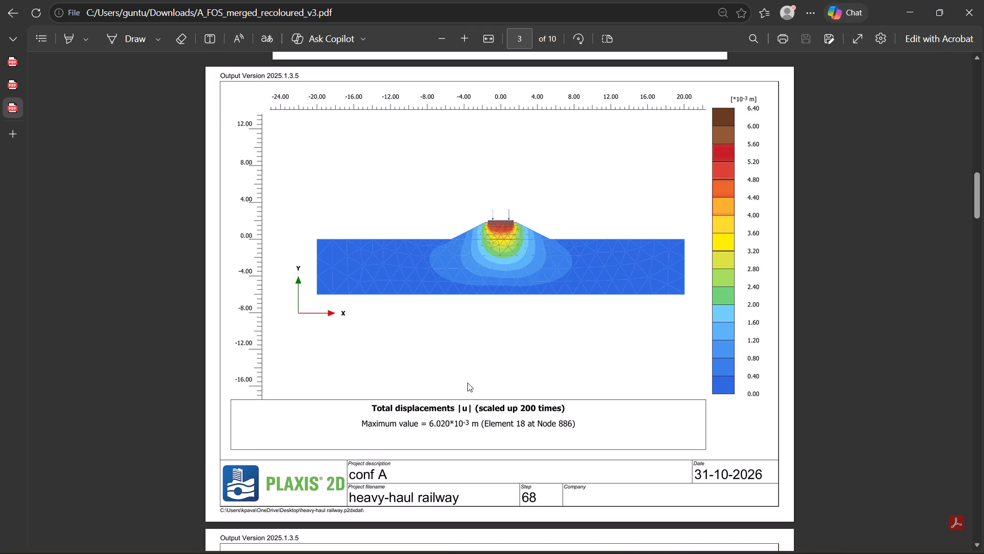
Capture a screenshot of the conf A total displacements plot with its legend and caption box, leaving out the PLAXIS 2D title block.
{"action": "key", "text": "Print"}
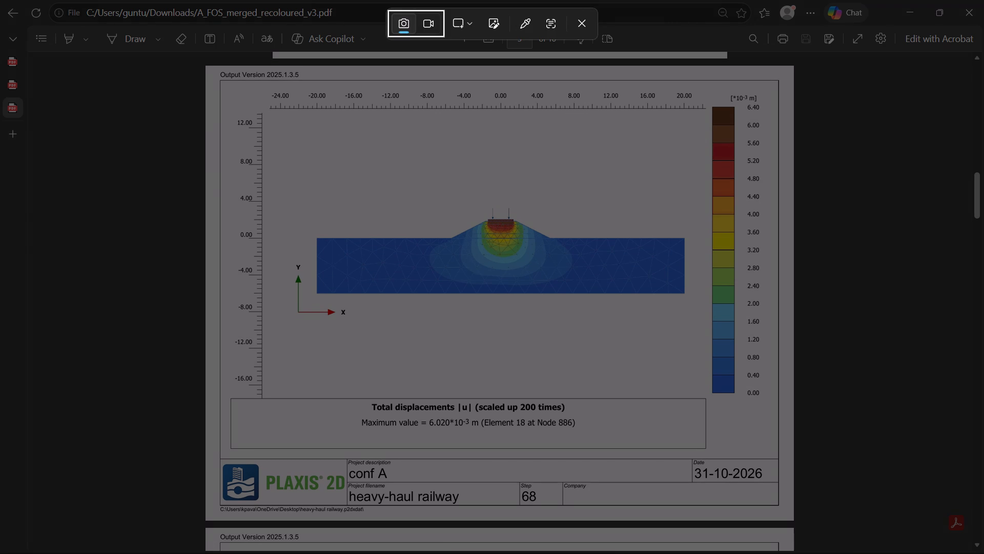
{"action": "left_click_drag", "start_coordinate": [218, 71], "coordinate": [689, 467]}
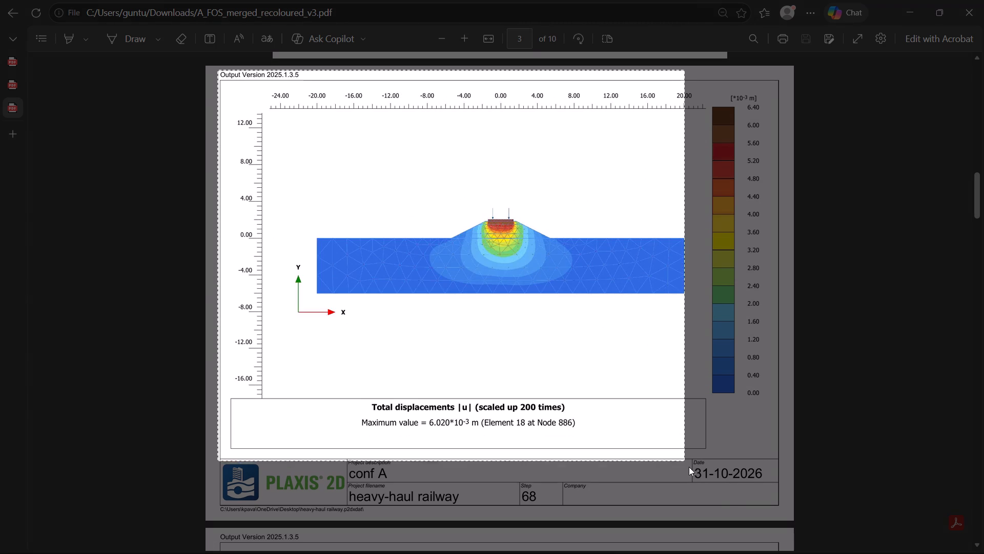
{"action": "left_click_drag", "start_coordinate": [689, 467], "coordinate": [780, 520]}
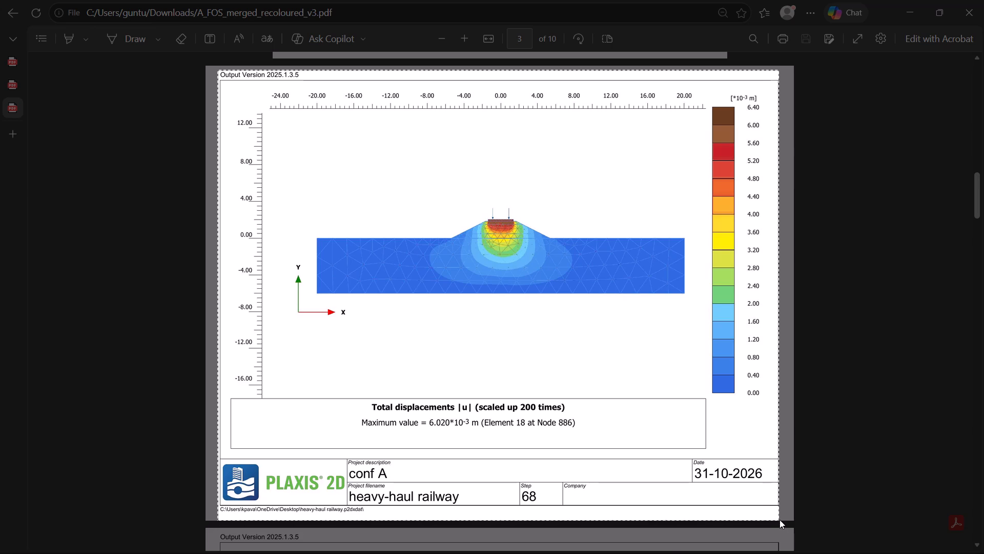
{"action": "left_click_drag", "start_coordinate": [780, 520], "coordinate": [784, 511]}
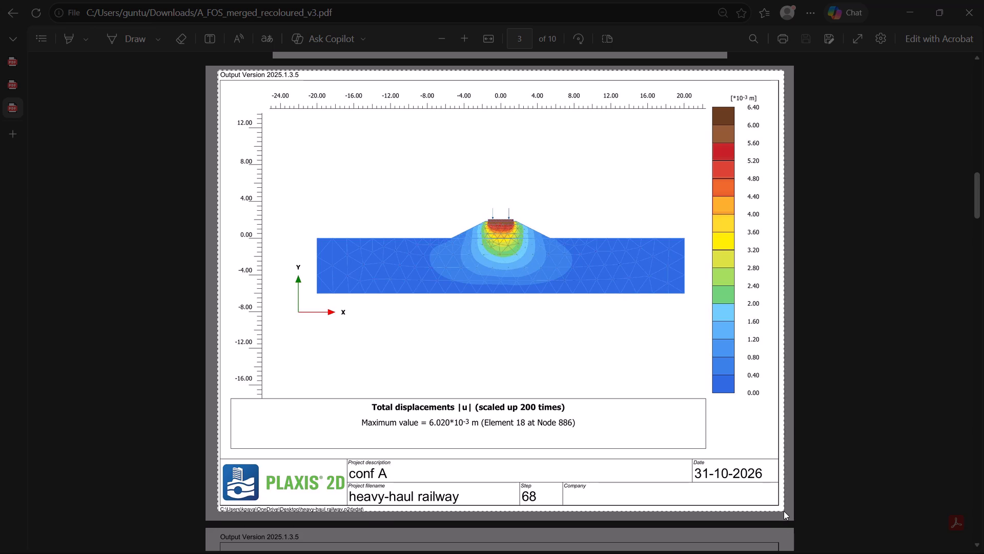
{"action": "left_click_drag", "start_coordinate": [784, 511], "coordinate": [783, 512]}
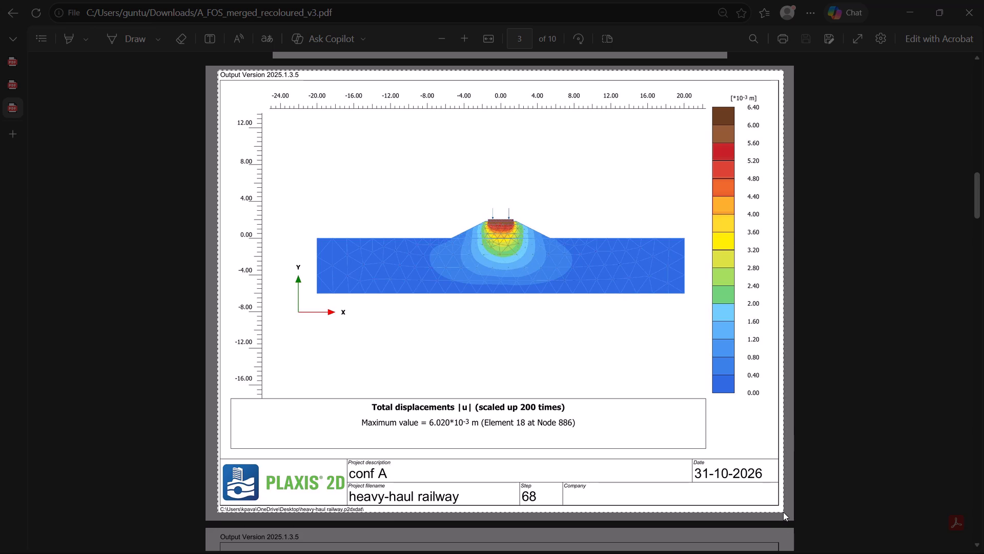
{"action": "left_click_drag", "start_coordinate": [783, 512], "coordinate": [782, 498]}
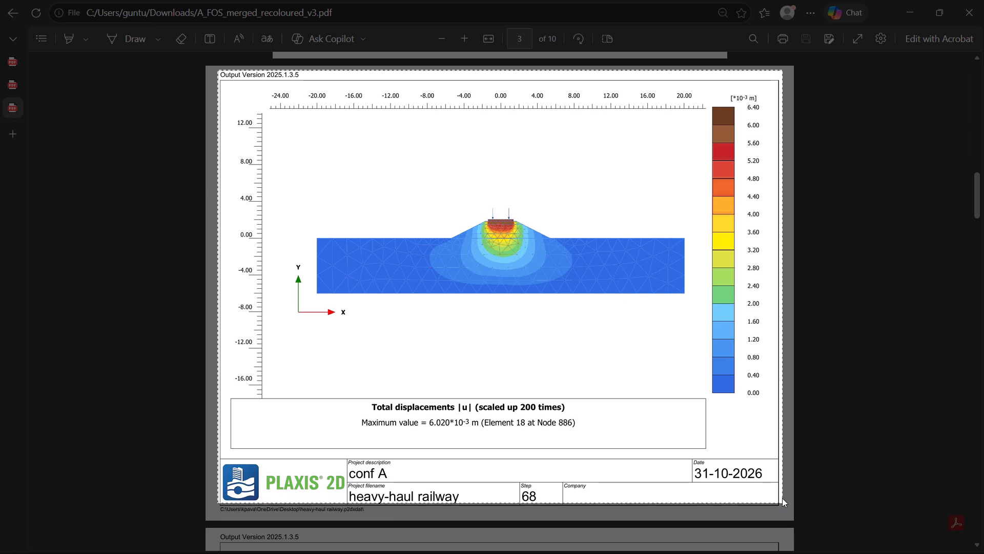
{"action": "left_click_drag", "start_coordinate": [782, 498], "coordinate": [783, 463]}
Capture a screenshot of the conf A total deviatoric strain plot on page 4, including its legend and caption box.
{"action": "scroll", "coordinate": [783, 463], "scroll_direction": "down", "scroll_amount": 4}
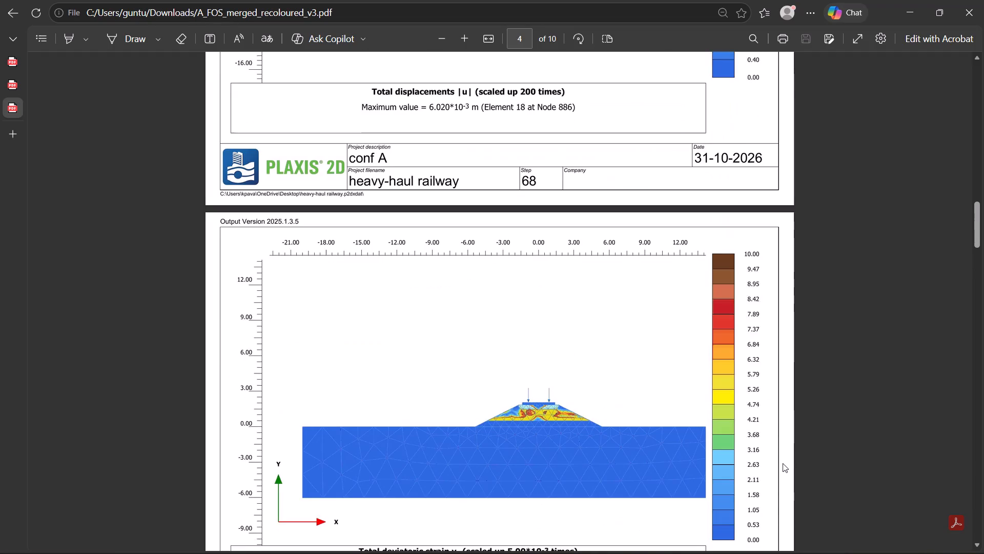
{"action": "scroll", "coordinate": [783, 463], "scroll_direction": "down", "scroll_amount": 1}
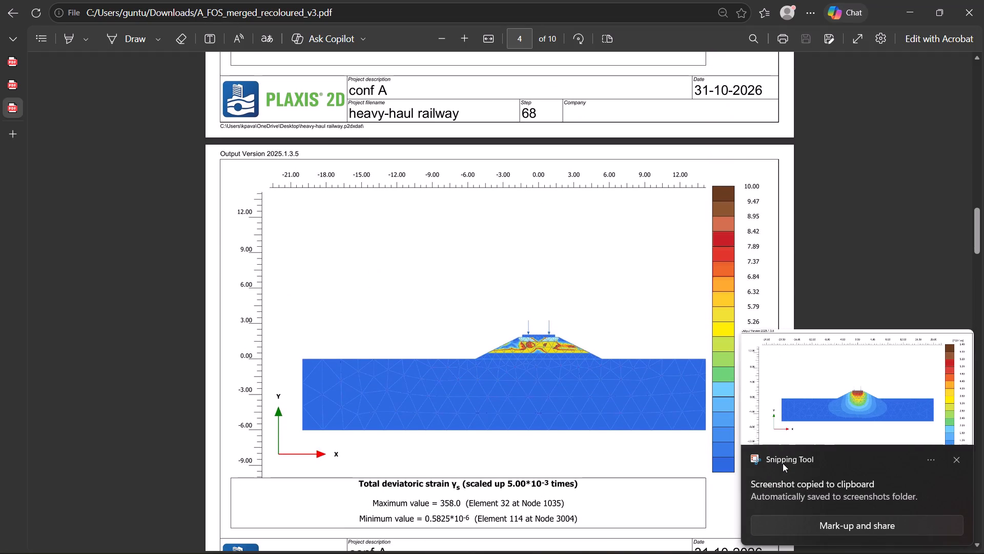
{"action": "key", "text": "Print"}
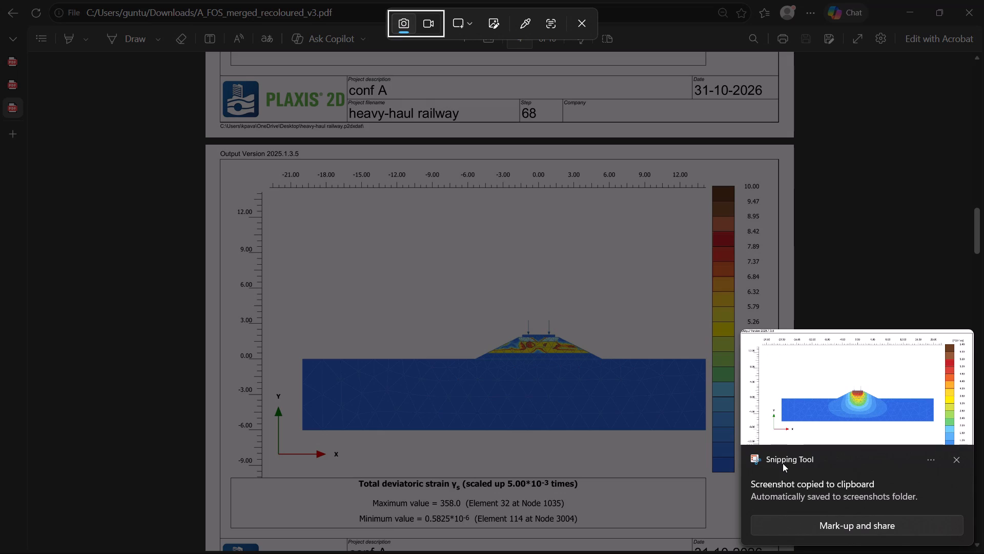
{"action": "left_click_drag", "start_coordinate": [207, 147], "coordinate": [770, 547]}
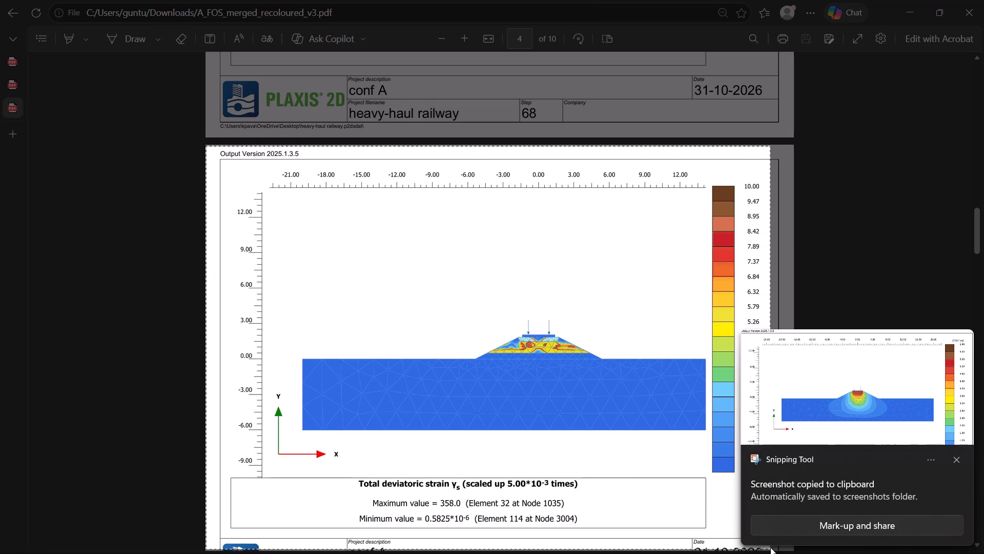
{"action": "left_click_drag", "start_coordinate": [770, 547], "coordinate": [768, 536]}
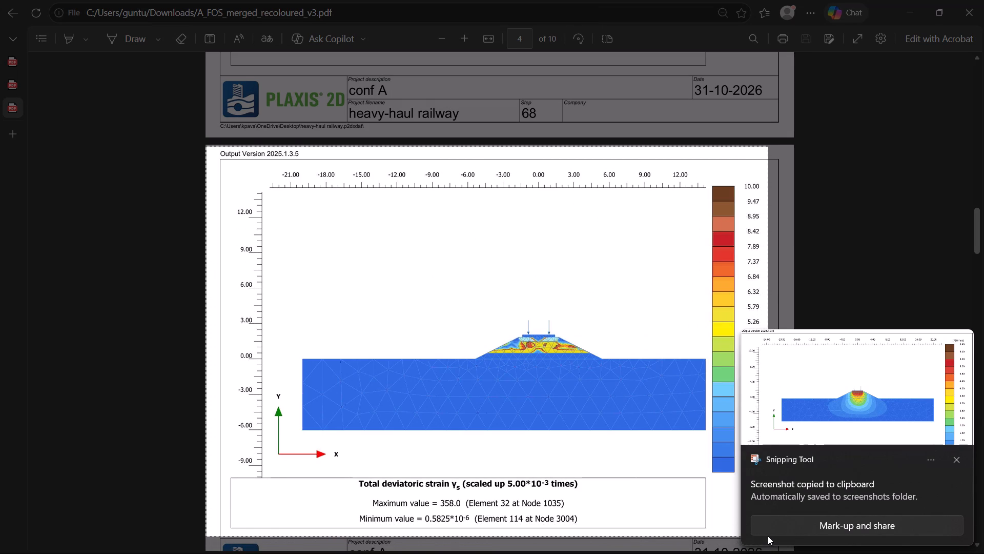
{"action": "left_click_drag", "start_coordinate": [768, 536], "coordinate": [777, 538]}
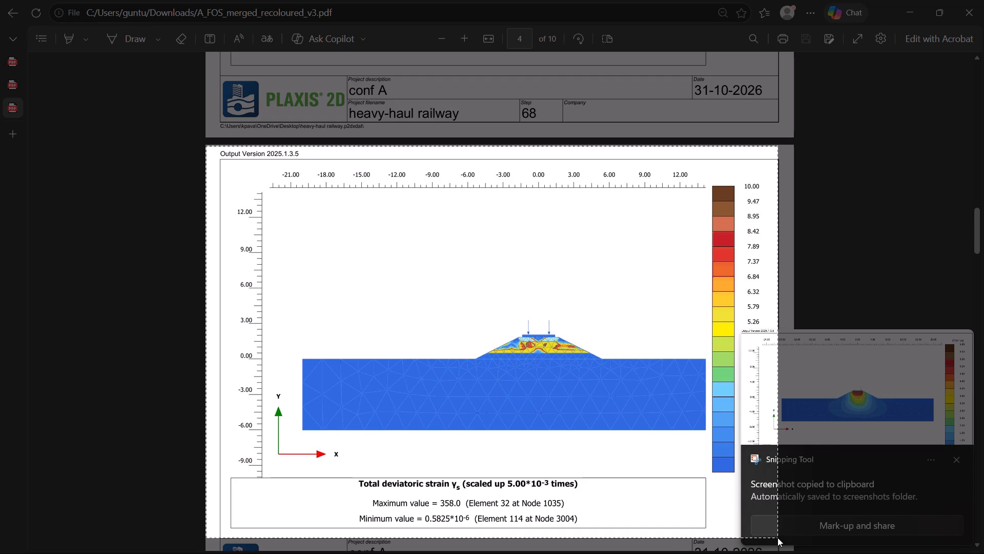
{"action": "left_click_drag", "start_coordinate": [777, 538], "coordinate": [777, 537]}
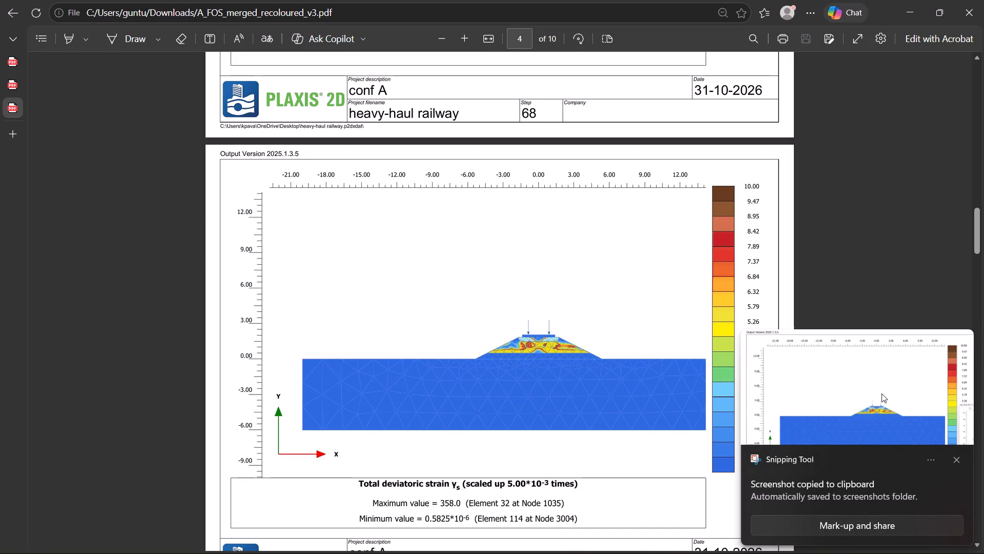
Dismiss the screenshot notification and recapture the conf A total deviatoric strain plot with its full legend and caption box.
{"action": "left_click", "coordinate": [955, 459]}
{"action": "key", "text": "Print"}
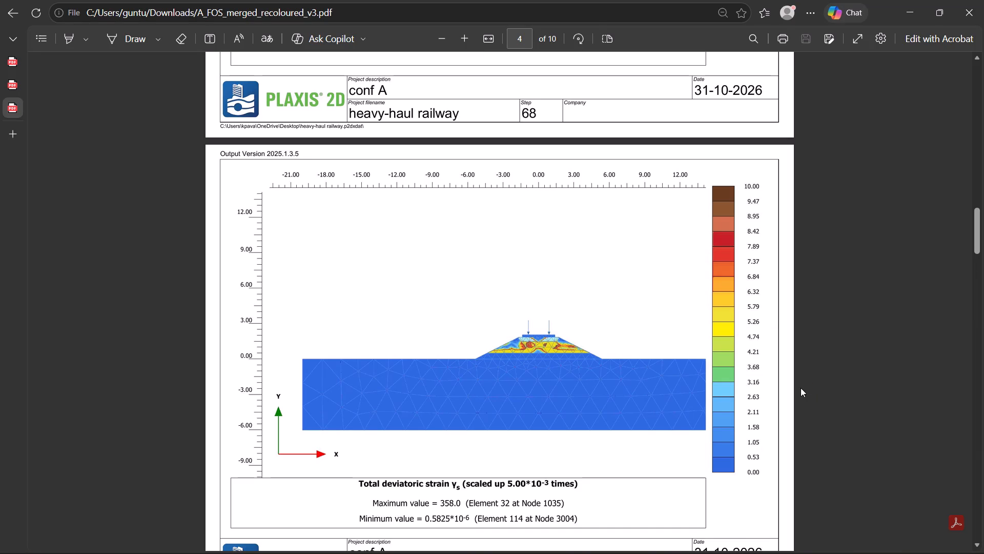
{"action": "left_click_drag", "start_coordinate": [204, 144], "coordinate": [320, 203]}
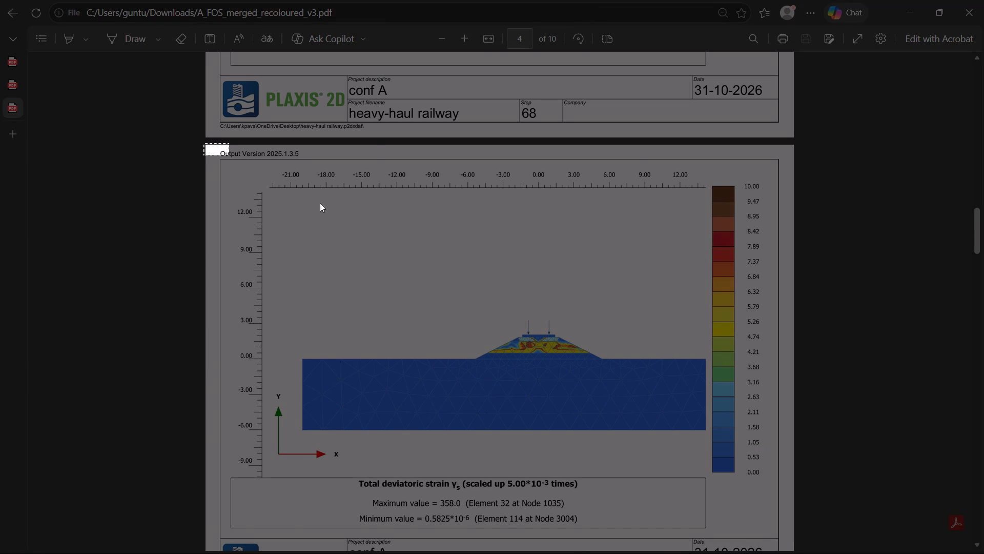
{"action": "left_click_drag", "start_coordinate": [320, 203], "coordinate": [777, 535]}
Switch back to the Heavy_Haul_Railway_PLAXIS_Report in Word and bring the selected Figure 2 image on page 3 into close view.
{"action": "scroll", "coordinate": [602, 453], "scroll_direction": "down", "scroll_amount": 5}
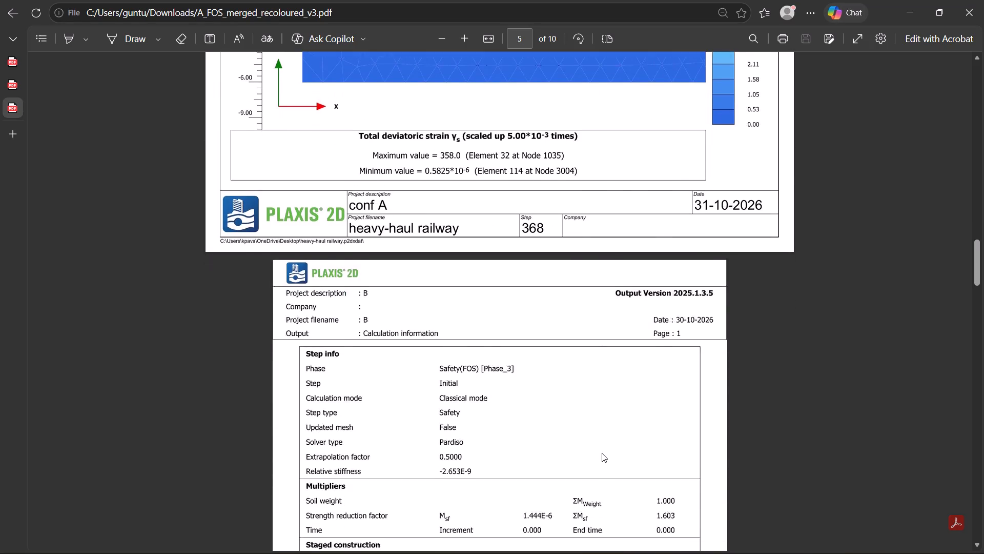
{"action": "scroll", "coordinate": [602, 453], "scroll_direction": "down", "scroll_amount": 5}
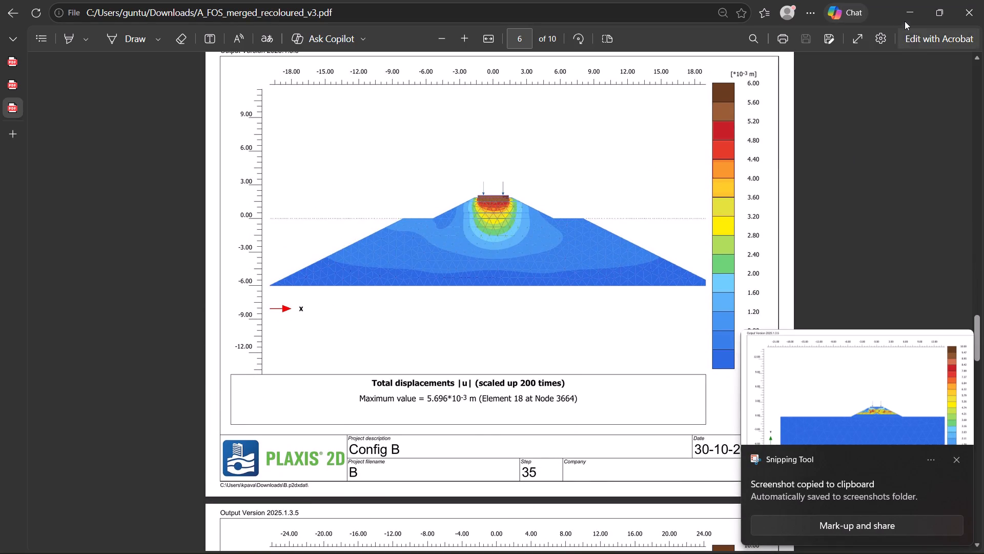
{"action": "left_click", "coordinate": [906, 18]}
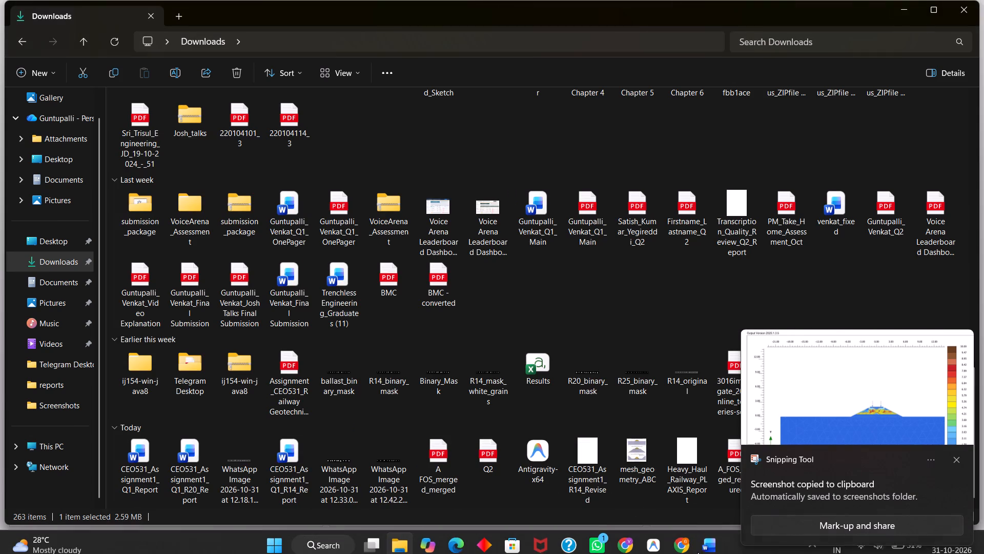
{"action": "left_click", "coordinate": [712, 538]}
{"action": "left_click", "coordinate": [744, 489]}
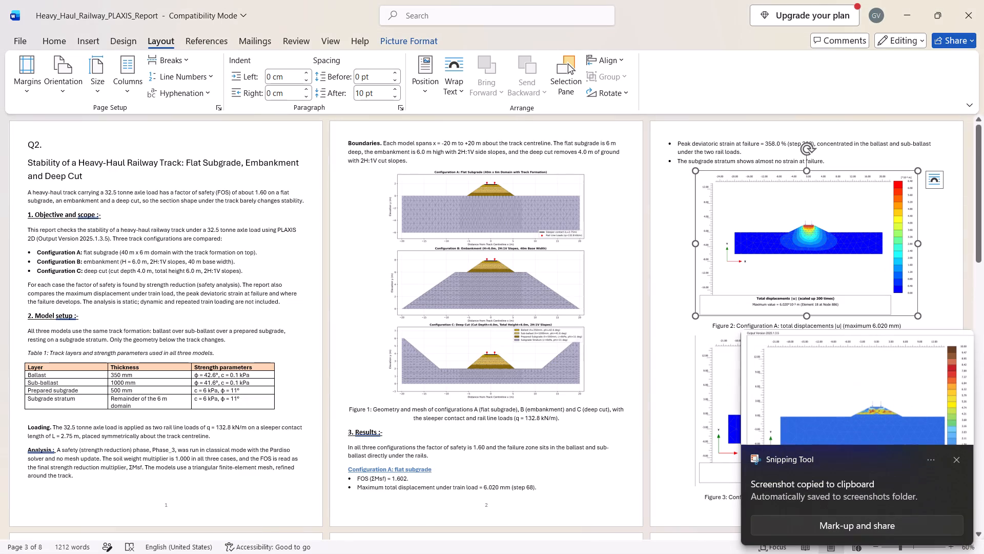
{"action": "left_click", "coordinate": [953, 460]}
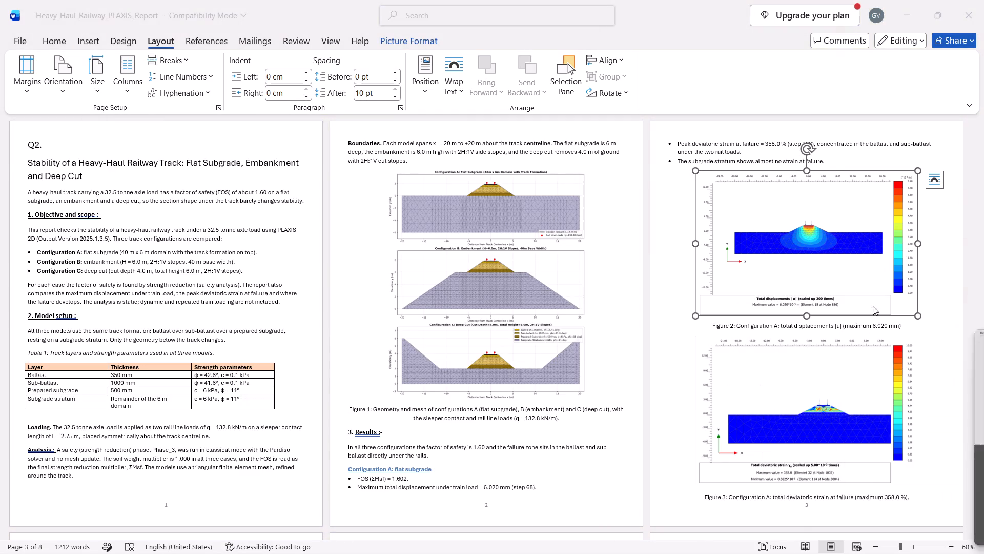
{"action": "scroll", "coordinate": [839, 261], "scroll_direction": "up", "scroll_amount": 6}
{"action": "scroll", "coordinate": [839, 261], "scroll_direction": "left", "scroll_amount": 4}
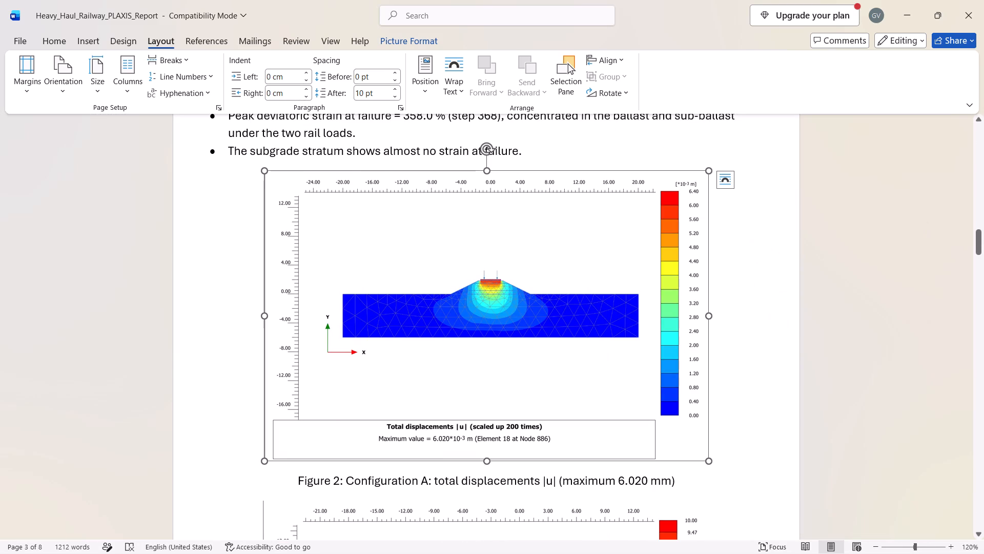
{"action": "left_click", "coordinate": [401, 541]}
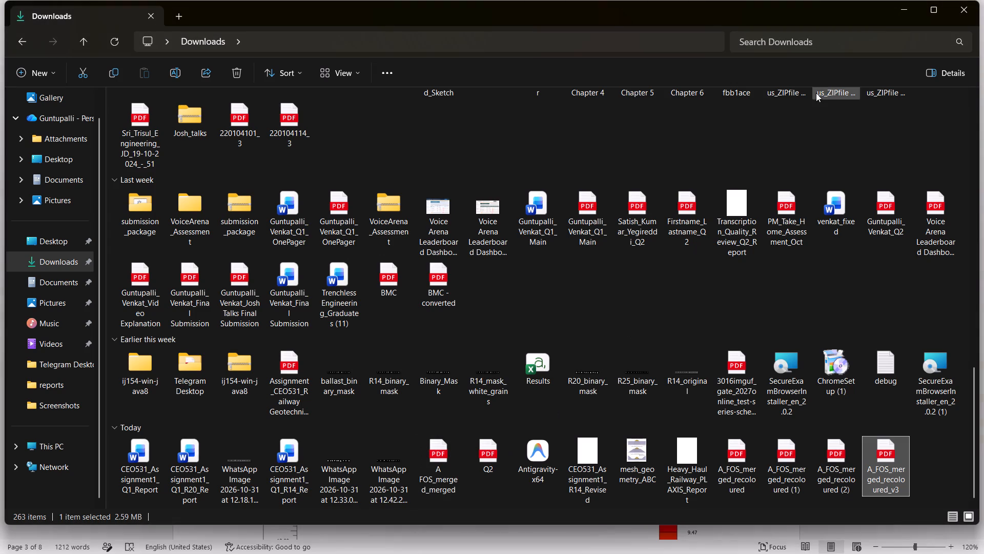
{"action": "left_click", "coordinate": [896, 11]}
{"action": "left_click", "coordinate": [89, 41]}
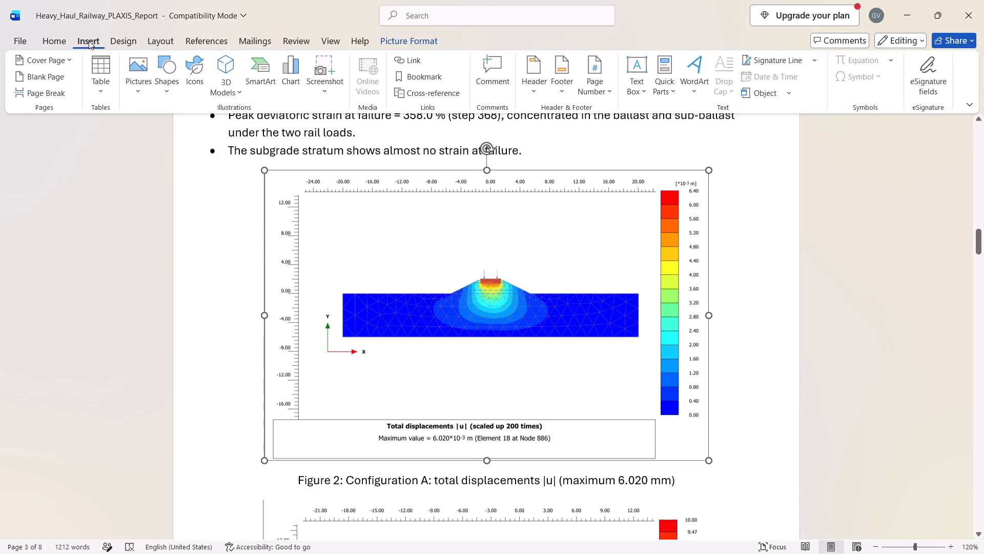
{"action": "left_click", "coordinate": [145, 89]}
{"action": "left_click", "coordinate": [148, 133]}
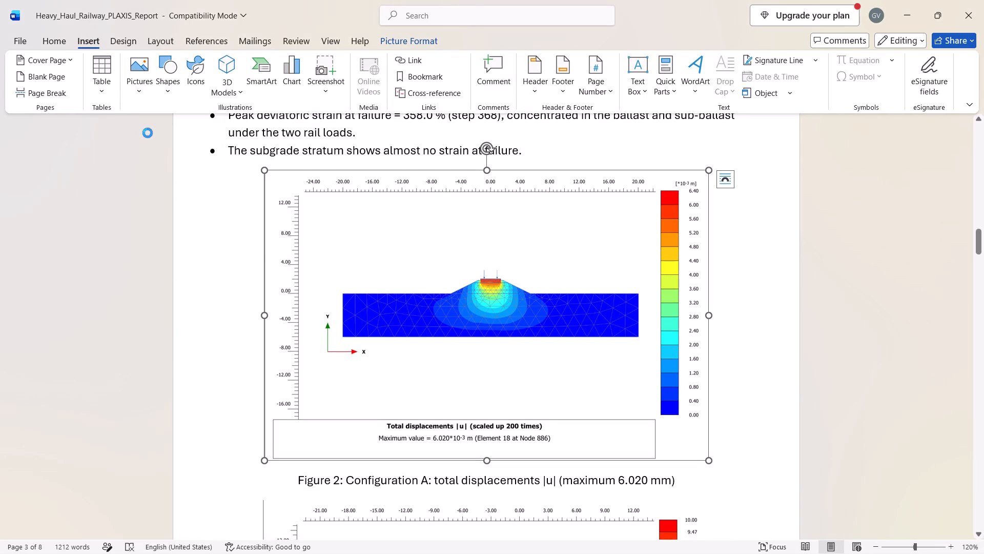
{"action": "scroll", "coordinate": [197, 144], "scroll_direction": "down", "scroll_amount": 1}
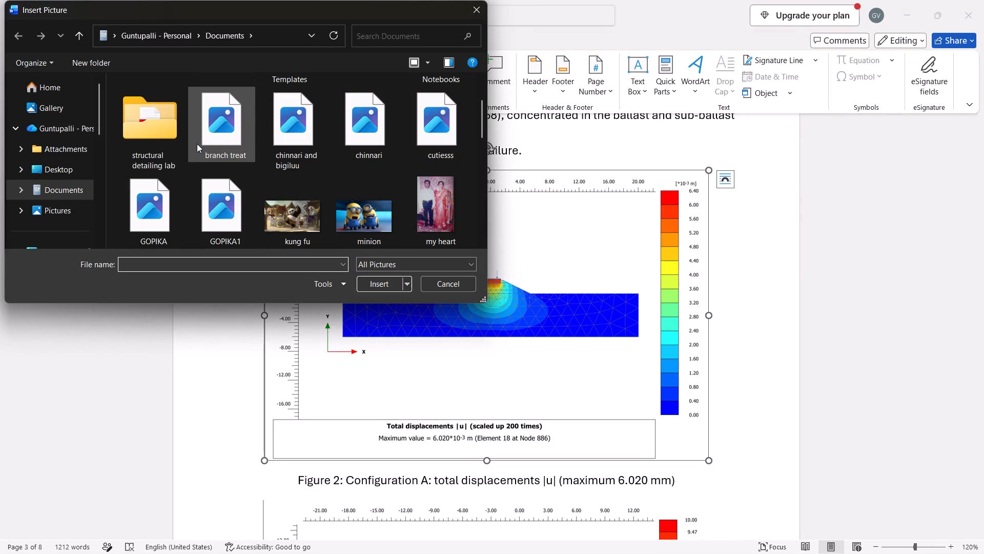
{"action": "scroll", "coordinate": [197, 144], "scroll_direction": "down", "scroll_amount": 1}
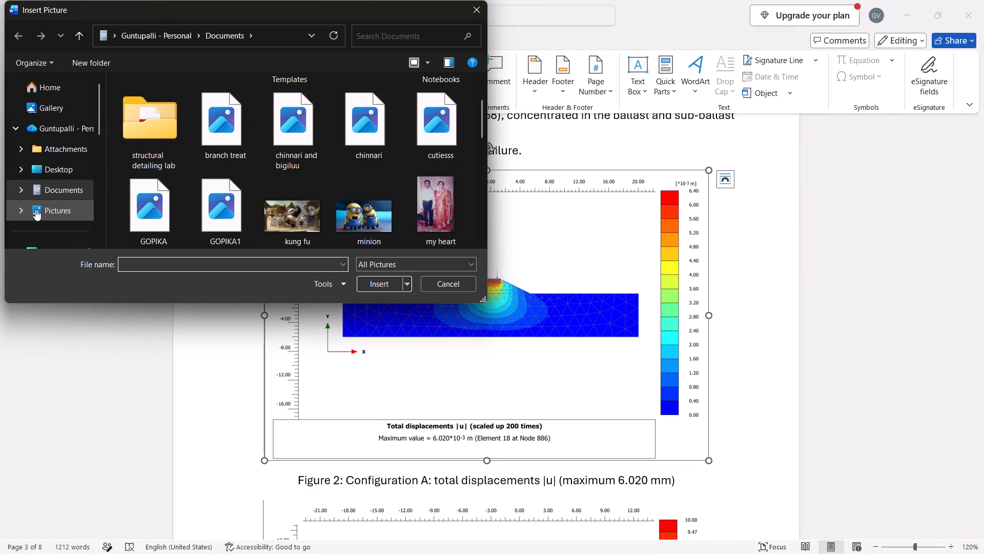
{"action": "double_click", "coordinate": [35, 209]}
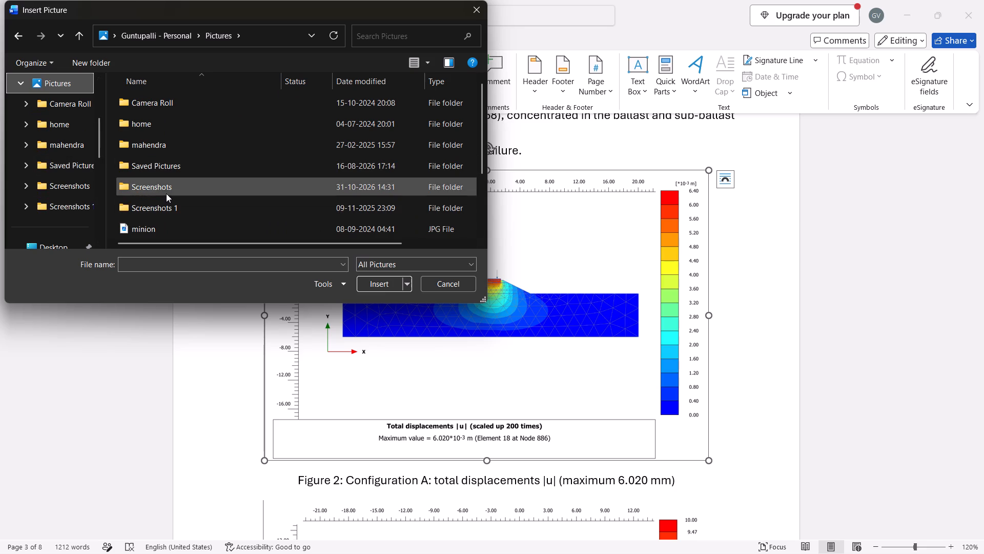
{"action": "double_click", "coordinate": [166, 193]}
{"action": "scroll", "coordinate": [235, 192], "scroll_direction": "down", "scroll_amount": 20}
{"action": "scroll", "coordinate": [235, 192], "scroll_direction": "down", "scroll_amount": 20}
{"action": "scroll", "coordinate": [235, 192], "scroll_direction": "down", "scroll_amount": 20}
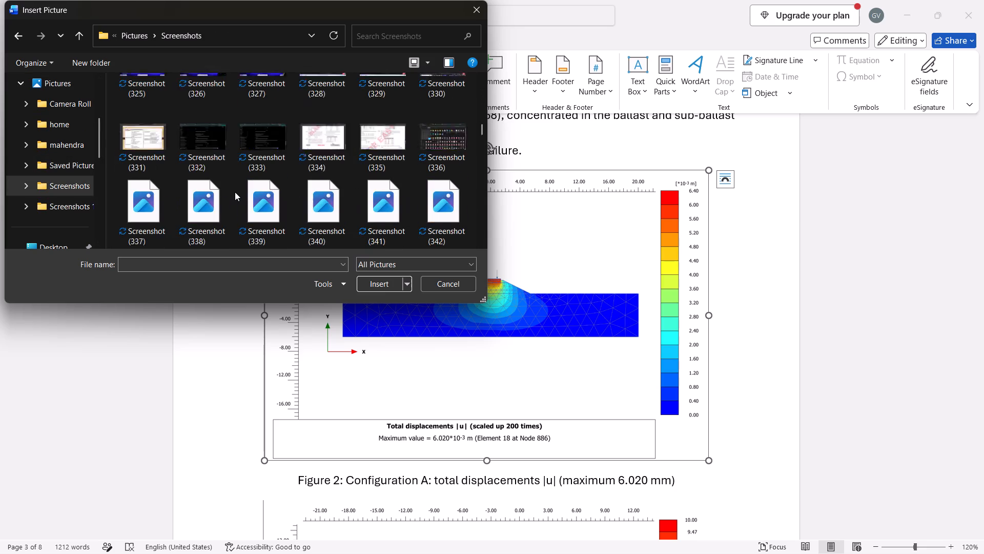
{"action": "scroll", "coordinate": [235, 192], "scroll_direction": "down", "scroll_amount": 20}
{"action": "scroll", "coordinate": [235, 192], "scroll_direction": "down", "scroll_amount": 20}
{"action": "scroll", "coordinate": [235, 192], "scroll_direction": "down", "scroll_amount": 20}
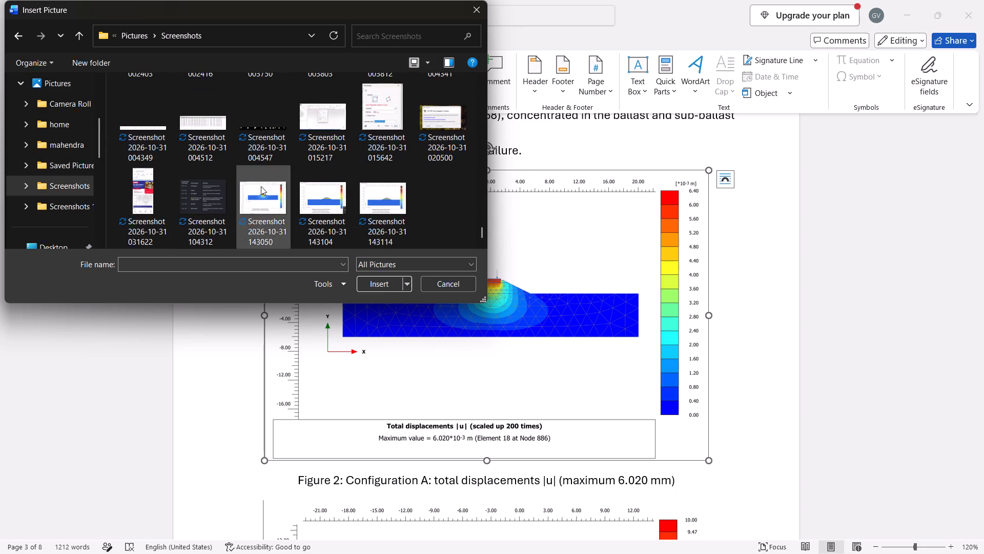
{"action": "double_click", "coordinate": [277, 198]}
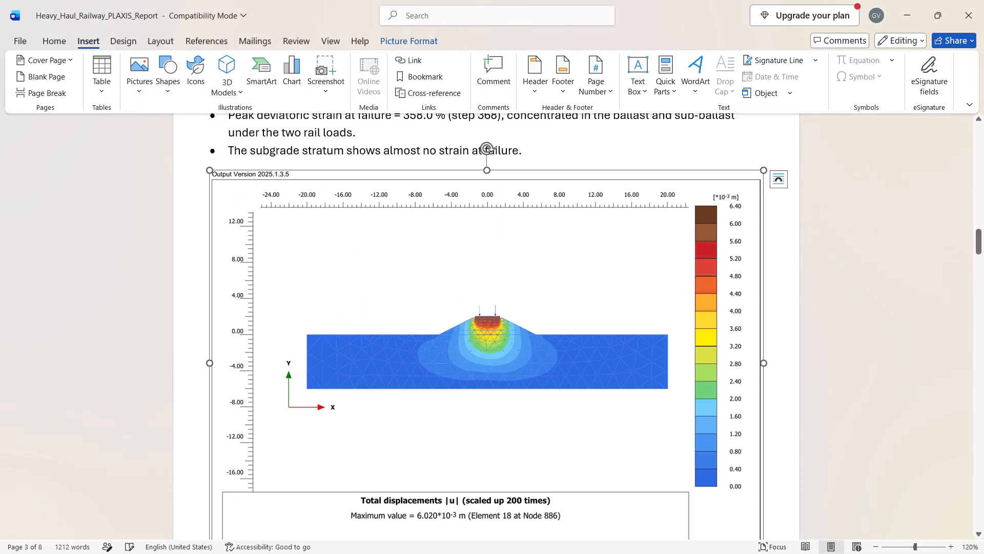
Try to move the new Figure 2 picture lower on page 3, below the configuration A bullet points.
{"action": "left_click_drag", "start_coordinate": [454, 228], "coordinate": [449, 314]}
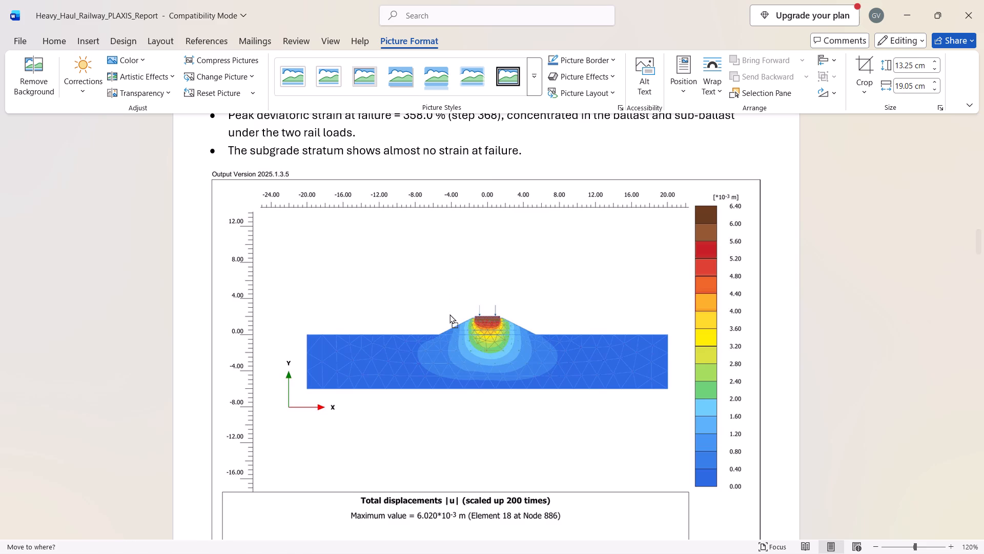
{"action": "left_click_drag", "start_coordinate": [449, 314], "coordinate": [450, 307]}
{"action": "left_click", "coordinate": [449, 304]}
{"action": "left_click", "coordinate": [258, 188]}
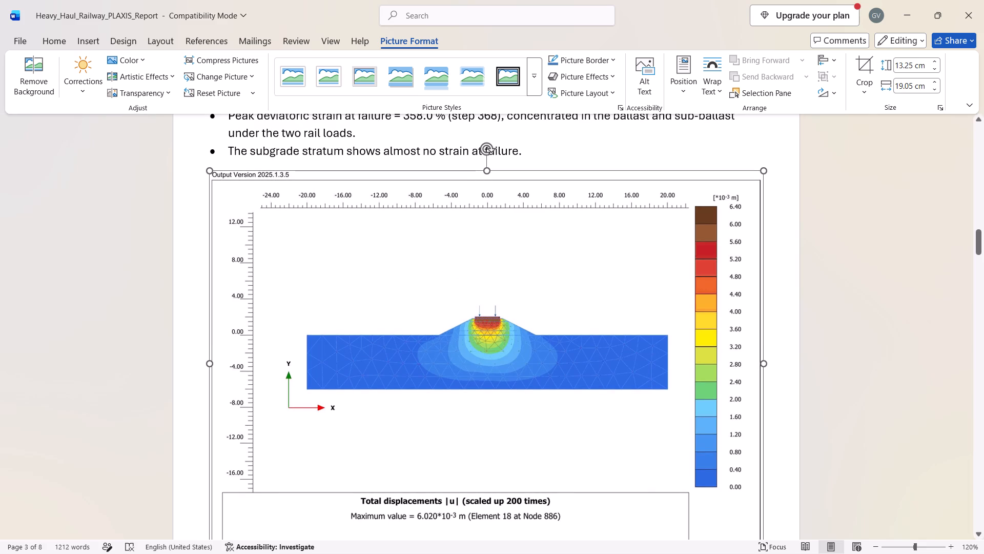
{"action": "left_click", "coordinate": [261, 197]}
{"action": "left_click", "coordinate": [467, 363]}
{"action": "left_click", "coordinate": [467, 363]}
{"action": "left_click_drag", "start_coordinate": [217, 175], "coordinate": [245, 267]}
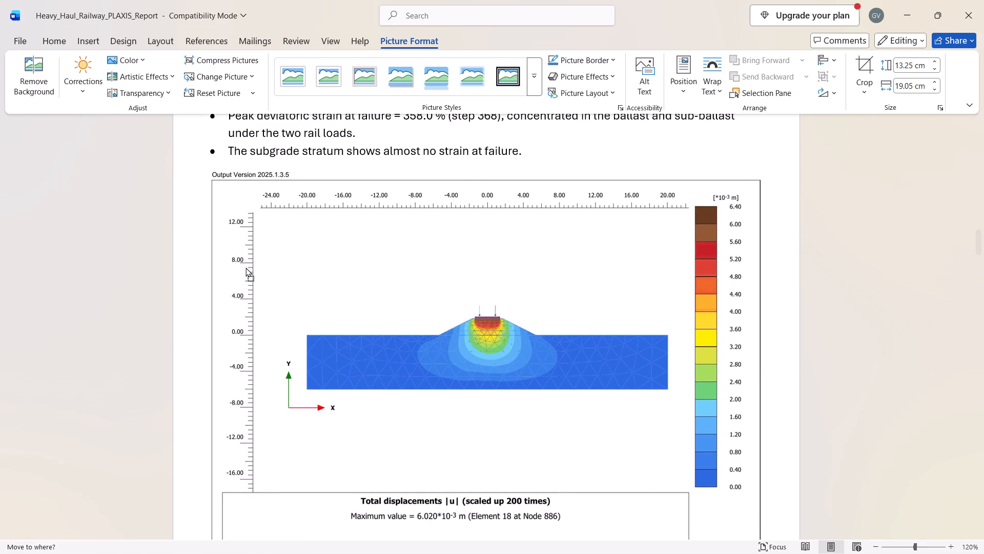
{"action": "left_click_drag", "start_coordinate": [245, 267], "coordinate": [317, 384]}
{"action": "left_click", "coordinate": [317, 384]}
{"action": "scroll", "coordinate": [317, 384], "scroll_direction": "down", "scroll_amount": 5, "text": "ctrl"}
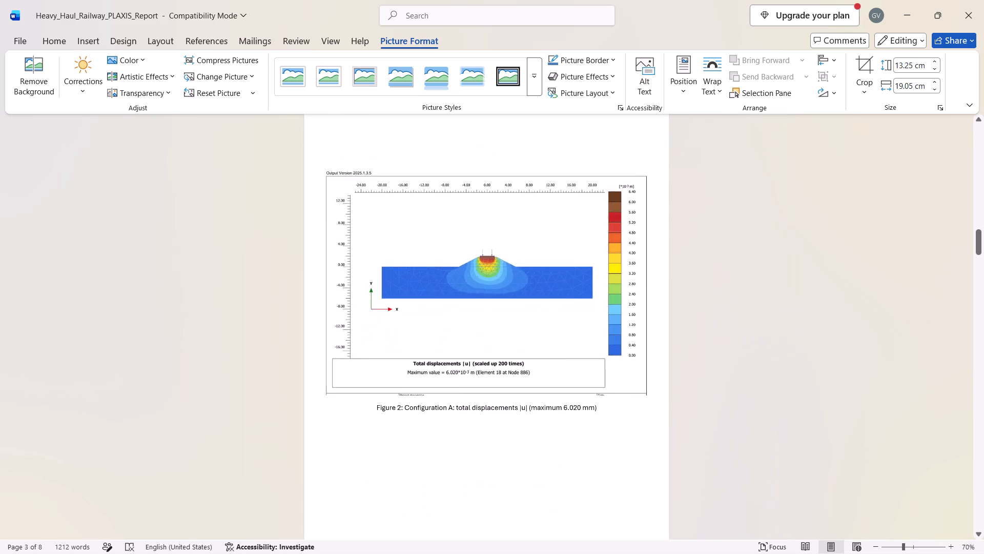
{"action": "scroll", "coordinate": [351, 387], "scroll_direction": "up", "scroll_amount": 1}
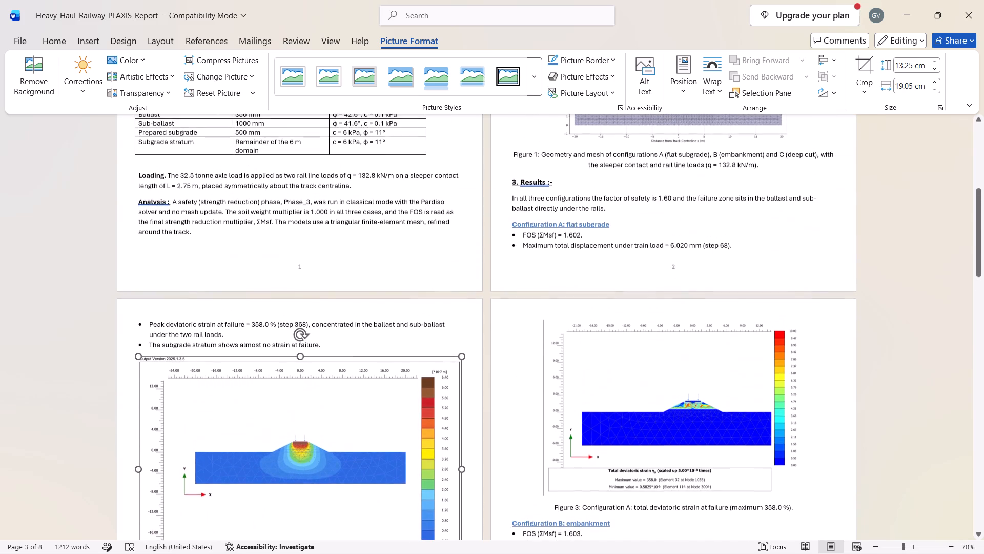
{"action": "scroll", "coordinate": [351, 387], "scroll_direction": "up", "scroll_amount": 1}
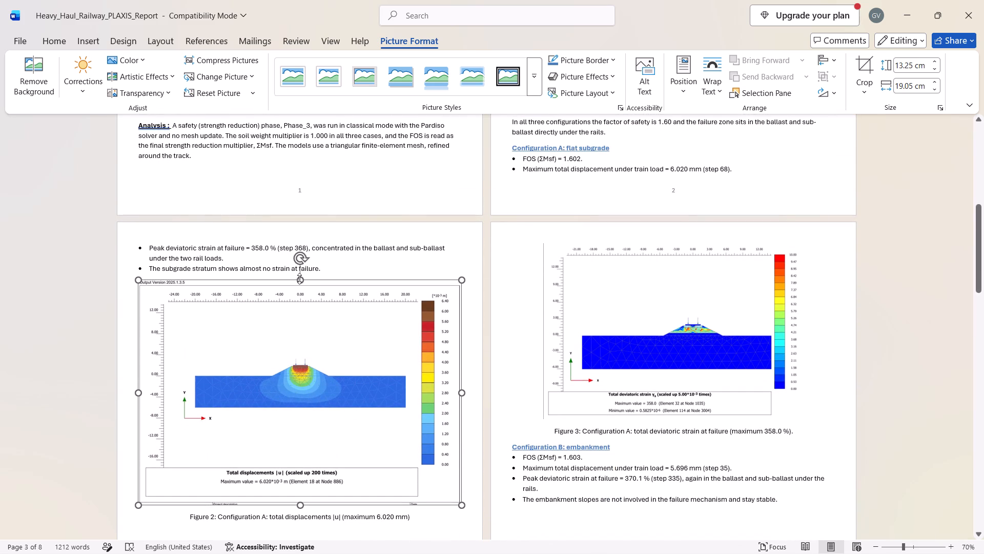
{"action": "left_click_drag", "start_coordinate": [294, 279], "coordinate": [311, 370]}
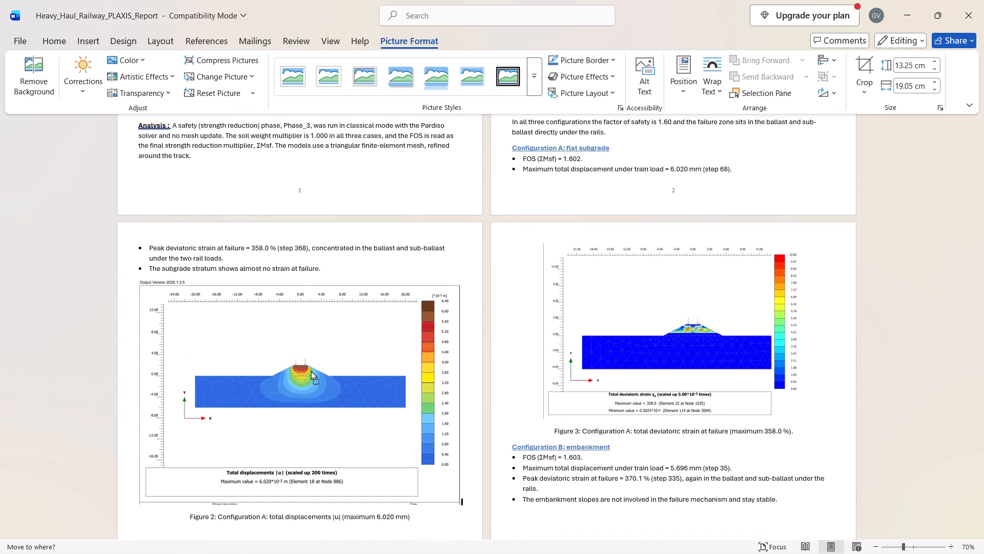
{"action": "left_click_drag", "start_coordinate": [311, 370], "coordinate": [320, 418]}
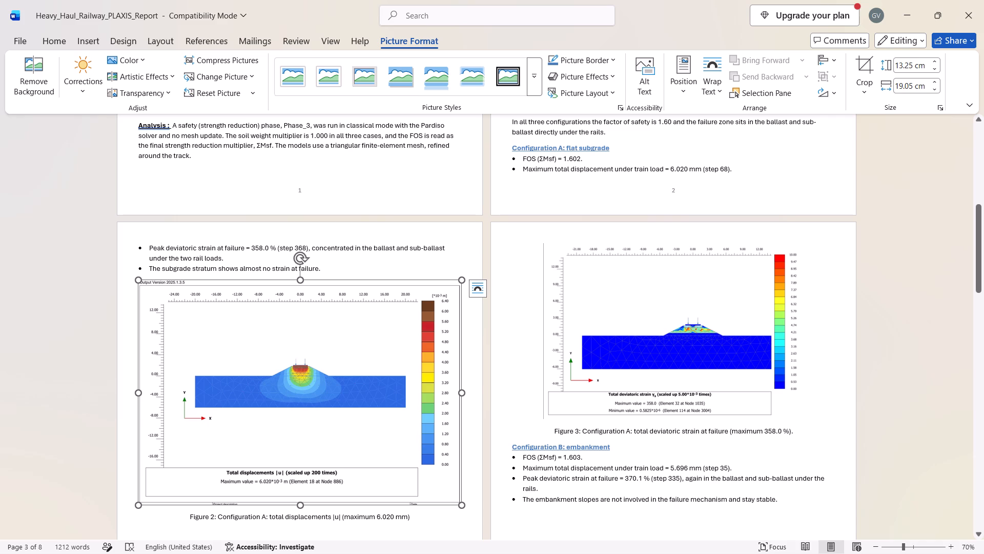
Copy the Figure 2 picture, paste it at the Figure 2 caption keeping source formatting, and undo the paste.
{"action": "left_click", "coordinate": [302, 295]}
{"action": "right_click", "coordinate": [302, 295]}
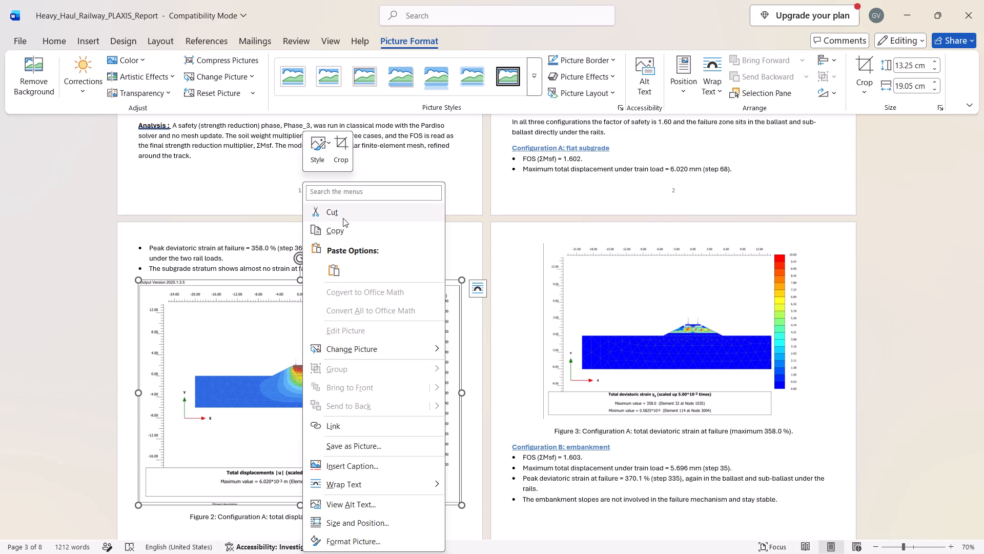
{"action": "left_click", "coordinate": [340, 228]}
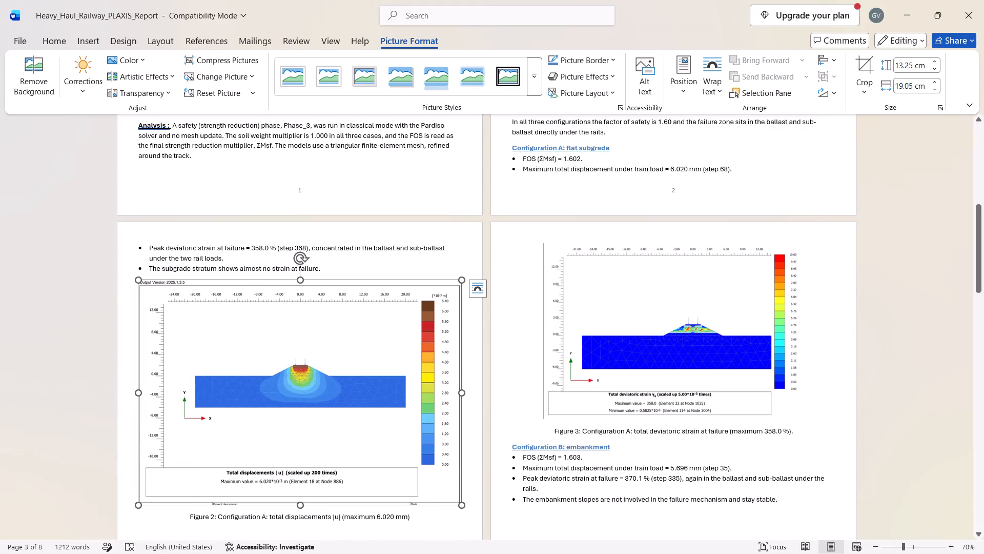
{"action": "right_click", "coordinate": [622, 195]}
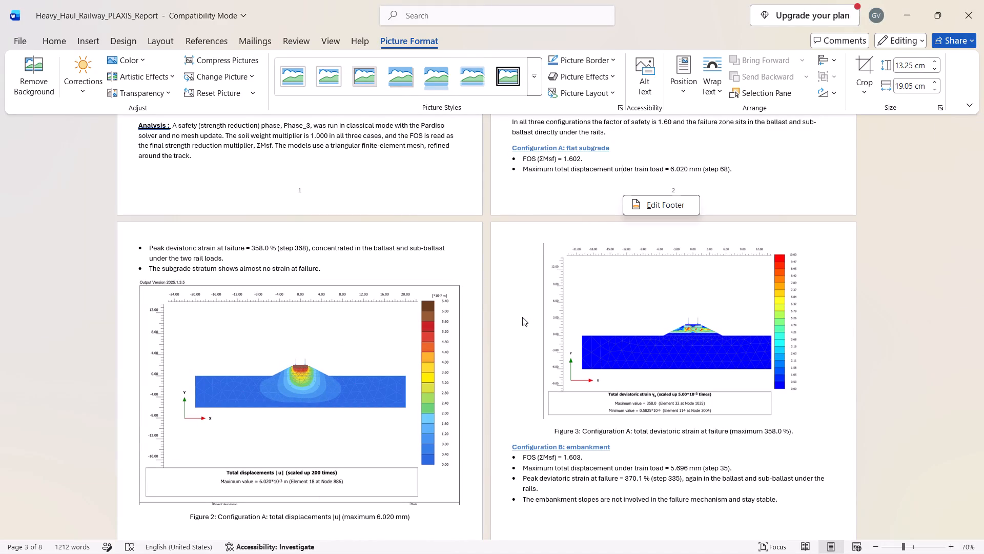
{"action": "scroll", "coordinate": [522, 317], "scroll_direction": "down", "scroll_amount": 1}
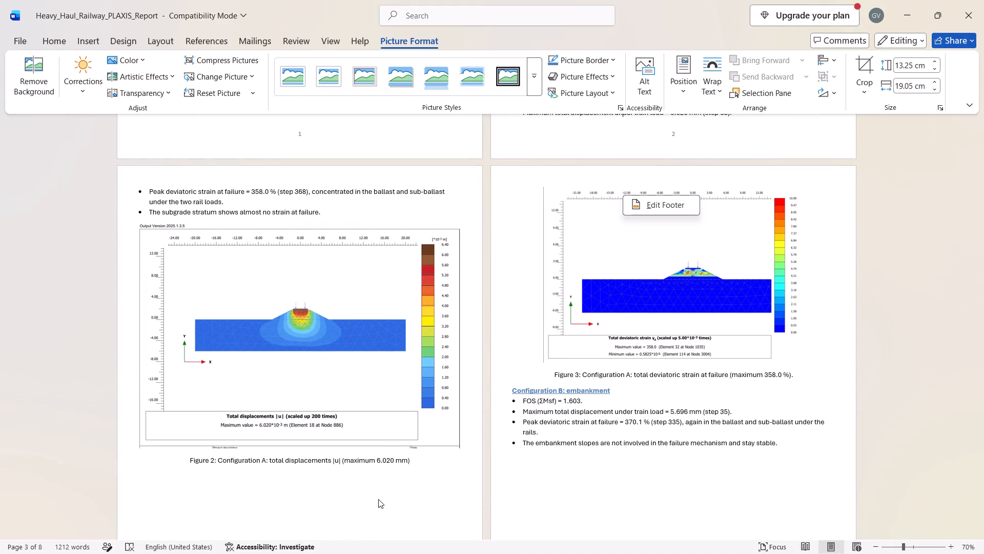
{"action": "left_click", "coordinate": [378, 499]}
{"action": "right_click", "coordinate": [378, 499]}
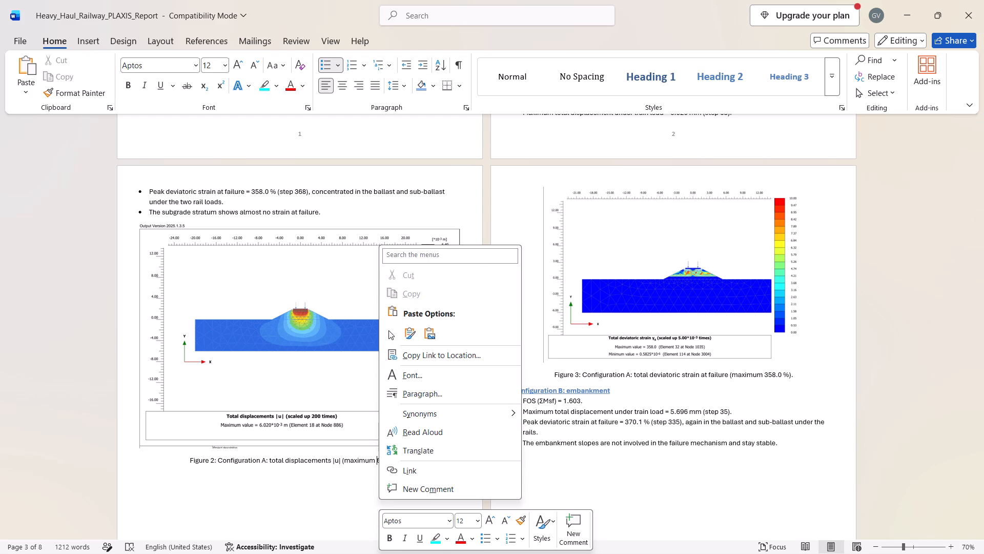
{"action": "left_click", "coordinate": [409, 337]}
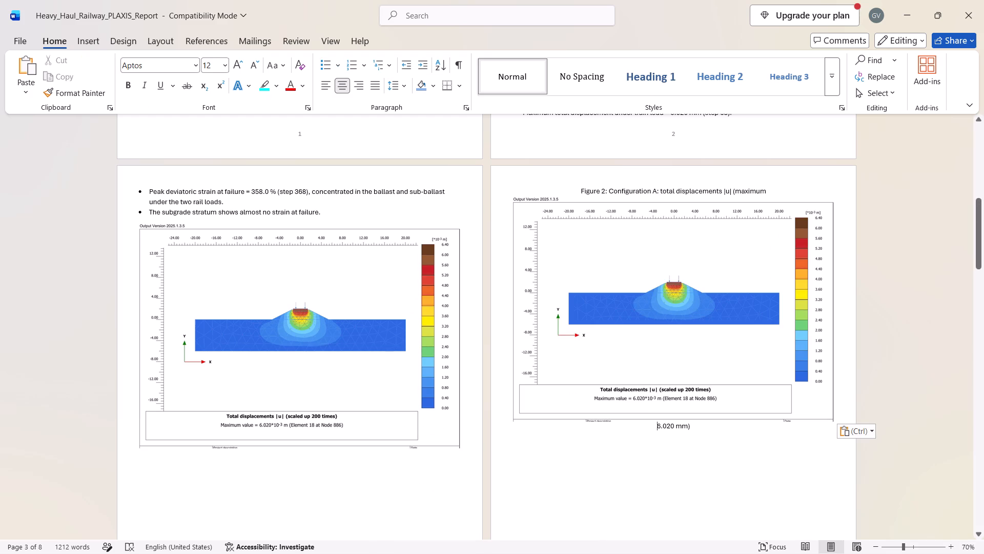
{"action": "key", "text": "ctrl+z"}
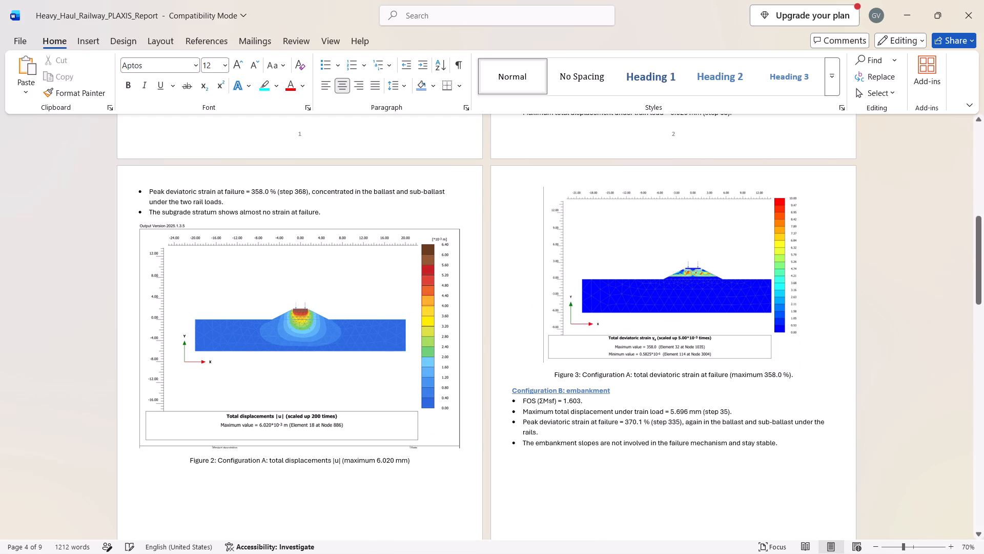
Try once more to move the Figure 2 picture lower, and undo its replacement to restore the original plot.
{"action": "left_click", "coordinate": [338, 353]}
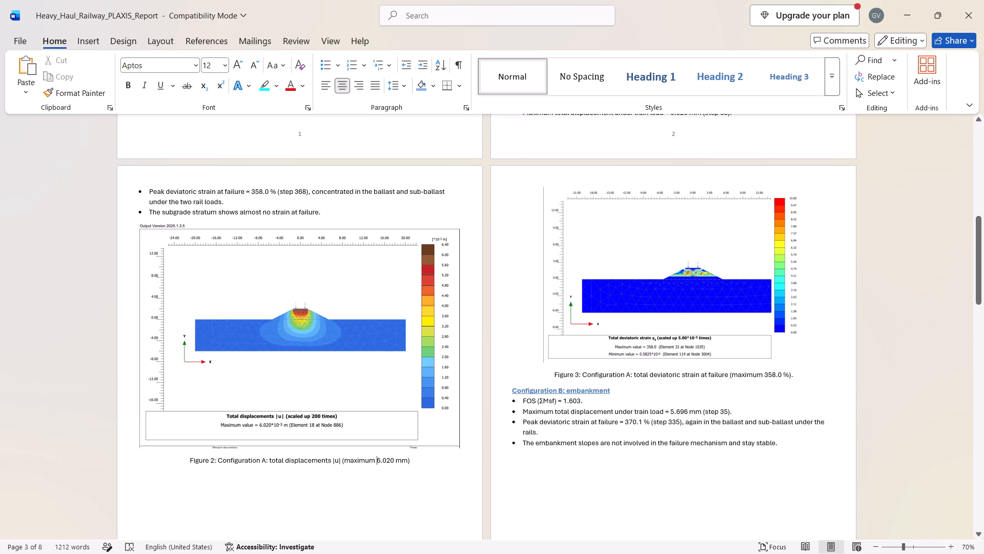
{"action": "right_click", "coordinate": [338, 353]}
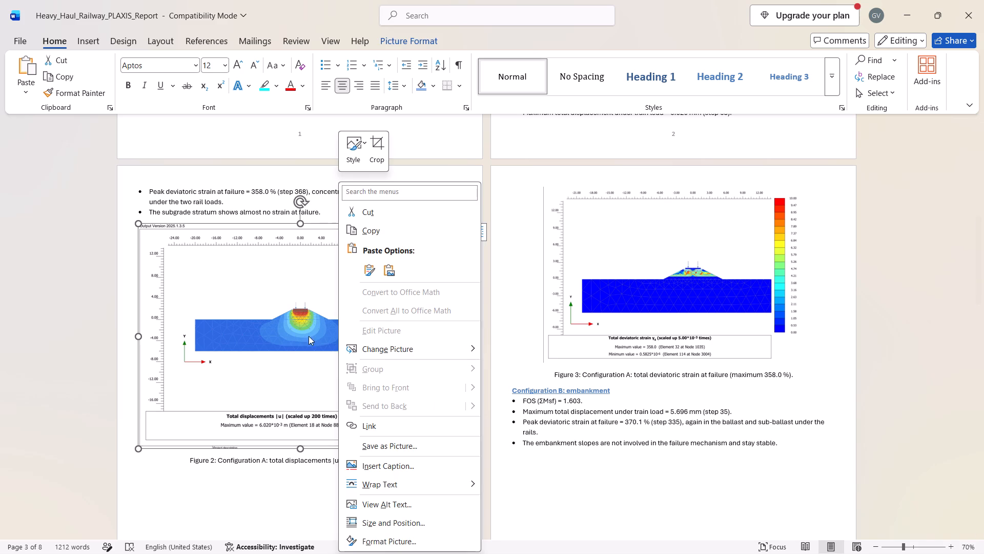
{"action": "left_click_drag", "start_coordinate": [224, 278], "coordinate": [285, 374]}
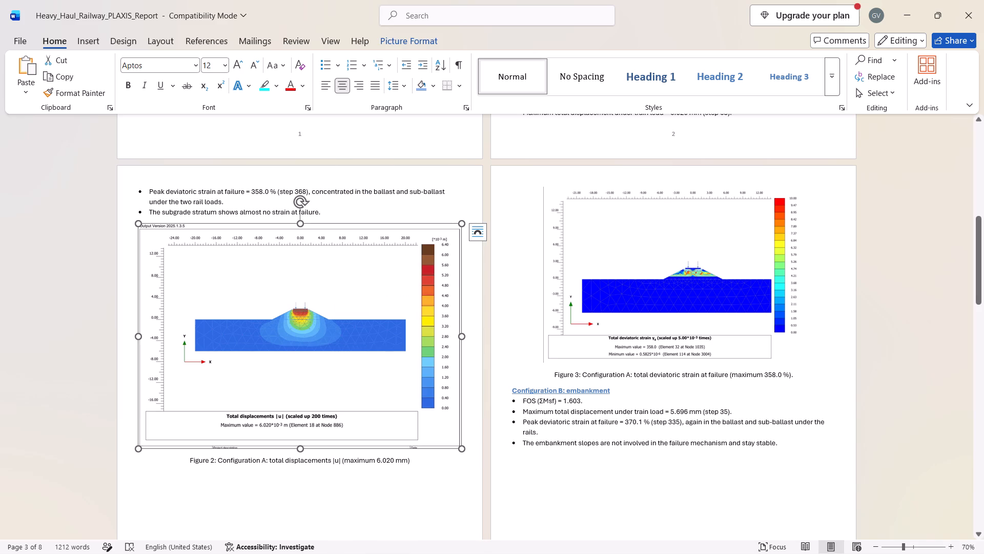
{"action": "key", "text": "ctrl+z"}
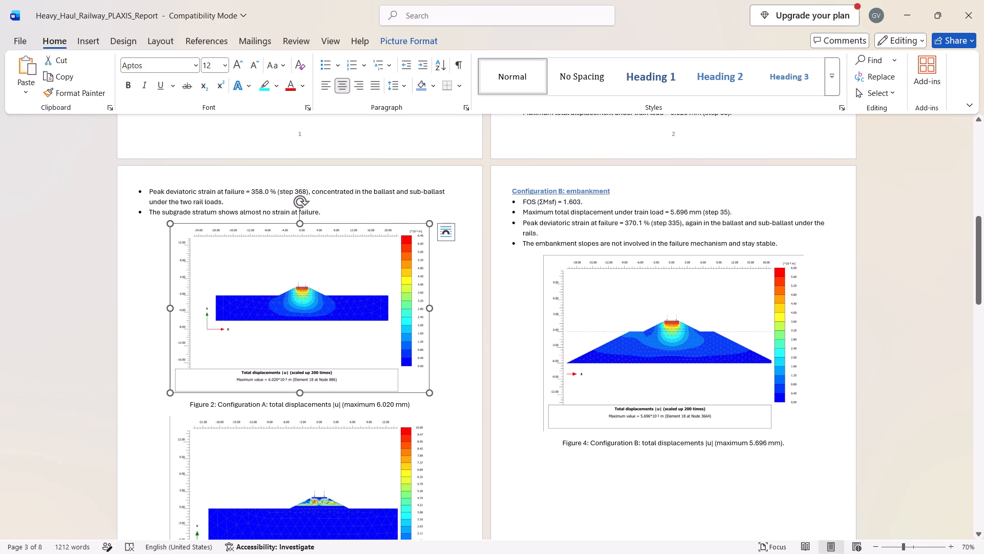
Insert blank pages directly after the original Figure 2 image on page 3.
{"action": "left_click", "coordinate": [458, 392]}
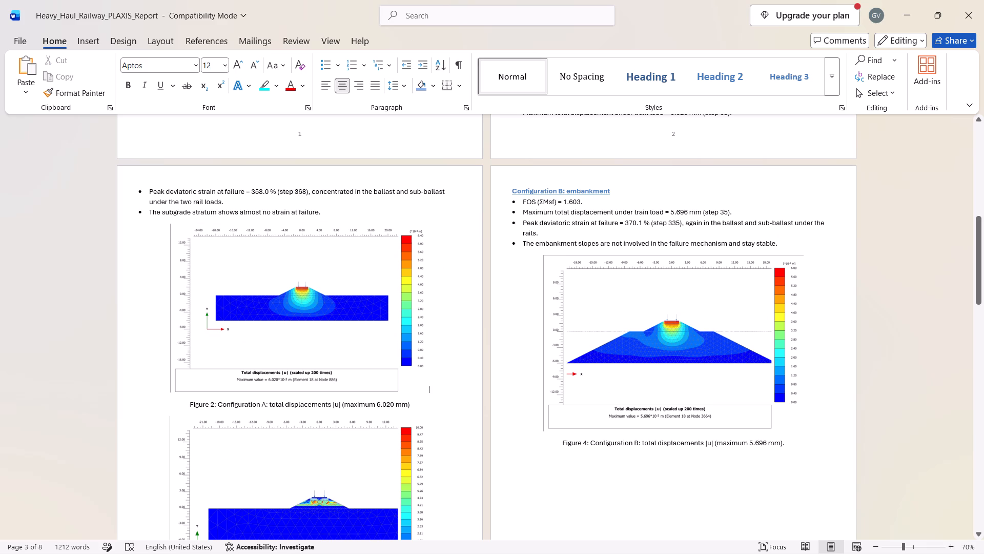
{"action": "scroll", "coordinate": [458, 392], "scroll_direction": "down", "scroll_amount": 15}
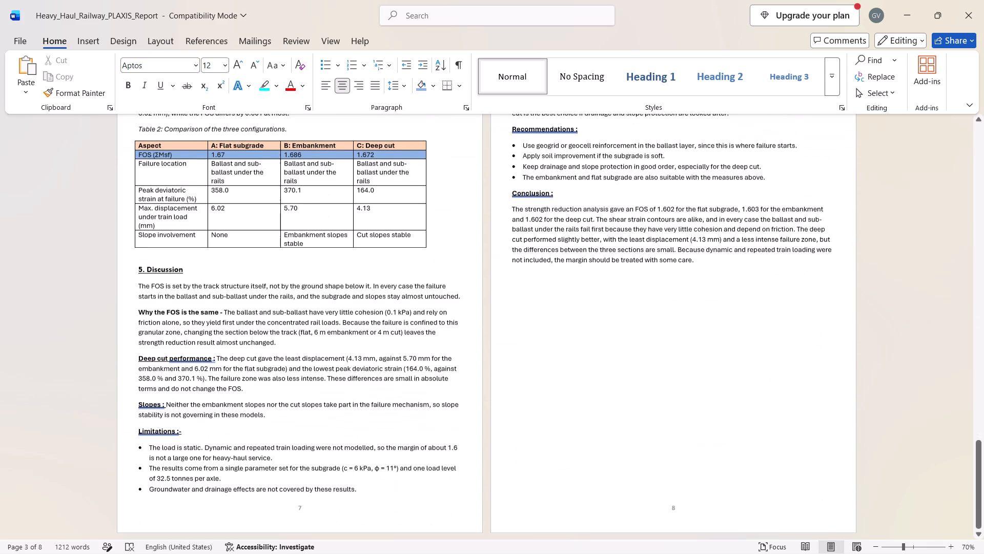
{"action": "scroll", "coordinate": [458, 392], "scroll_direction": "up", "scroll_amount": 5}
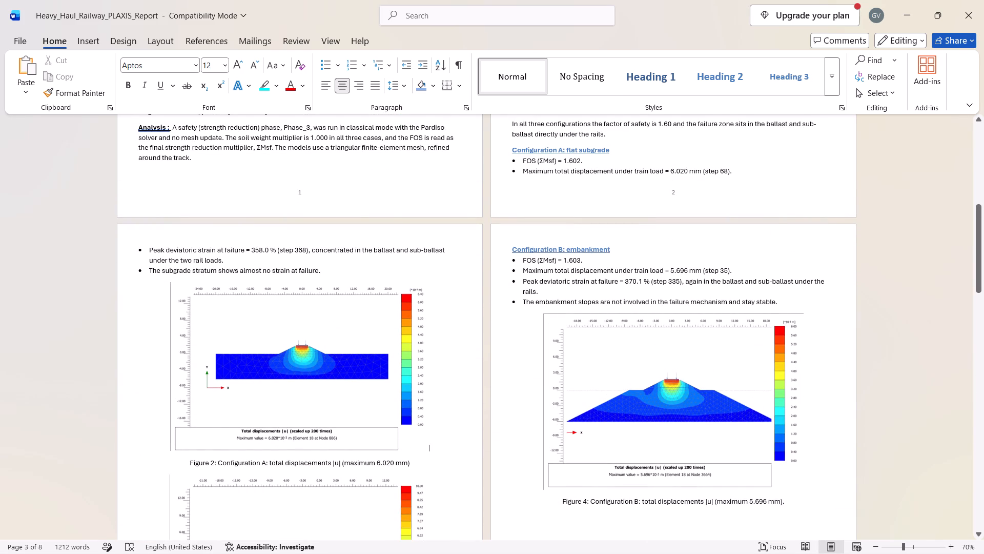
{"action": "left_click", "coordinate": [102, 43]}
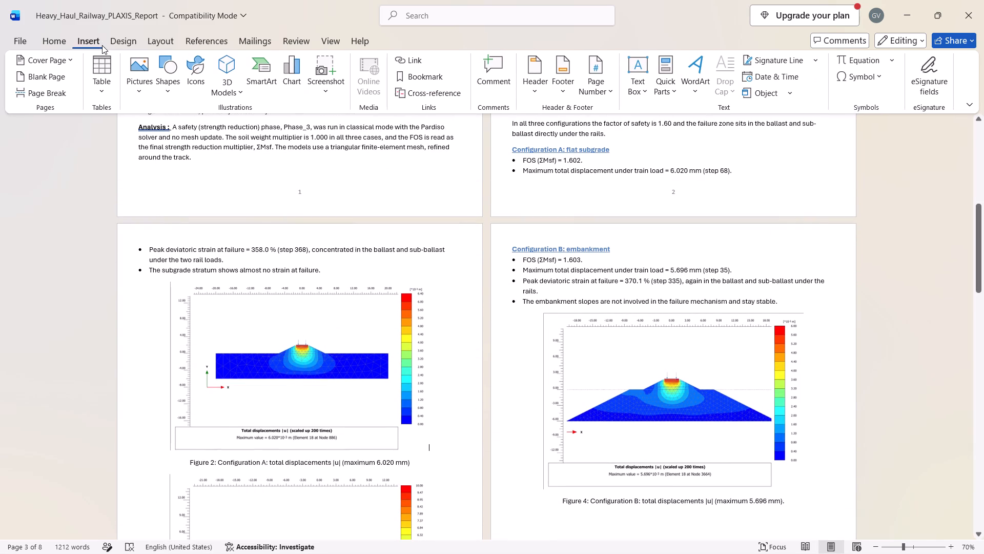
{"action": "left_click", "coordinate": [39, 75]}
{"action": "double_click", "coordinate": [39, 75]}
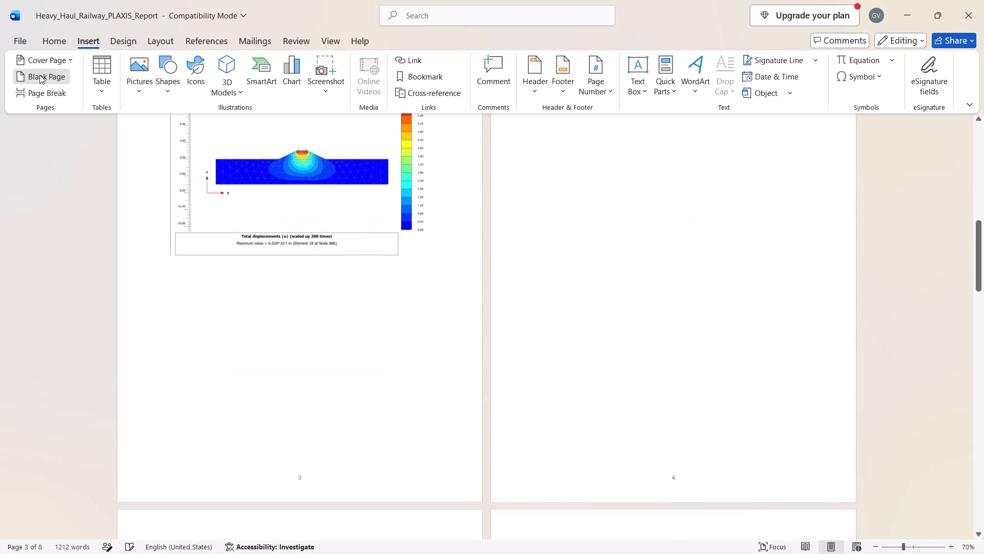
Insert the recoloured configuration A total displacements screenshot from the Screenshots folder at the start of blank page 4.
{"action": "left_click", "coordinate": [637, 127]}
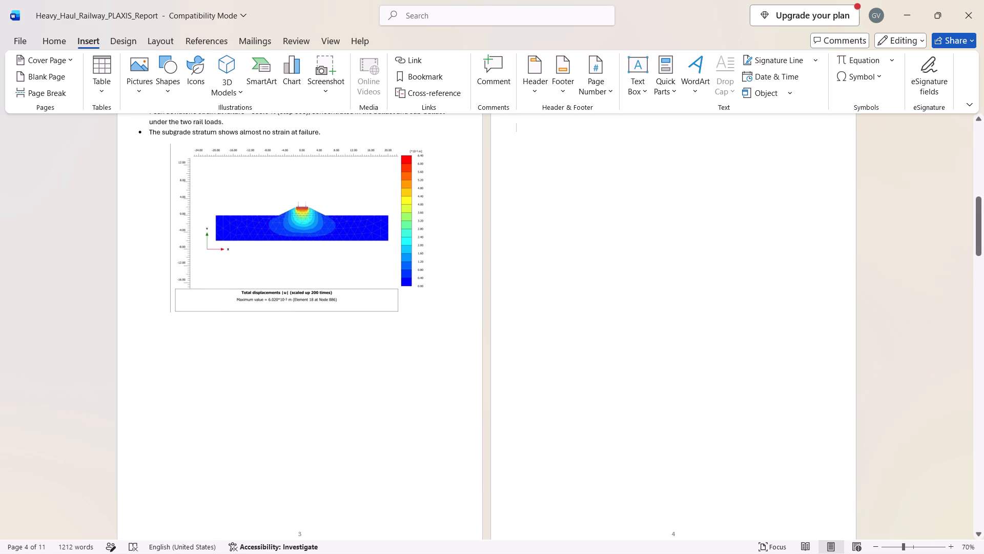
{"action": "left_click", "coordinate": [140, 80]}
{"action": "left_click", "coordinate": [155, 128]}
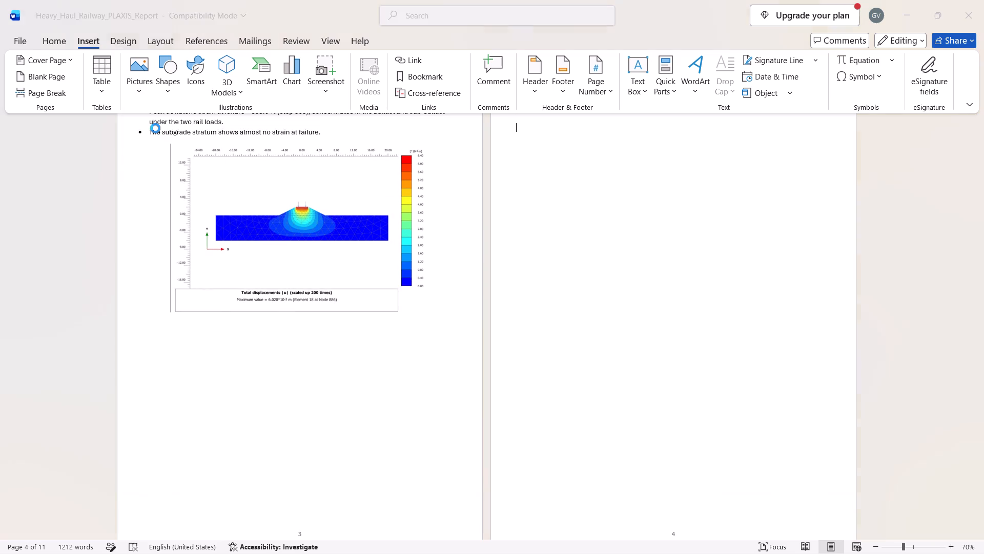
{"action": "scroll", "coordinate": [216, 190], "scroll_direction": "down", "scroll_amount": 17}
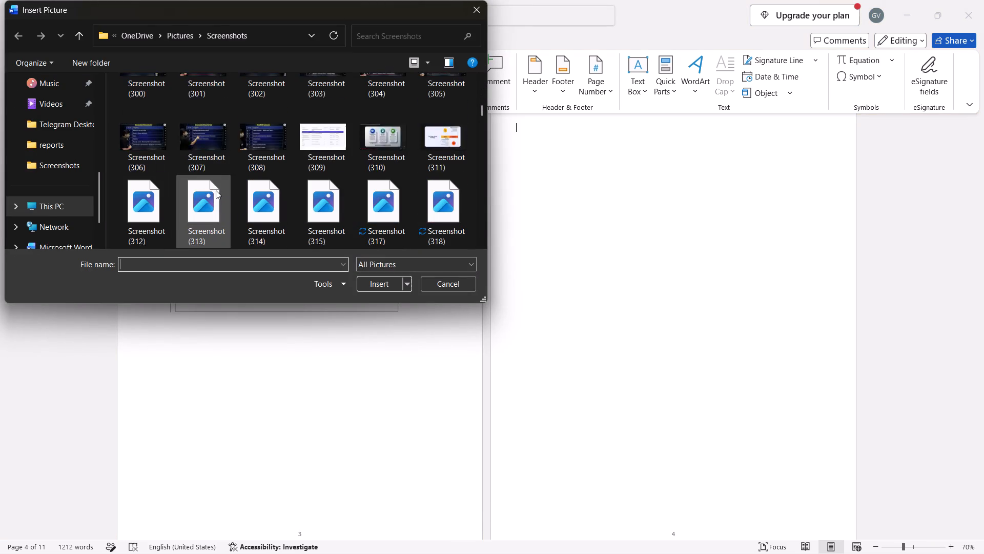
{"action": "scroll", "coordinate": [216, 190], "scroll_direction": "down", "scroll_amount": 20}
{"action": "scroll", "coordinate": [216, 190], "scroll_direction": "down", "scroll_amount": 20}
{"action": "scroll", "coordinate": [216, 190], "scroll_direction": "down", "scroll_amount": 20}
{"action": "scroll", "coordinate": [216, 190], "scroll_direction": "down", "scroll_amount": 9}
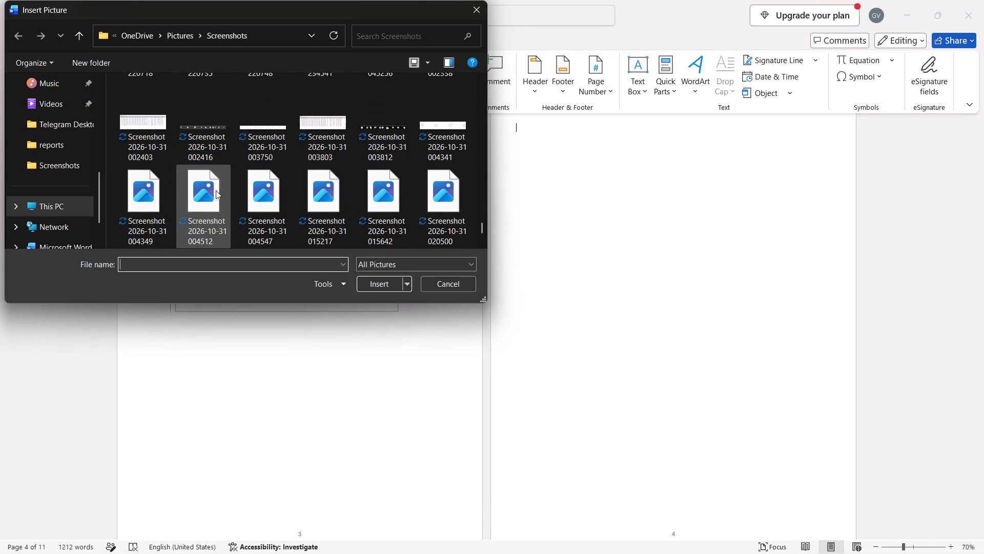
{"action": "double_click", "coordinate": [255, 197]}
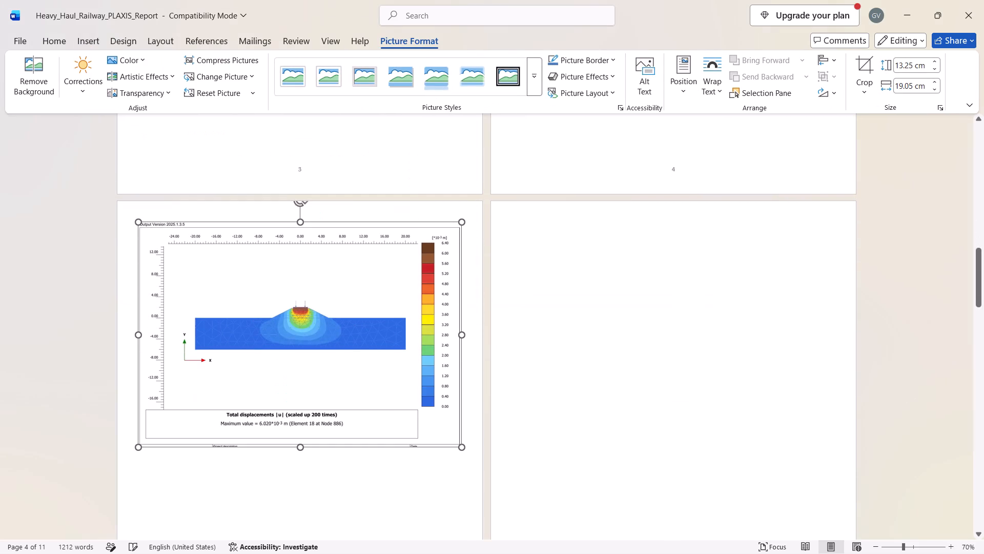
Shrink the inserted total displacements picture on page 5 proportionally to 12.76 cm high by 18.35 cm wide.
{"action": "scroll", "coordinate": [327, 270], "scroll_direction": "up", "scroll_amount": 2}
{"action": "scroll", "coordinate": [327, 270], "scroll_direction": "down", "scroll_amount": 1}
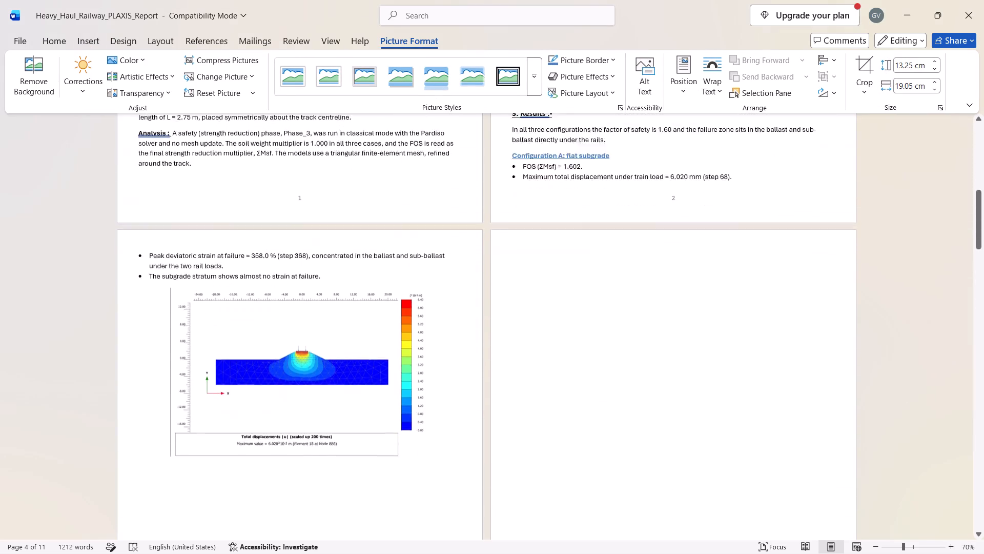
{"action": "scroll", "coordinate": [327, 270], "scroll_direction": "down", "scroll_amount": 1}
{"action": "scroll", "coordinate": [300, 403], "scroll_direction": "down", "scroll_amount": 1}
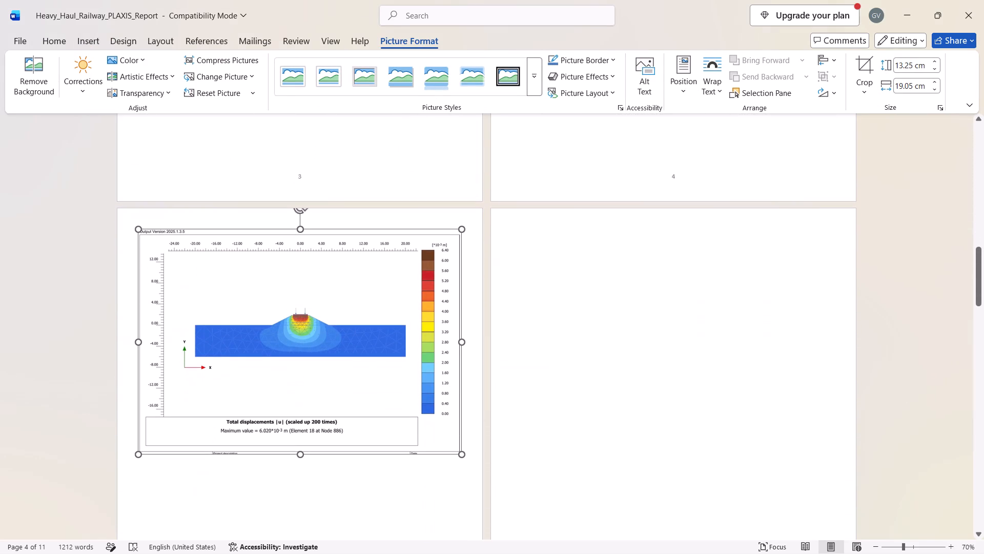
{"action": "left_click", "coordinate": [289, 411]}
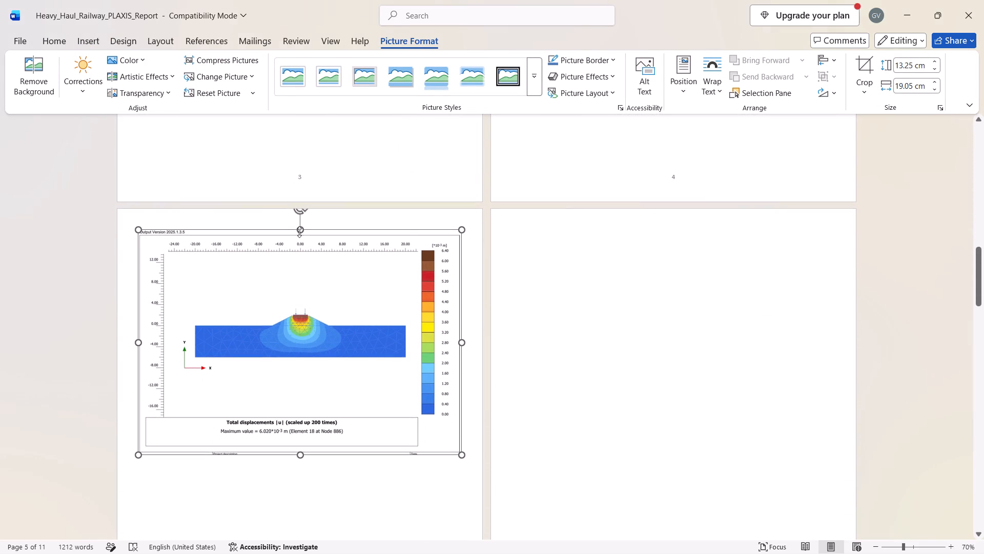
{"action": "left_click_drag", "start_coordinate": [458, 231], "coordinate": [449, 238]}
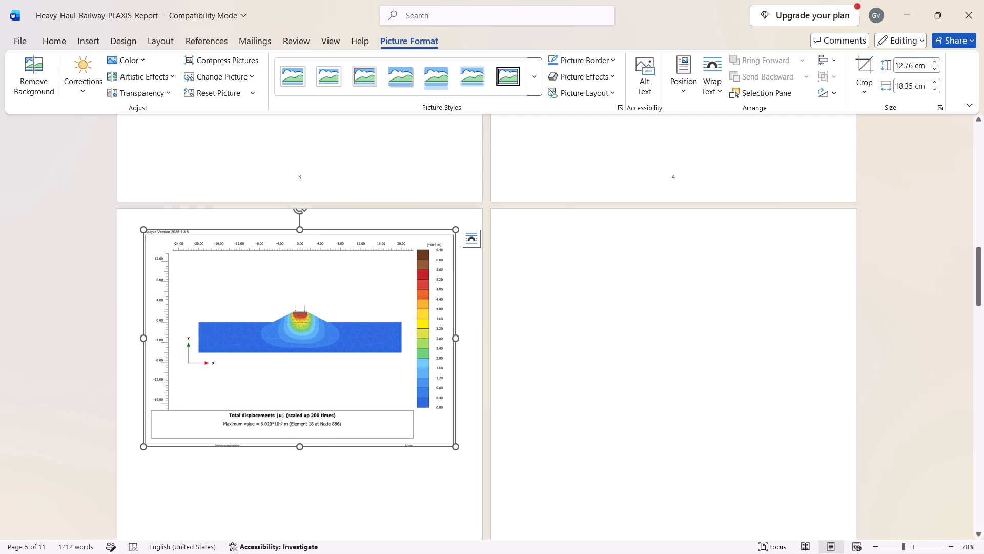
{"action": "left_click", "coordinate": [299, 230]}
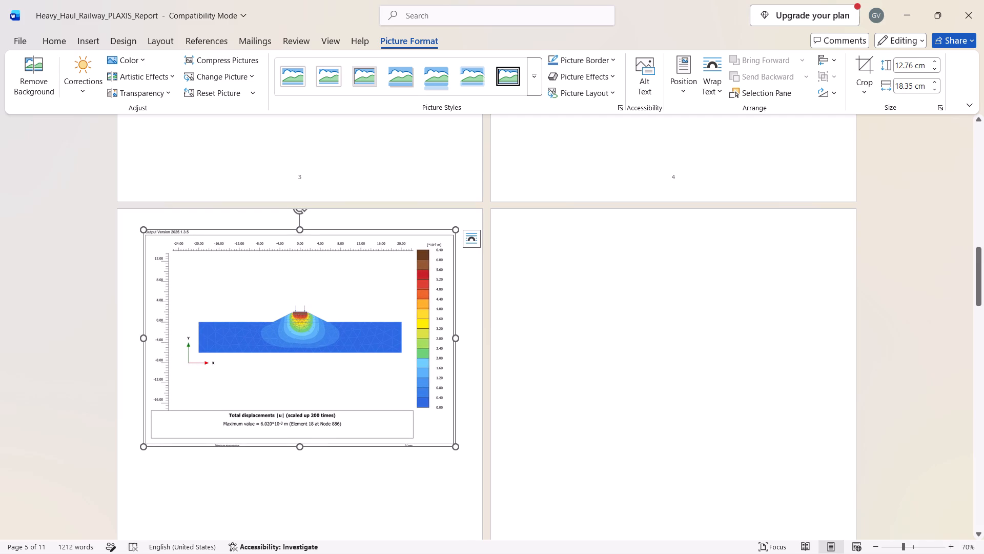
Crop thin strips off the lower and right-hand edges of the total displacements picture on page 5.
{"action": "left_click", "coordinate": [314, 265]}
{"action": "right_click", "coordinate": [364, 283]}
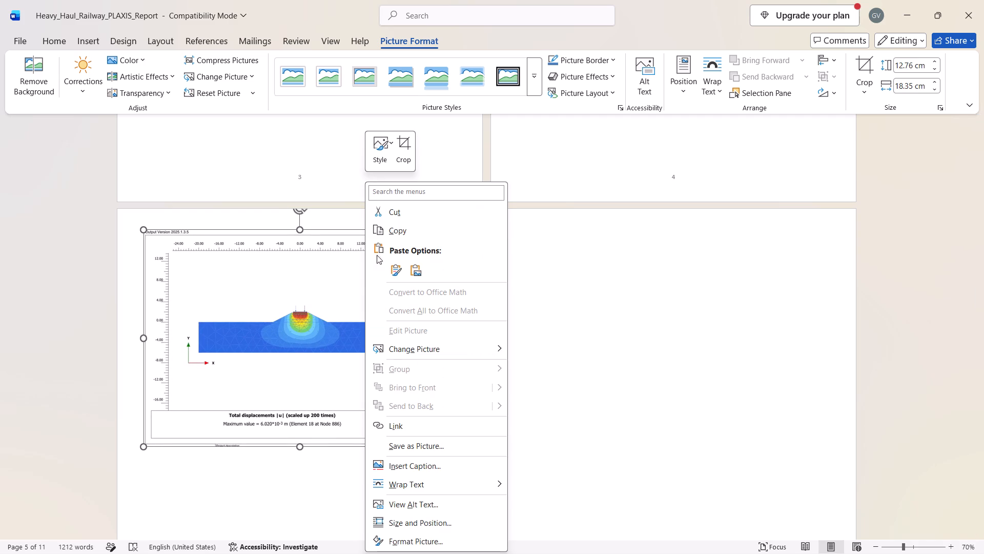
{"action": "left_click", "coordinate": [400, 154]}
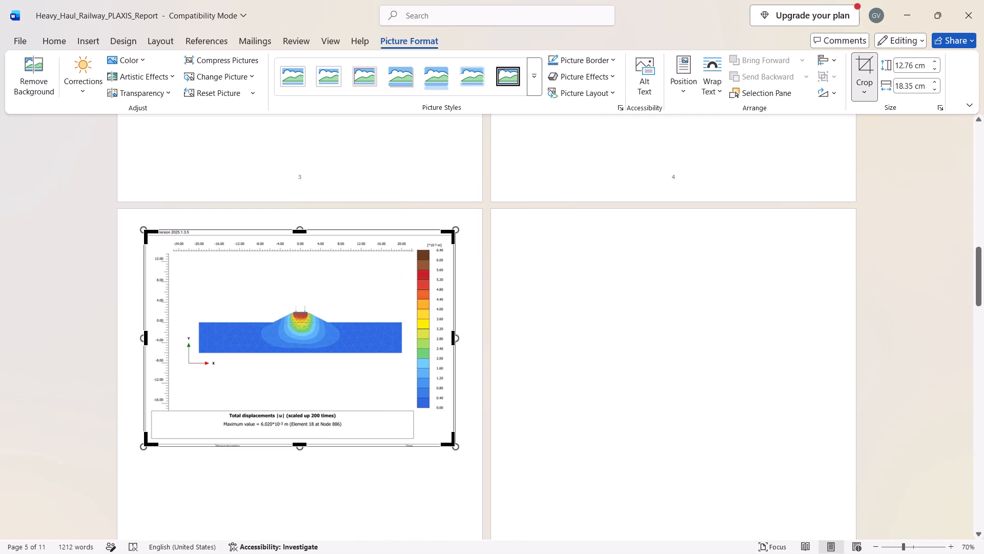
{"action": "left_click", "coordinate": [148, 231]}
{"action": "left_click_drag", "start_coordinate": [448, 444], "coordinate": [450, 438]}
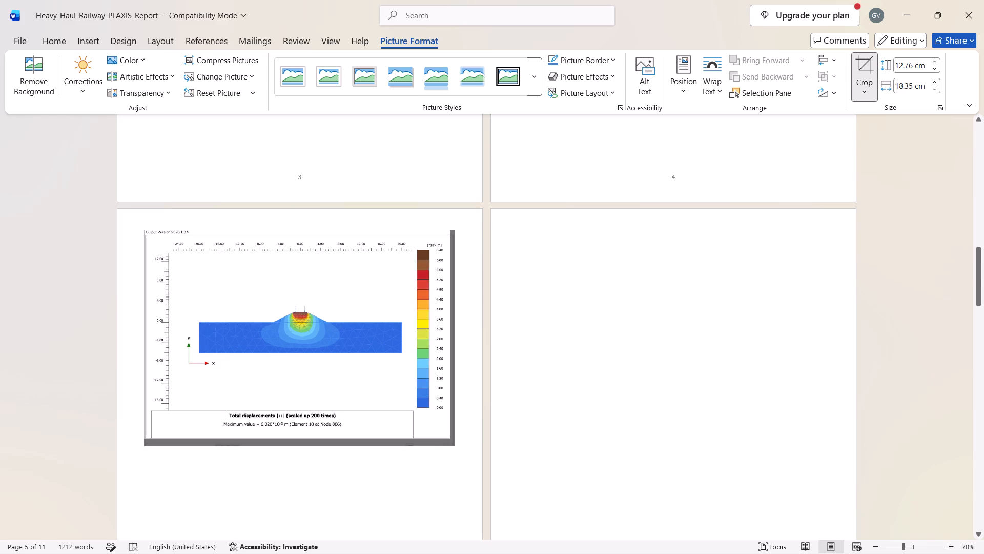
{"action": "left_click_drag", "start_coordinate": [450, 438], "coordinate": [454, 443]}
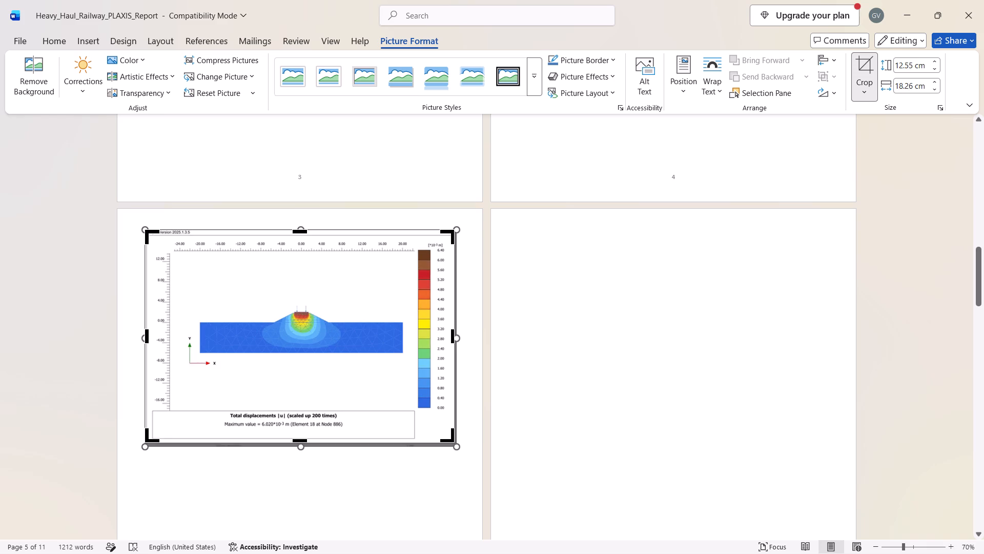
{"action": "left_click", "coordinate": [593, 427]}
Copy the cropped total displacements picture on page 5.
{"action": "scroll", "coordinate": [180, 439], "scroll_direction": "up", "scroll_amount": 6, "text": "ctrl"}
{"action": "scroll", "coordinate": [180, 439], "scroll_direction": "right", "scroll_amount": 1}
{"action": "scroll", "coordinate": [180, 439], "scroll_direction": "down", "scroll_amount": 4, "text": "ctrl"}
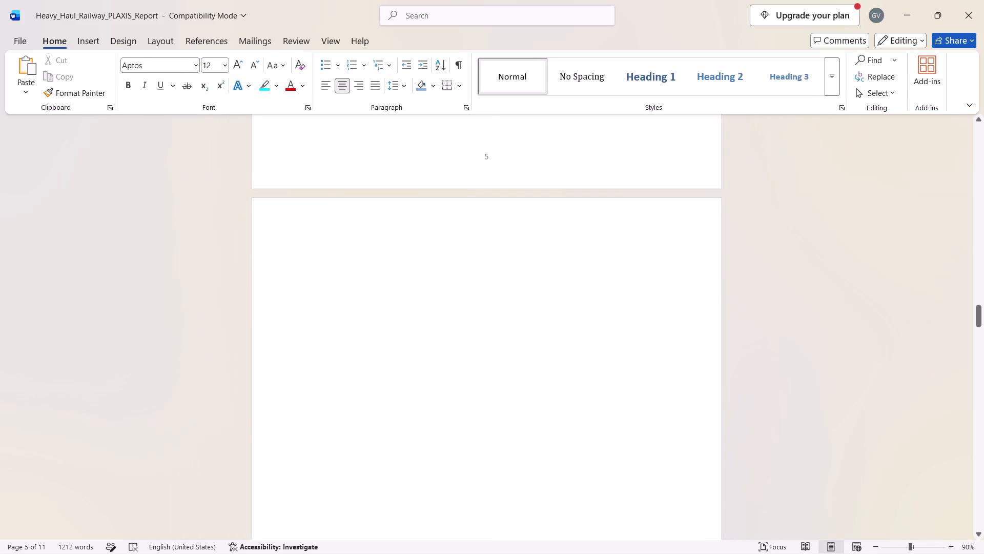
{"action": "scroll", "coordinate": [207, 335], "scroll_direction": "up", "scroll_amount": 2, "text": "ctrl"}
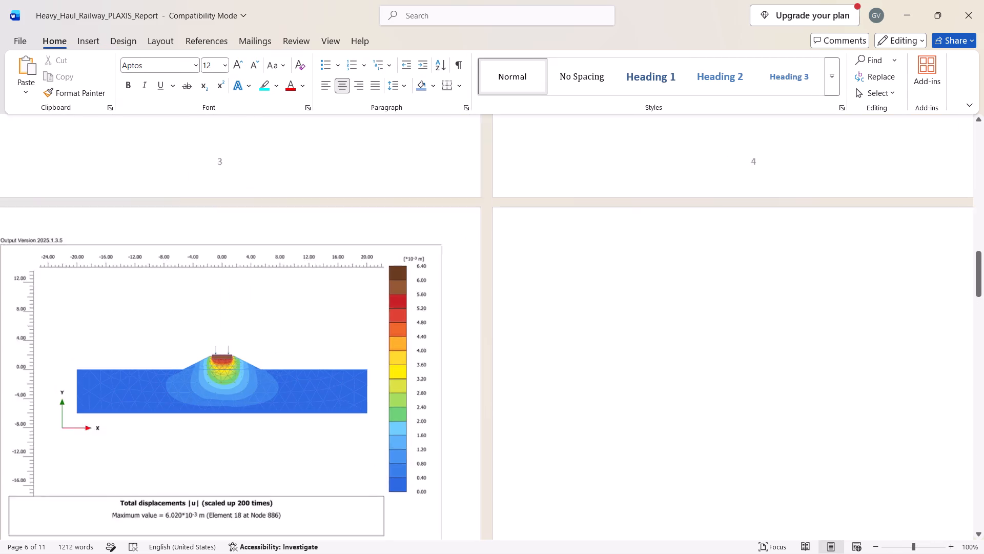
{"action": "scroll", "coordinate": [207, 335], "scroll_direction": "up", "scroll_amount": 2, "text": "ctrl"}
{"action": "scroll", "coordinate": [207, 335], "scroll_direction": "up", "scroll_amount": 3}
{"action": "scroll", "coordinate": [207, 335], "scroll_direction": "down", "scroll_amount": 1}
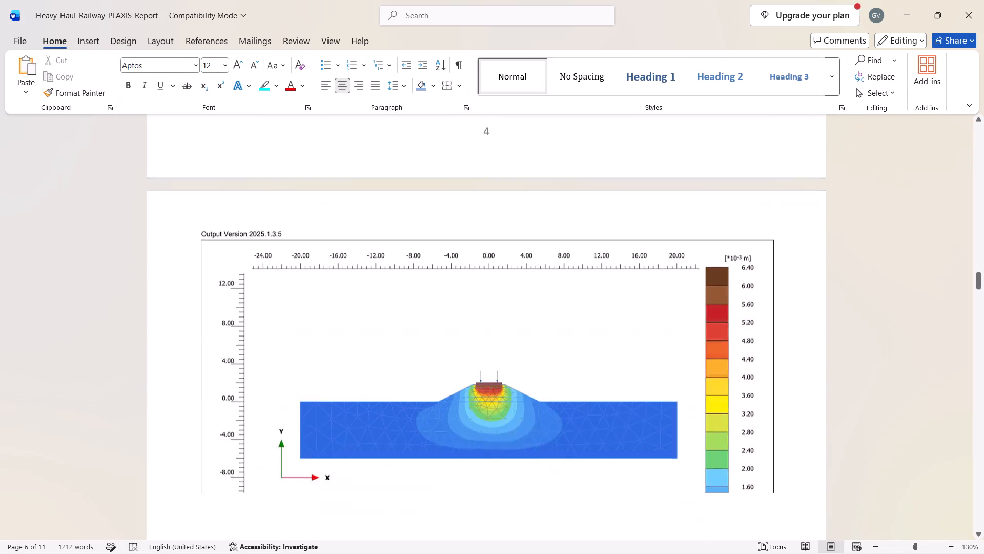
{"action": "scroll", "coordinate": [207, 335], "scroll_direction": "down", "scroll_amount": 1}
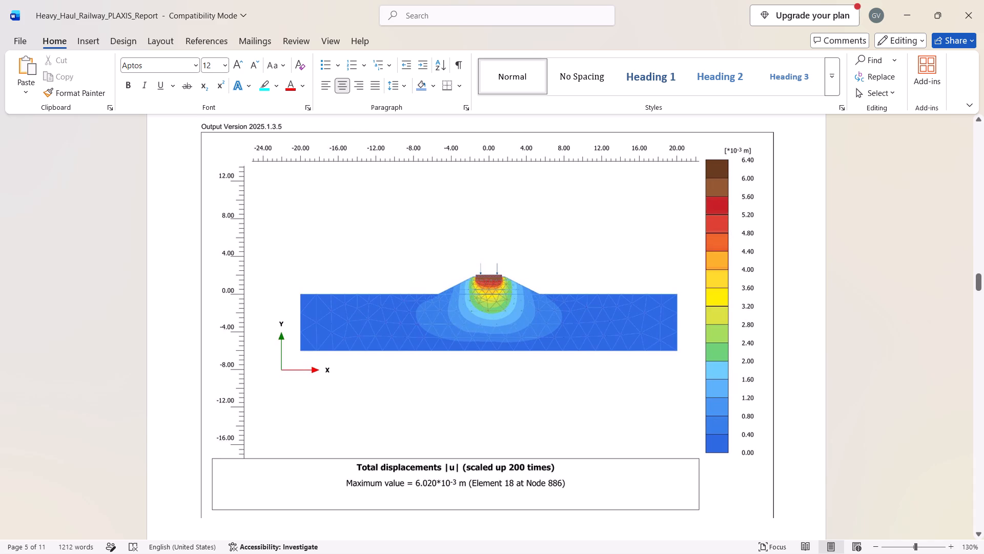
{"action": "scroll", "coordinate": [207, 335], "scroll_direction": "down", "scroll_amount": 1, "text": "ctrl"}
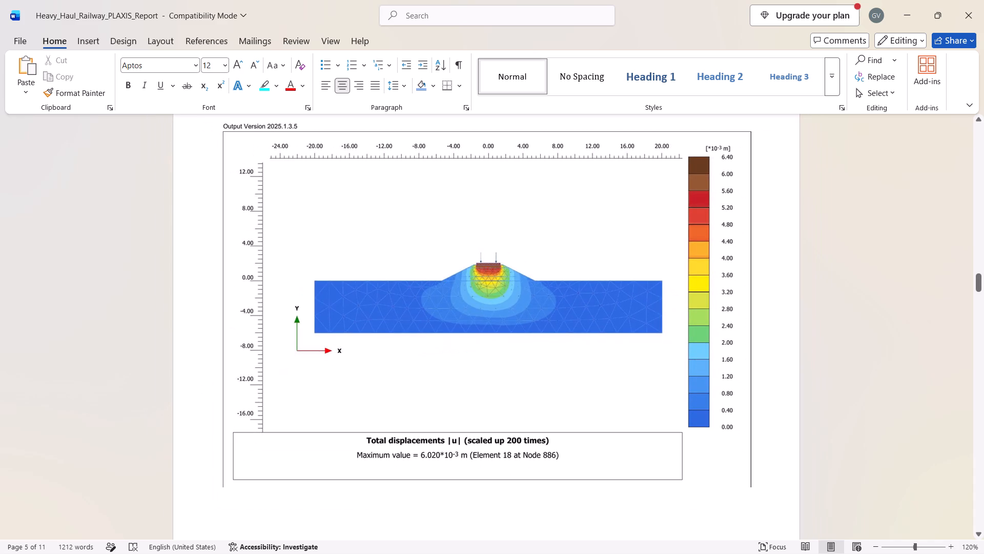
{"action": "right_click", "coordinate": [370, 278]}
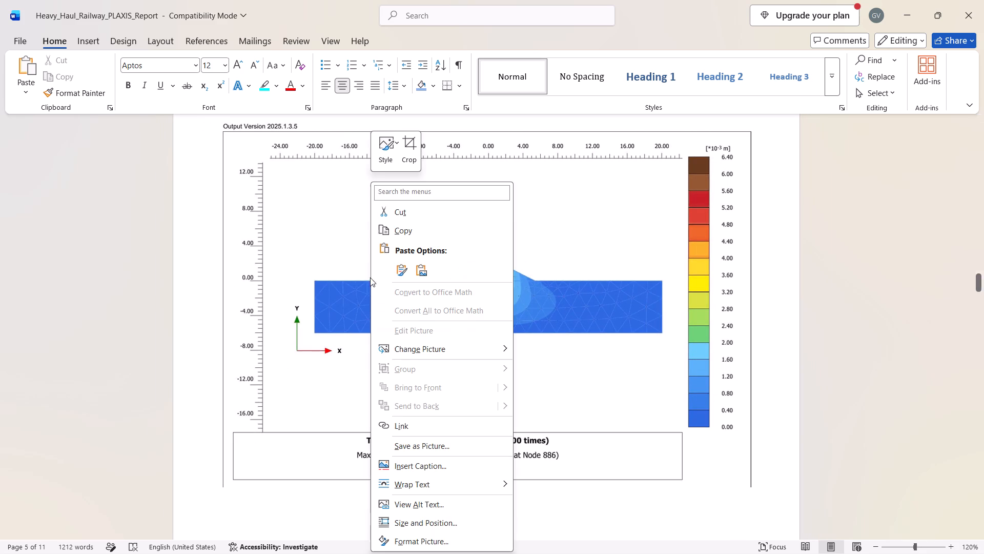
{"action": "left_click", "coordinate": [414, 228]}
Examine the layout of the whole report, with all of its pages visible together.
{"action": "scroll", "coordinate": [397, 248], "scroll_direction": "up", "scroll_amount": 11}
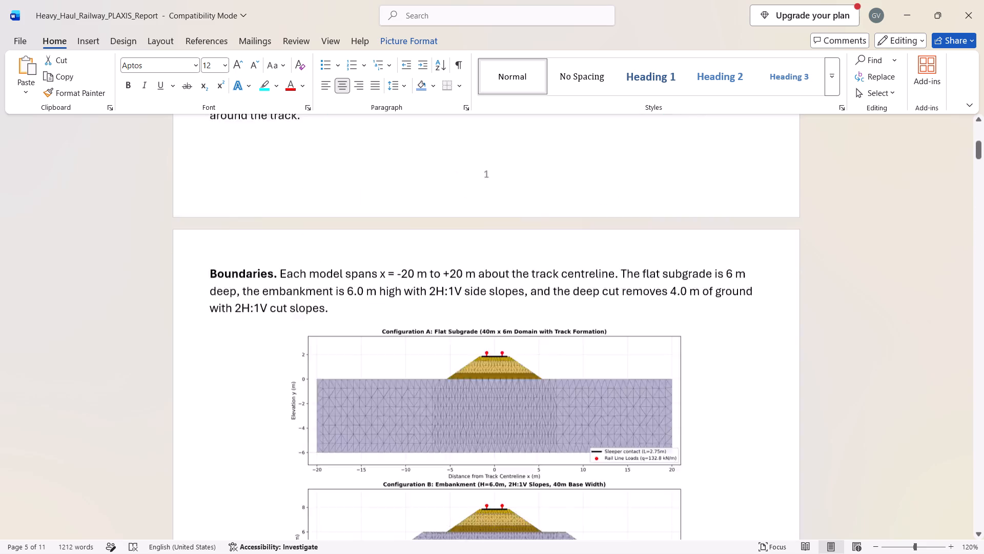
{"action": "scroll", "coordinate": [397, 248], "scroll_direction": "down", "scroll_amount": 8}
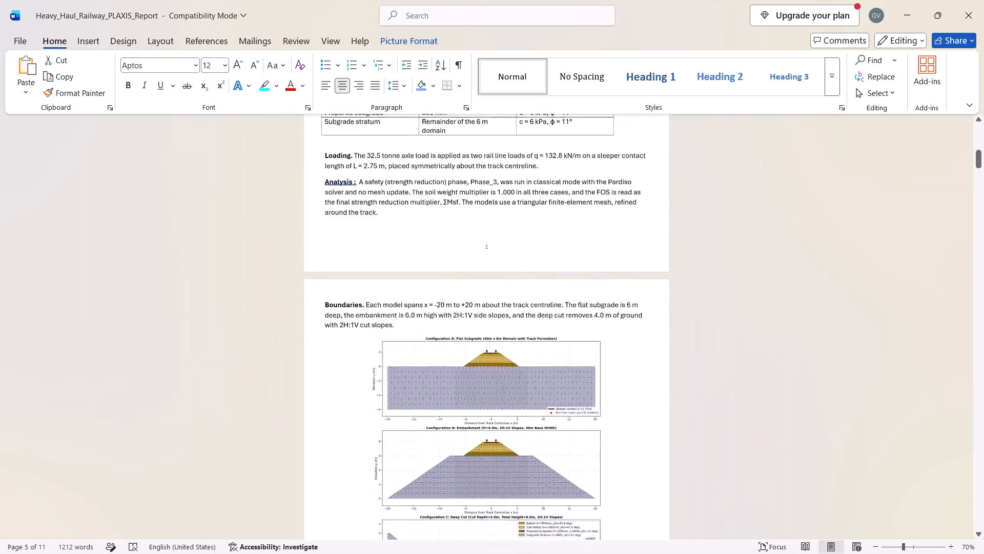
{"action": "scroll", "coordinate": [397, 248], "scroll_direction": "down", "scroll_amount": 4, "text": "ctrl"}
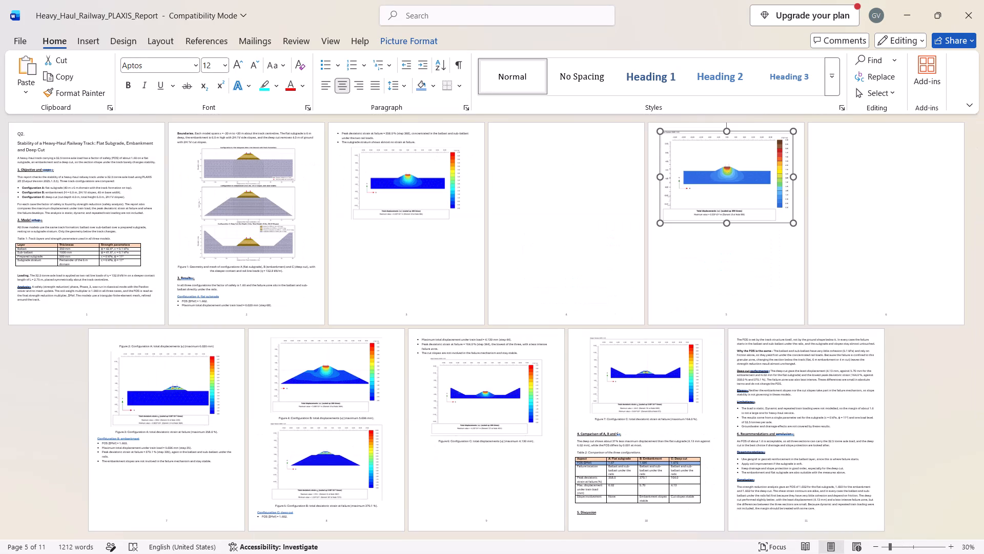
{"action": "scroll", "coordinate": [397, 248], "scroll_direction": "down", "scroll_amount": 12}
Undo the edits to the total displacements picture, its insertion and the blank pages added after the original Figure 2 image.
{"action": "key", "text": "ctrl+z"}
{"action": "key", "text": "ctrl+z"}
{"action": "key", "text": "ctrl+z"}
{"action": "key", "text": "ctrl+z"}
{"action": "key", "text": "ctrl+z"}
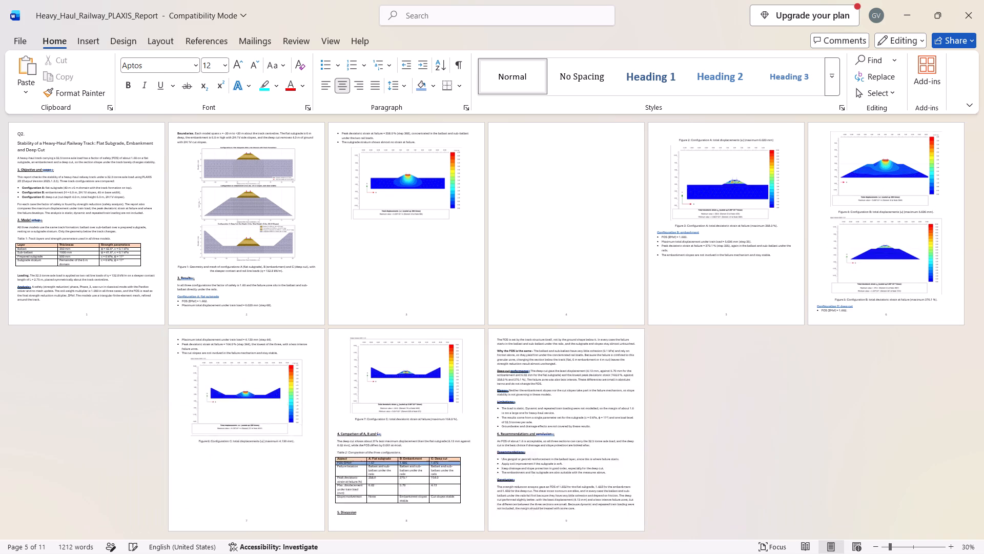
{"action": "key", "text": "ctrl+z"}
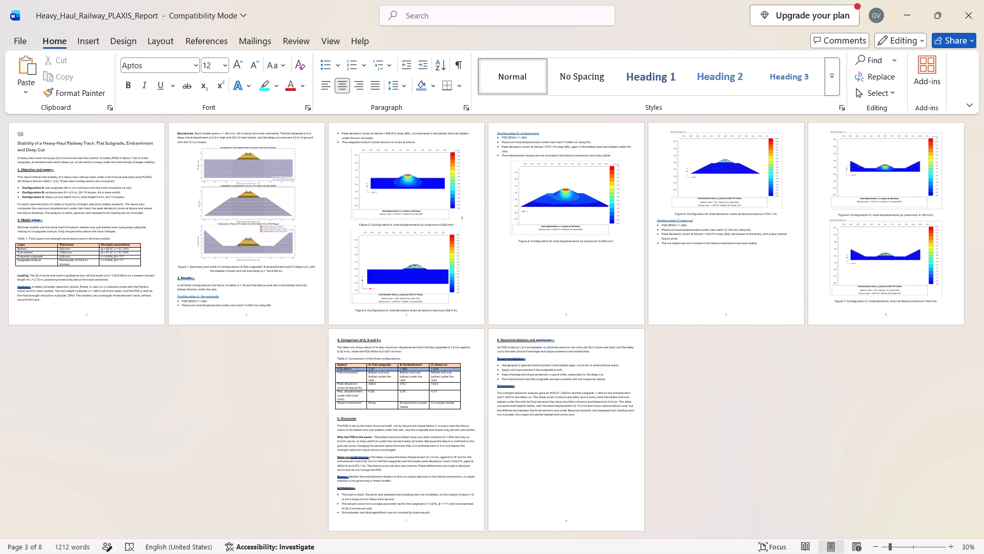
Insert three blank pages after the concluding paragraph on page 8.
{"action": "left_click", "coordinate": [599, 433]}
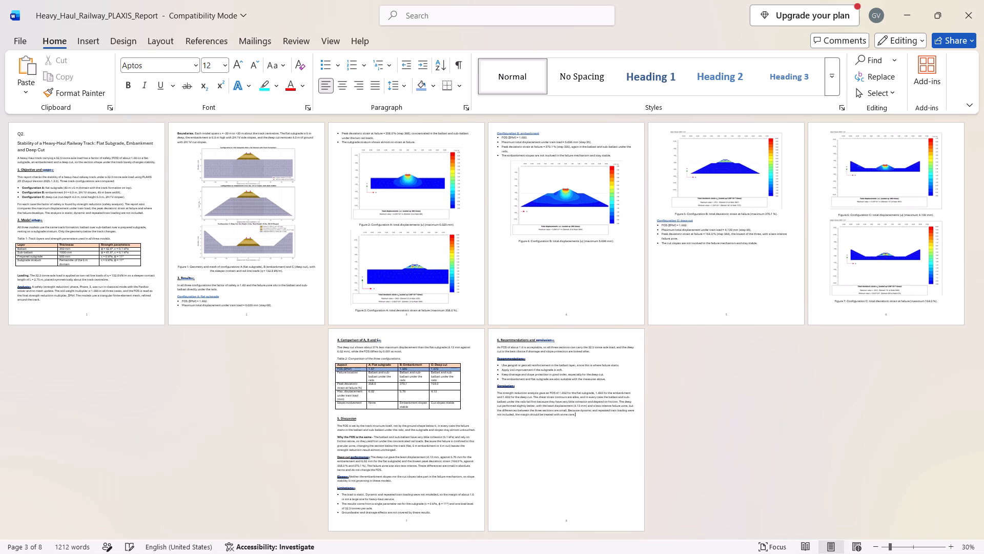
{"action": "left_click", "coordinate": [599, 433]}
{"action": "left_click", "coordinate": [86, 42]}
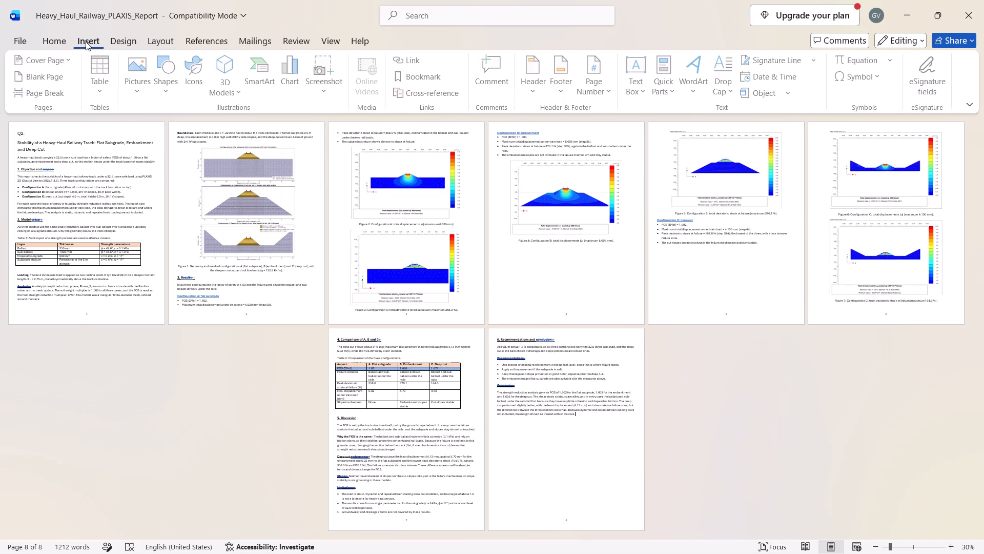
{"action": "left_click", "coordinate": [47, 76]}
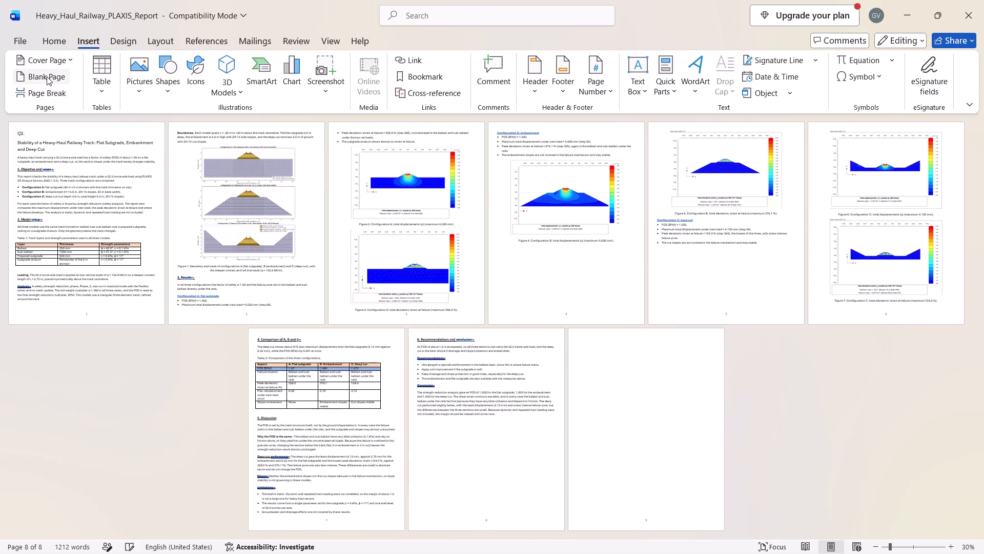
{"action": "double_click", "coordinate": [47, 76]}
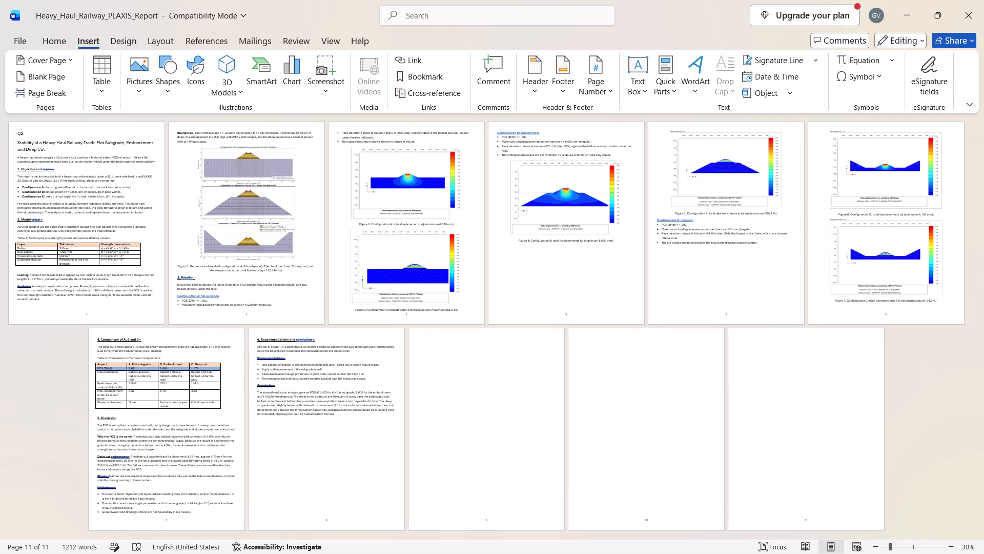
Insert the recoloured flat-subgrade total displacements picture from the Screenshots folder, starting from the first blank page after the conclusion.
{"action": "left_click", "coordinate": [476, 395]}
{"action": "right_click", "coordinate": [476, 395]}
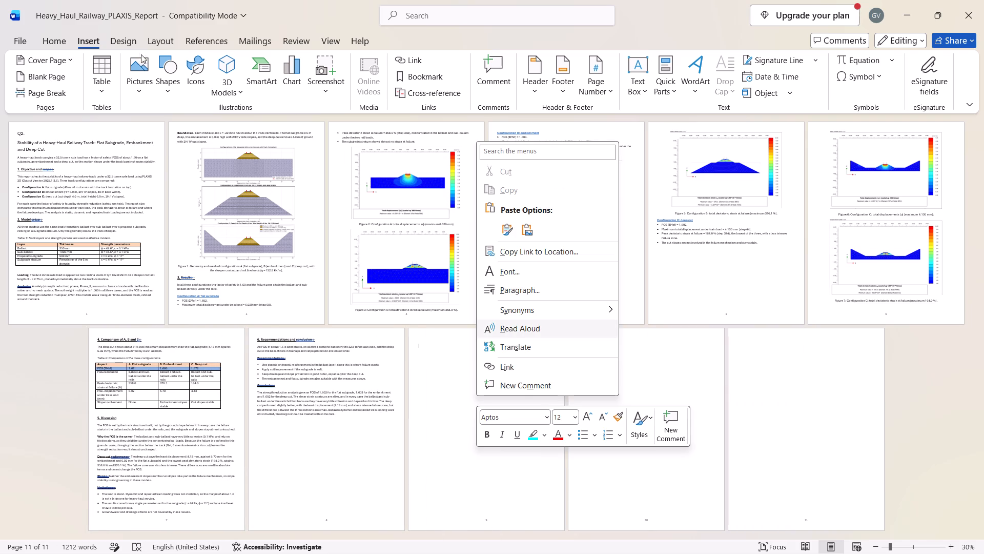
{"action": "left_click", "coordinate": [134, 88]}
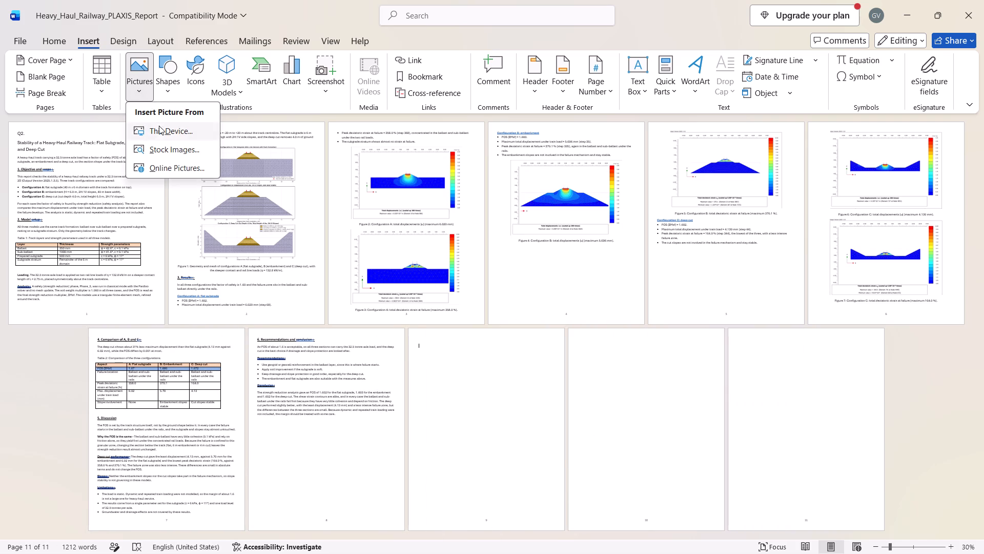
{"action": "left_click", "coordinate": [160, 128]}
{"action": "scroll", "coordinate": [294, 189], "scroll_direction": "down", "scroll_amount": 20}
{"action": "scroll", "coordinate": [294, 189], "scroll_direction": "down", "scroll_amount": 2}
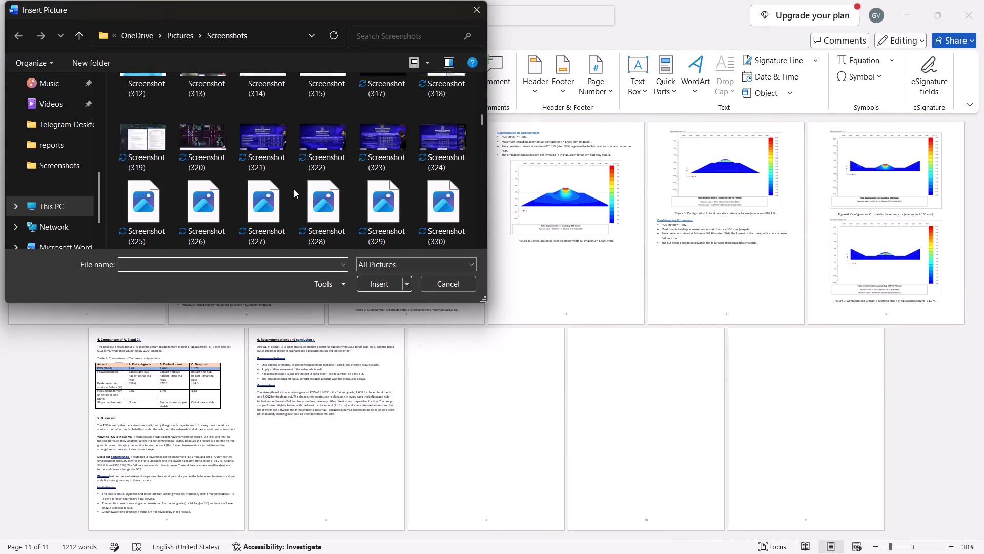
{"action": "scroll", "coordinate": [294, 189], "scroll_direction": "down", "scroll_amount": 16}
{"action": "scroll", "coordinate": [354, 190], "scroll_direction": "down", "scroll_amount": 13}
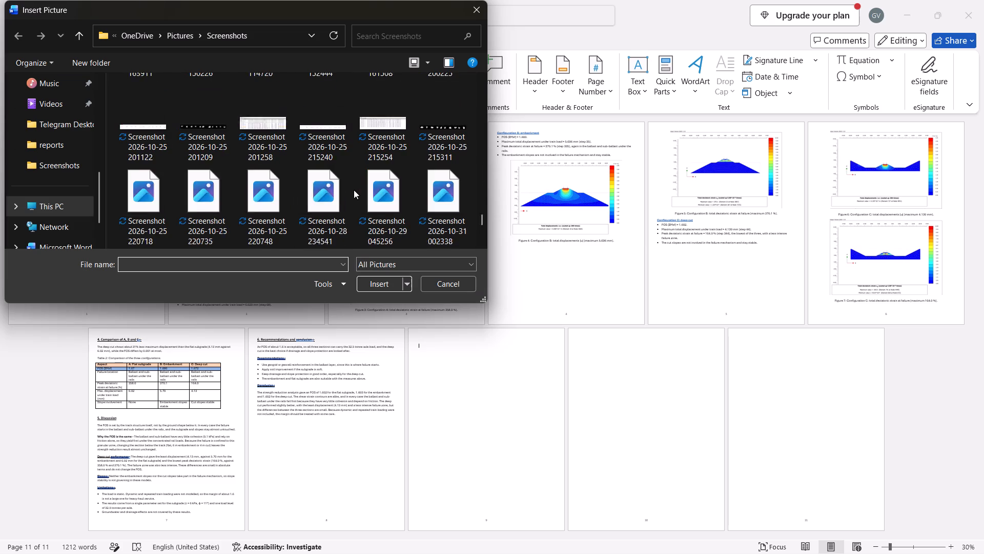
{"action": "scroll", "coordinate": [354, 190], "scroll_direction": "down", "scroll_amount": 4}
{"action": "double_click", "coordinate": [264, 207]}
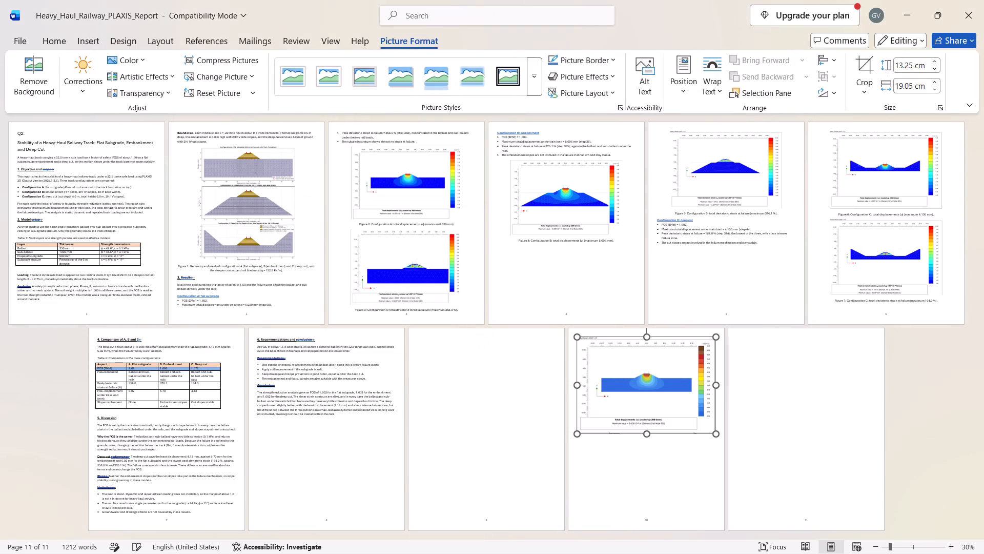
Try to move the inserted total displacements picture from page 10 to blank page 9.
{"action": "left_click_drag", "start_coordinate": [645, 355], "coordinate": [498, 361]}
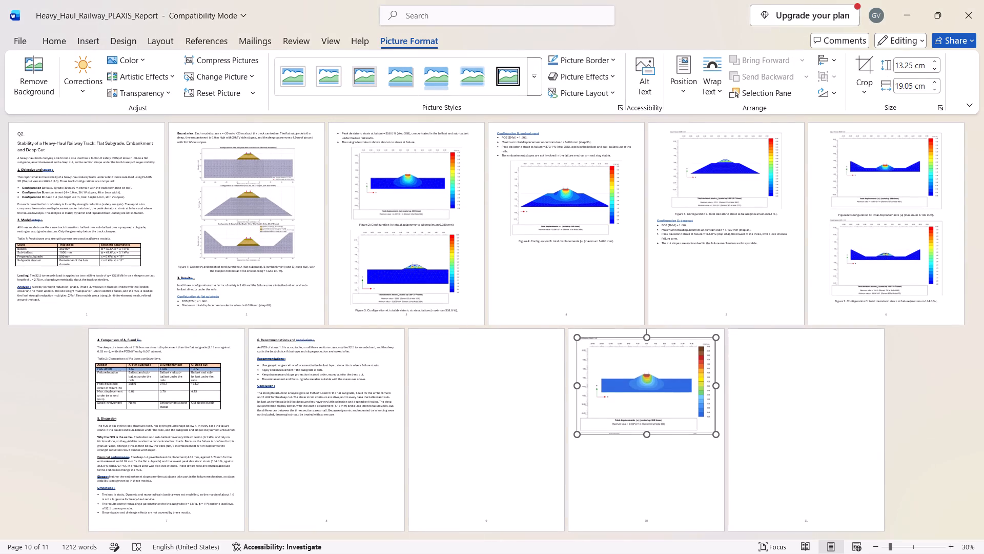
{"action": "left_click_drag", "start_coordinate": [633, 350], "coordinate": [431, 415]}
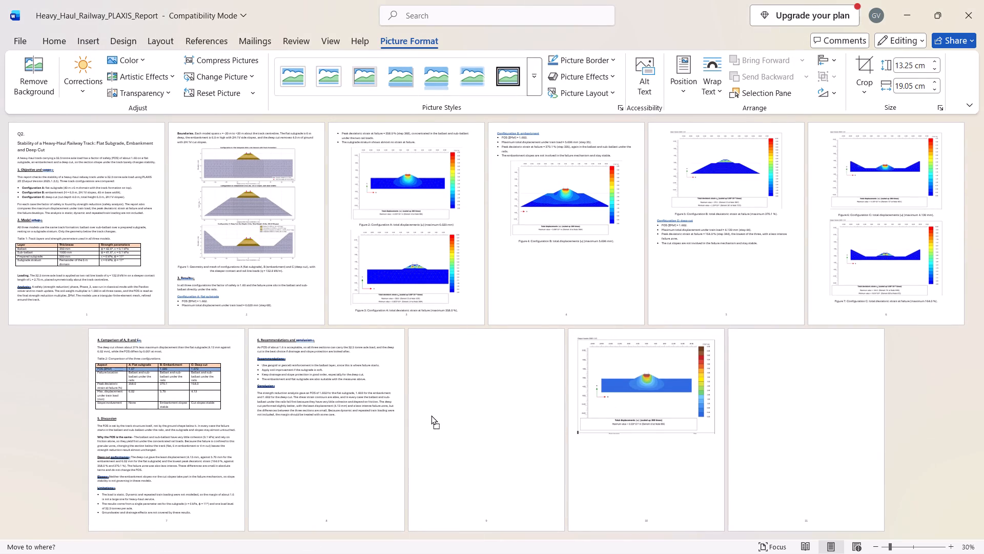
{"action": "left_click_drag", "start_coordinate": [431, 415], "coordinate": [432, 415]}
Copy the total displacements picture on page 10 and paste it at the start of blank page 9.
{"action": "right_click", "coordinate": [645, 371]}
{"action": "right_click", "coordinate": [645, 371]}
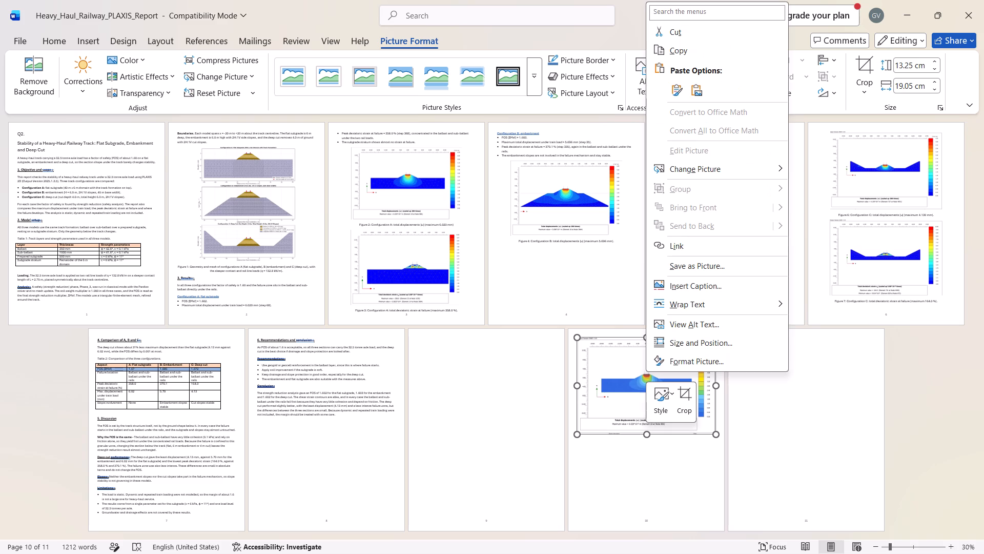
{"action": "left_click", "coordinate": [681, 53]}
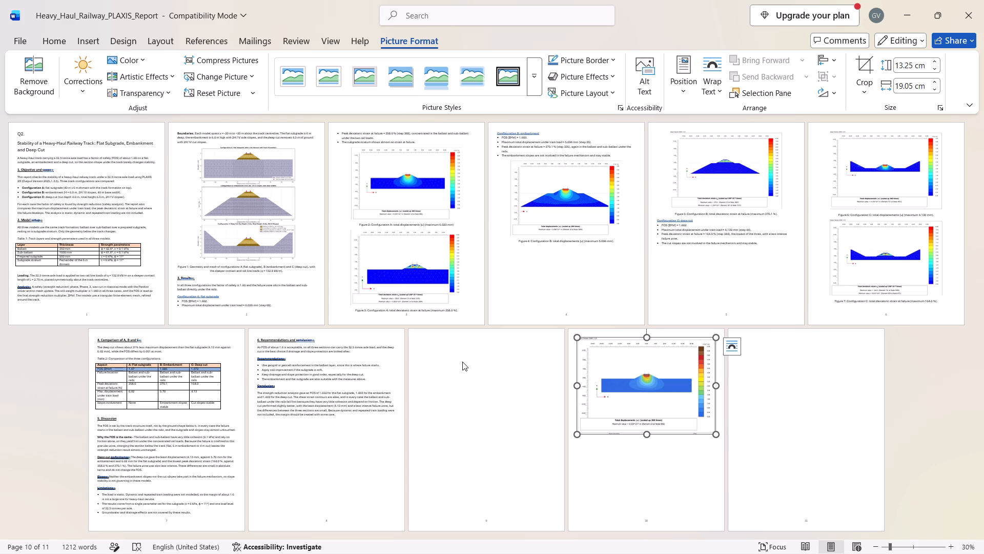
{"action": "left_click", "coordinate": [462, 362]}
{"action": "right_click", "coordinate": [462, 362]}
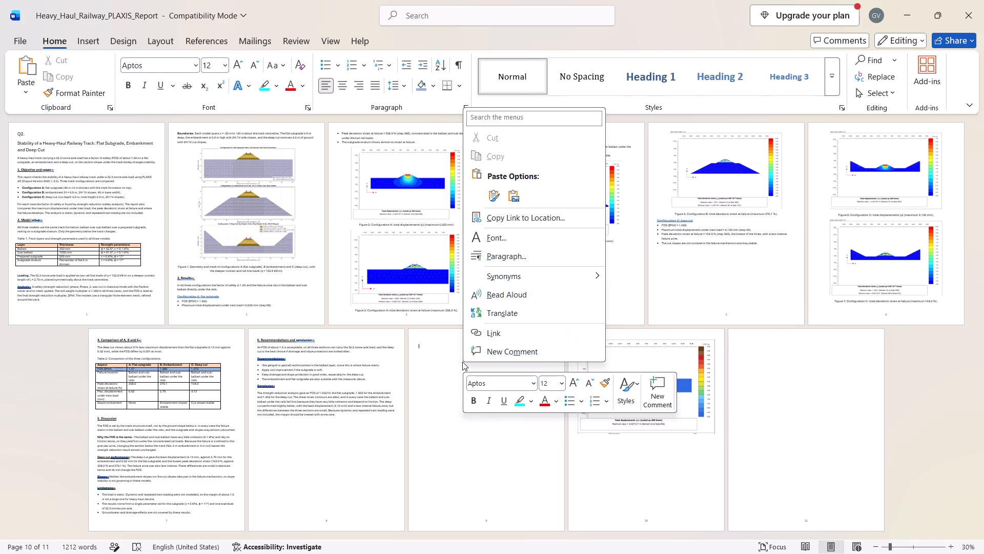
{"action": "key", "text": "ctrl+v"}
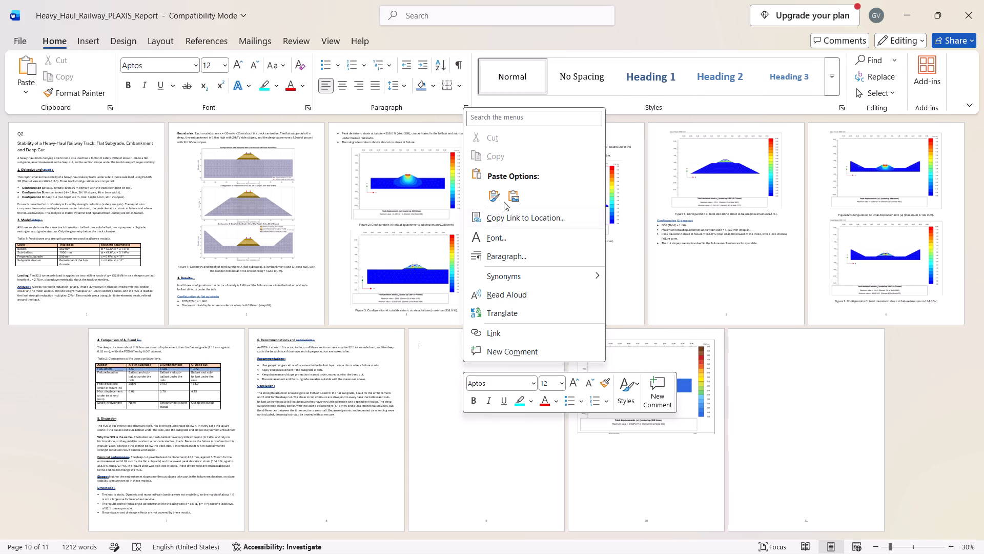
{"action": "left_click", "coordinate": [500, 201]}
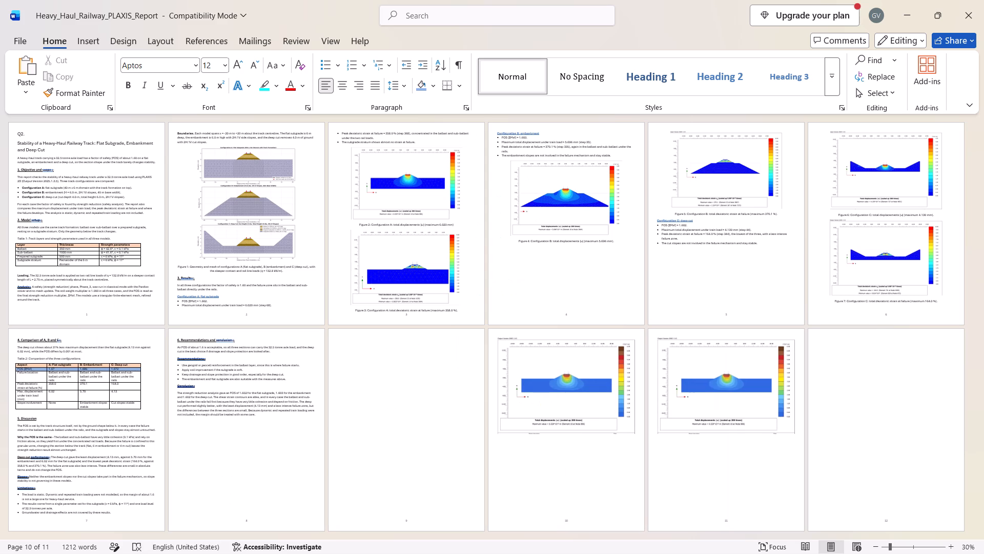
Shrink the recoloured total displacements picture on page 10 slightly, keeping its proportions.
{"action": "left_click", "coordinate": [537, 396]}
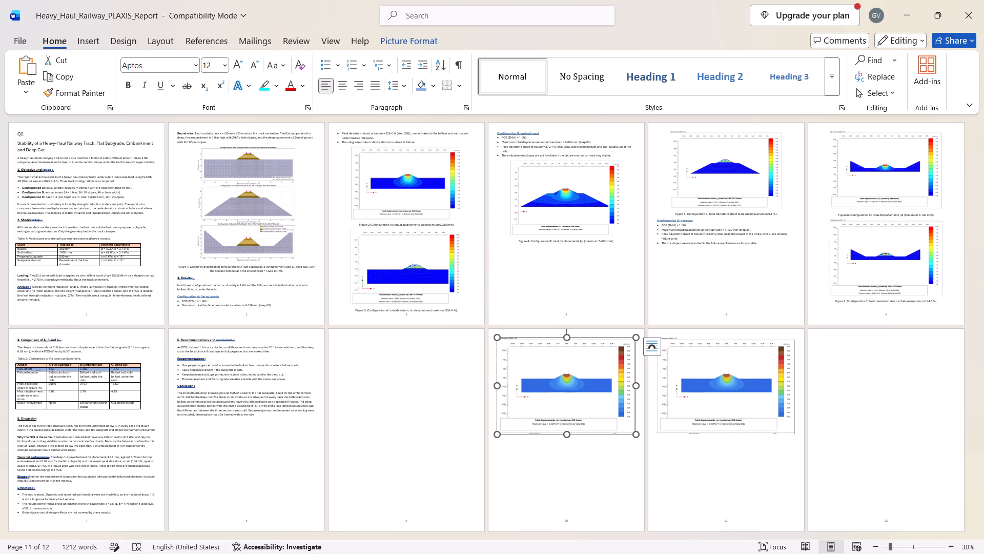
{"action": "left_click_drag", "start_coordinate": [634, 434], "coordinate": [625, 409]}
Crop the total displacements picture on page 10 to remove the version line, outer frame and footer strip around the plot.
{"action": "left_click", "coordinate": [563, 384]}
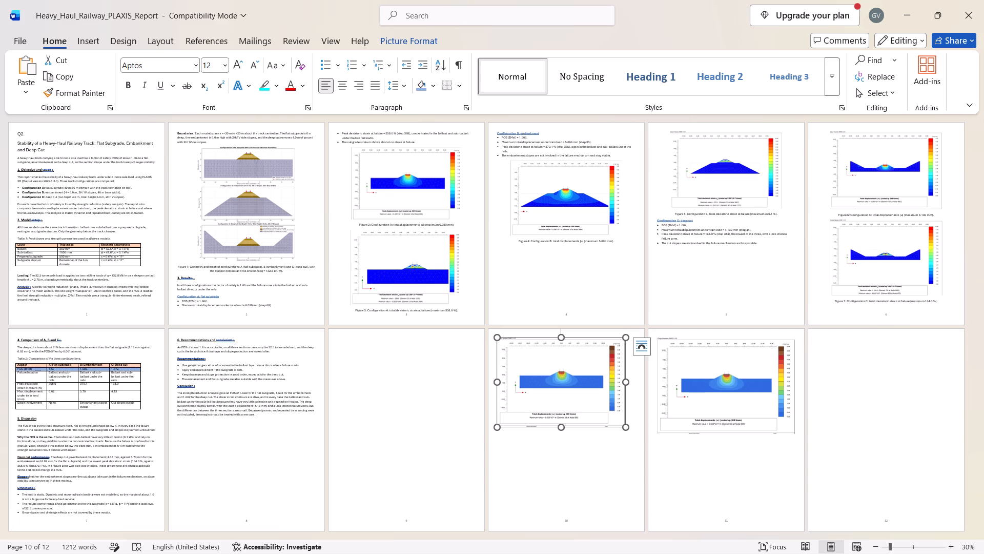
{"action": "left_click", "coordinate": [593, 370]}
{"action": "right_click", "coordinate": [593, 370]}
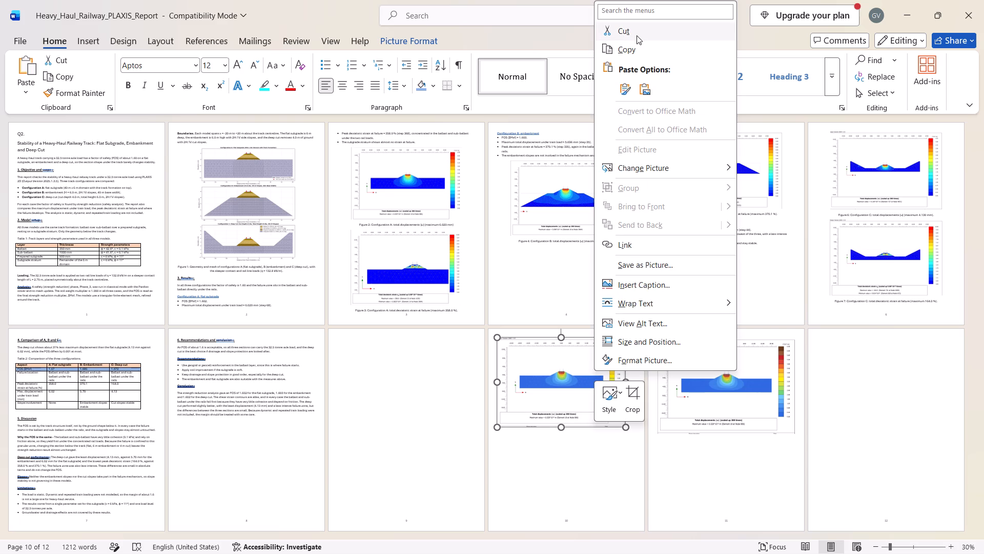
{"action": "left_click", "coordinate": [631, 393]}
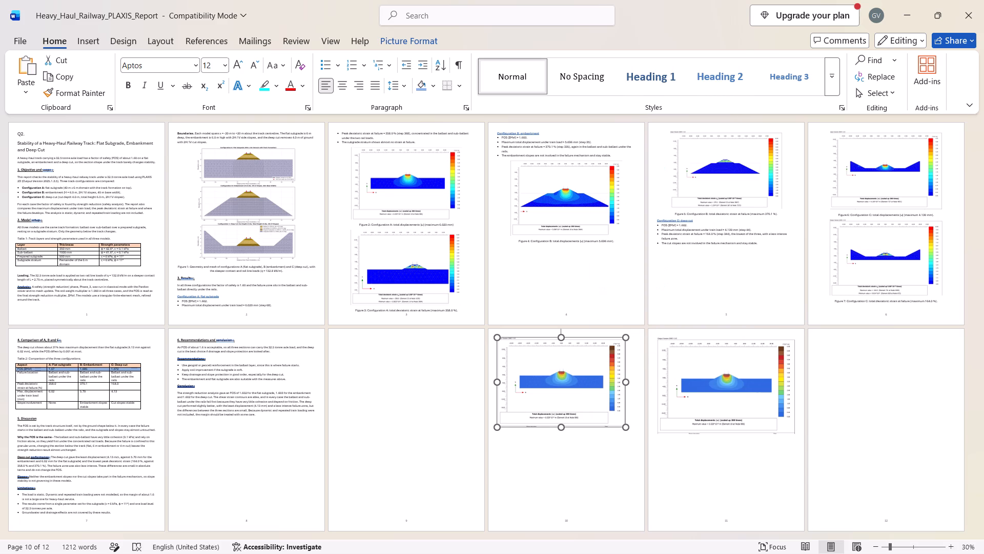
{"action": "left_click", "coordinate": [501, 340]}
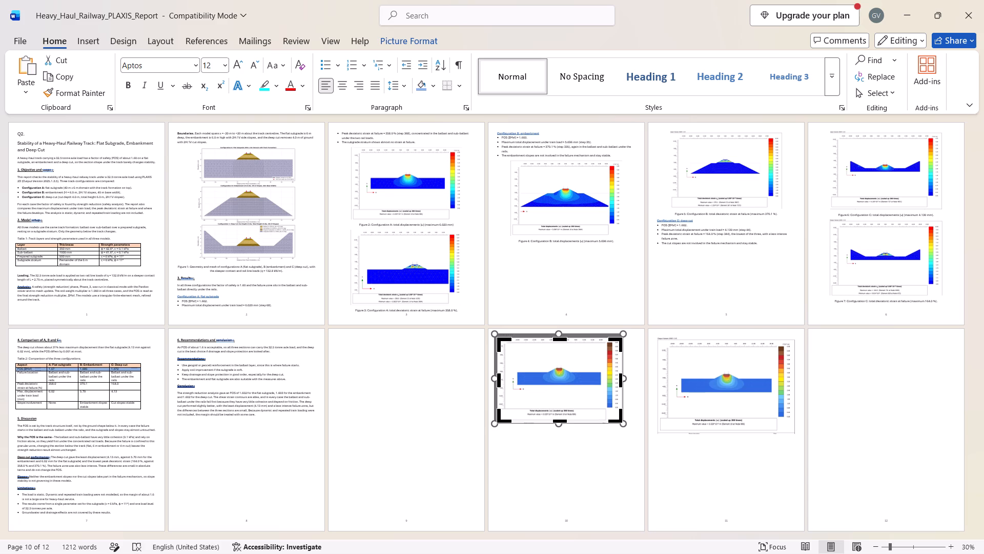
{"action": "scroll", "coordinate": [523, 354], "scroll_direction": "up", "scroll_amount": 8, "text": "ctrl"}
{"action": "scroll", "coordinate": [523, 354], "scroll_direction": "down", "scroll_amount": 1}
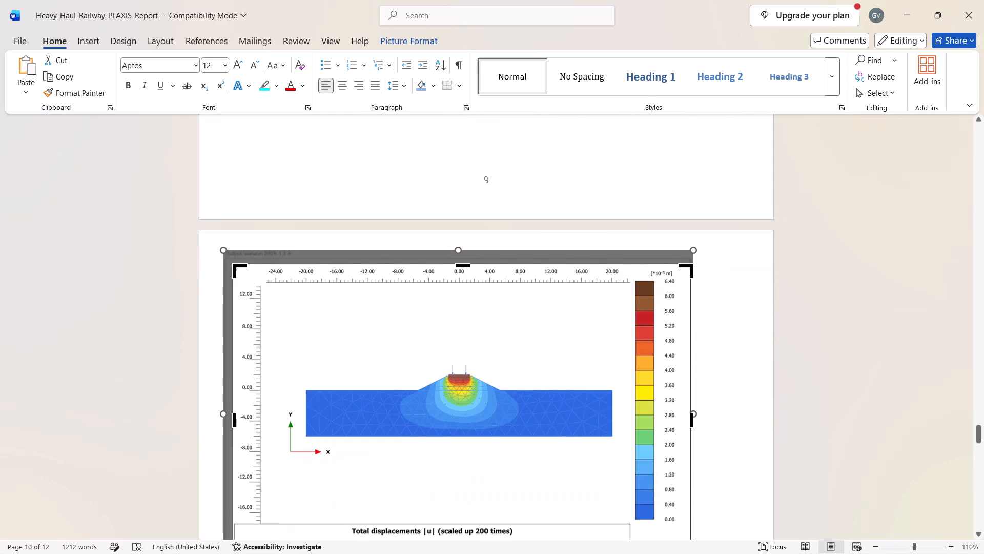
{"action": "scroll", "coordinate": [523, 354], "scroll_direction": "down", "scroll_amount": 2}
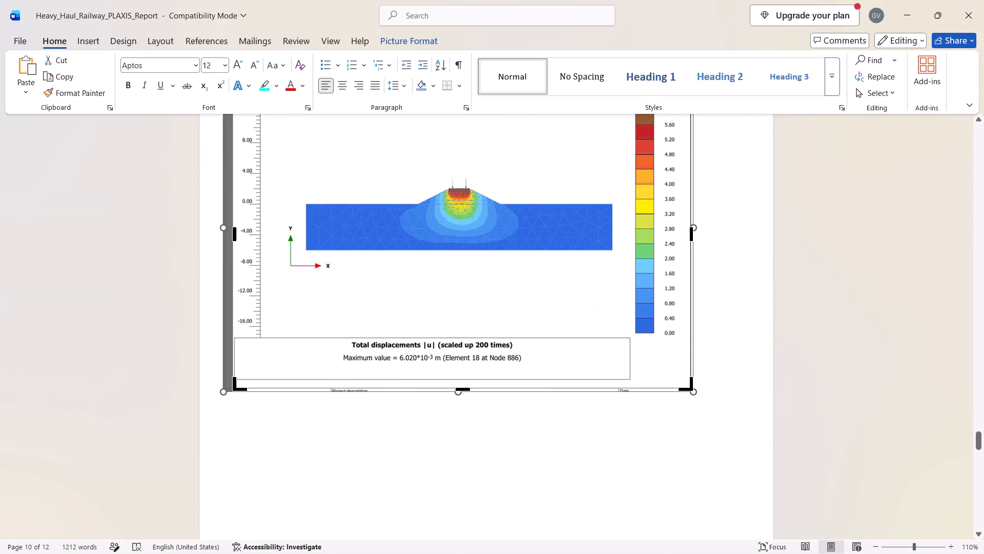
{"action": "left_click_drag", "start_coordinate": [690, 389], "coordinate": [681, 380]}
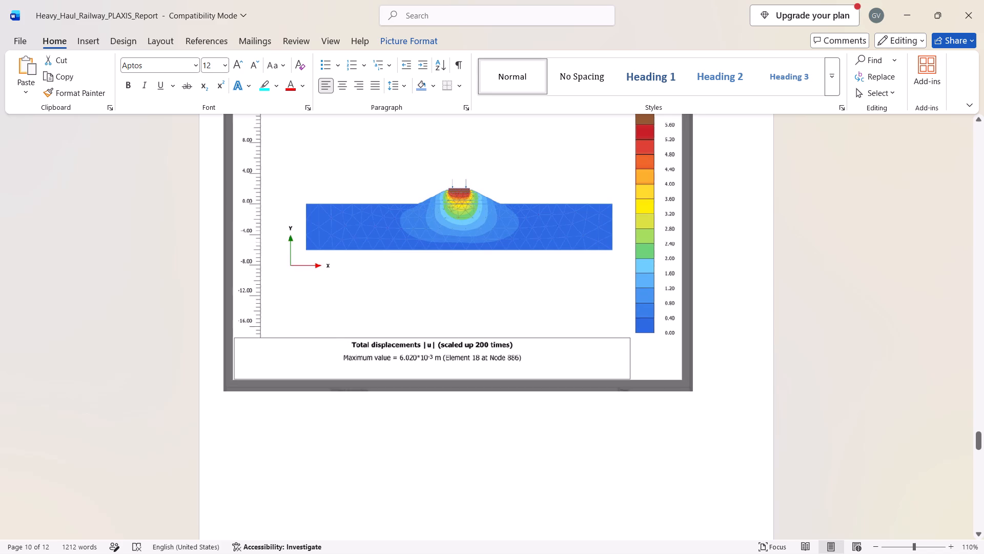
{"action": "left_click_drag", "start_coordinate": [681, 380], "coordinate": [681, 379]}
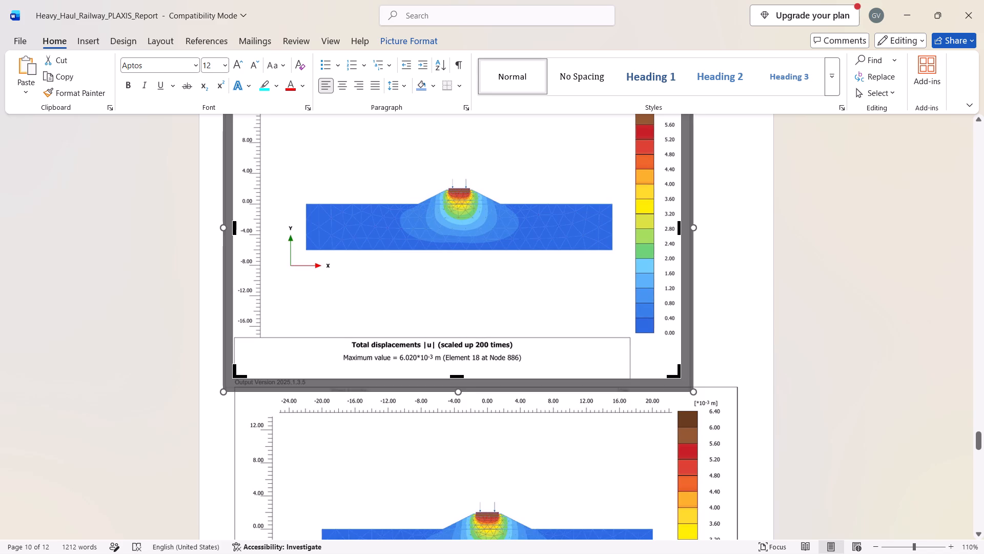
{"action": "left_click", "coordinate": [724, 350]}
Delete the uncropped duplicate of the total displacements picture that sits below the cropped one.
{"action": "scroll", "coordinate": [675, 358], "scroll_direction": "down", "scroll_amount": 3, "text": "ctrl"}
{"action": "scroll", "coordinate": [675, 358], "scroll_direction": "up", "scroll_amount": 1}
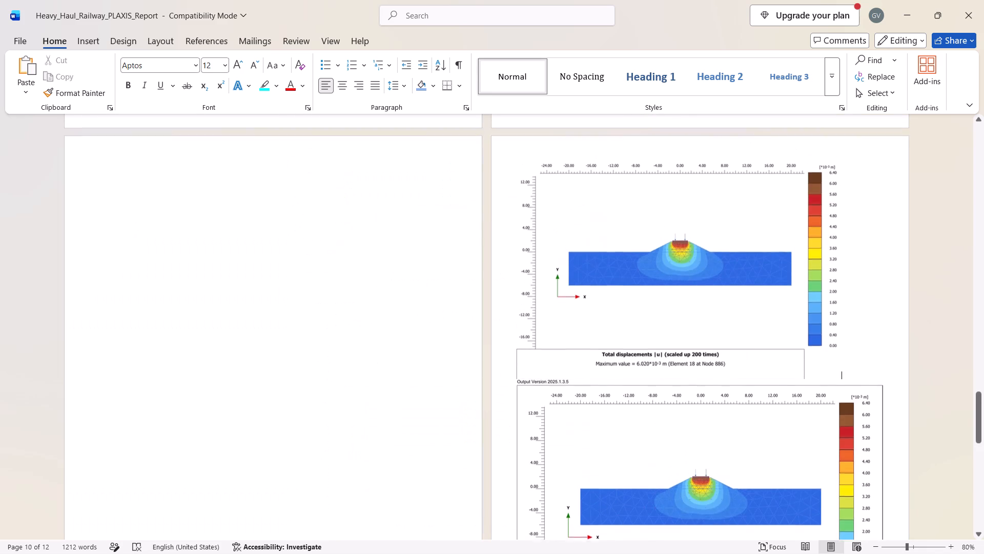
{"action": "scroll", "coordinate": [675, 358], "scroll_direction": "up", "scroll_amount": 1}
{"action": "left_click", "coordinate": [616, 324]}
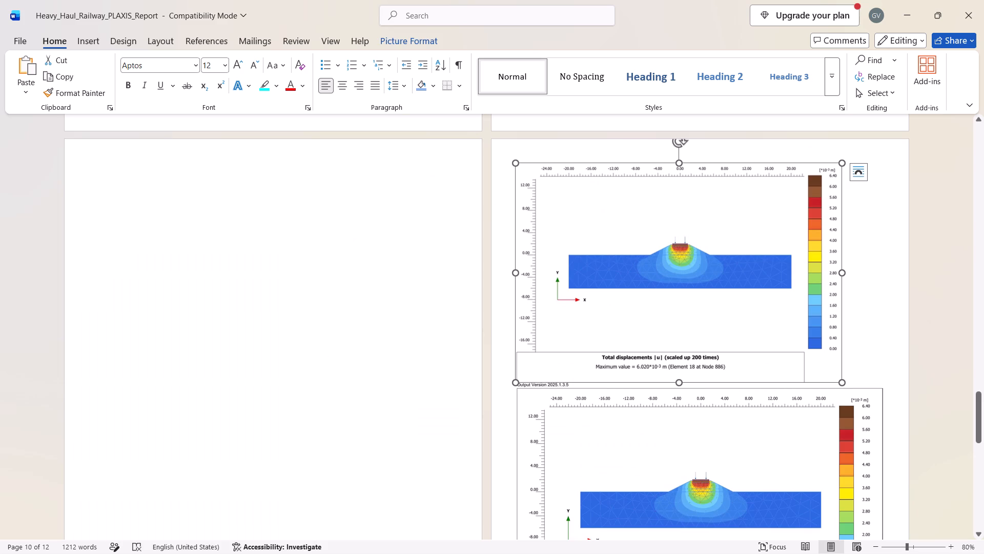
{"action": "left_click", "coordinate": [593, 424]}
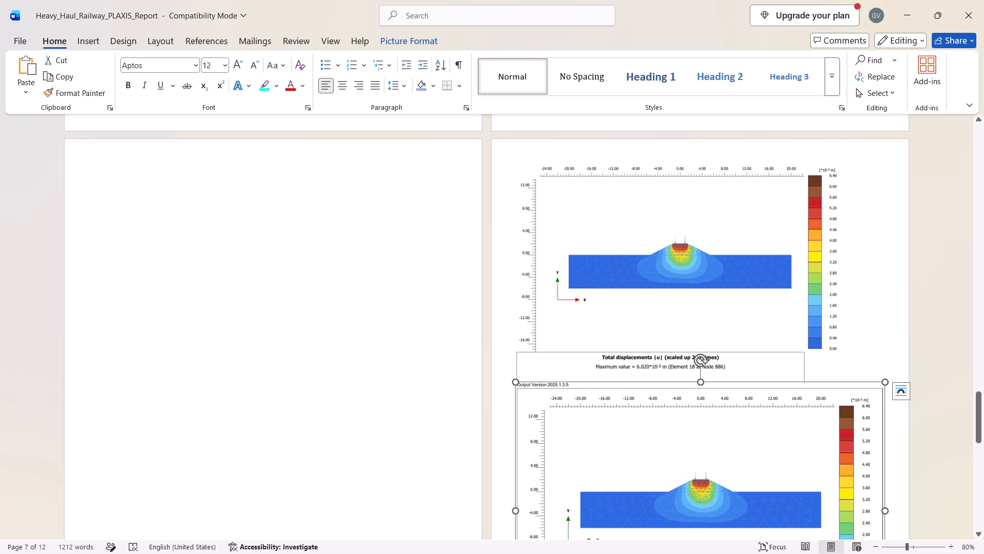
{"action": "key", "text": "Delete"}
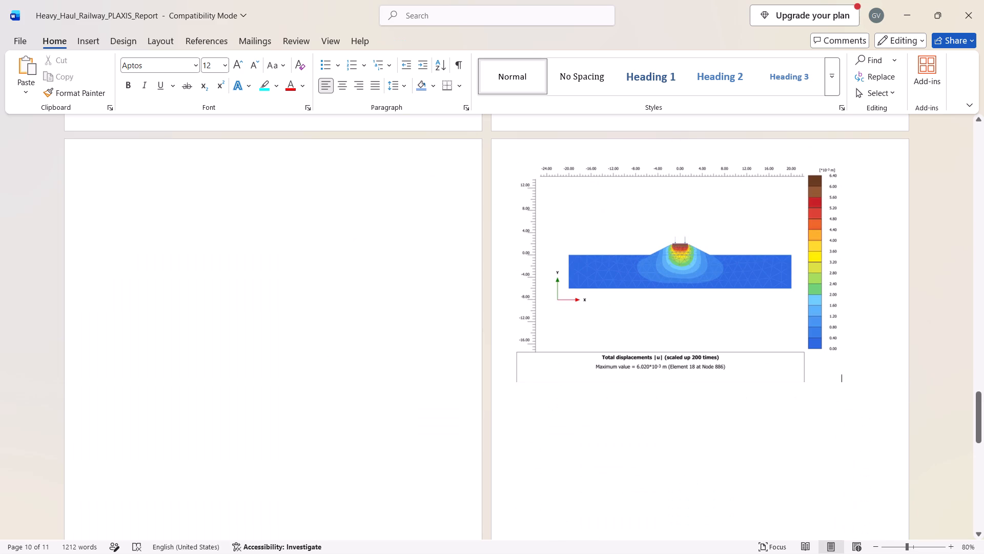
Look back through the report's existing contour figures and return to the cropped picture on page 10.
{"action": "left_click", "coordinate": [653, 343]}
{"action": "left_click", "coordinate": [653, 344]}
{"action": "left_click", "coordinate": [662, 465]}
{"action": "left_click", "coordinate": [689, 314]}
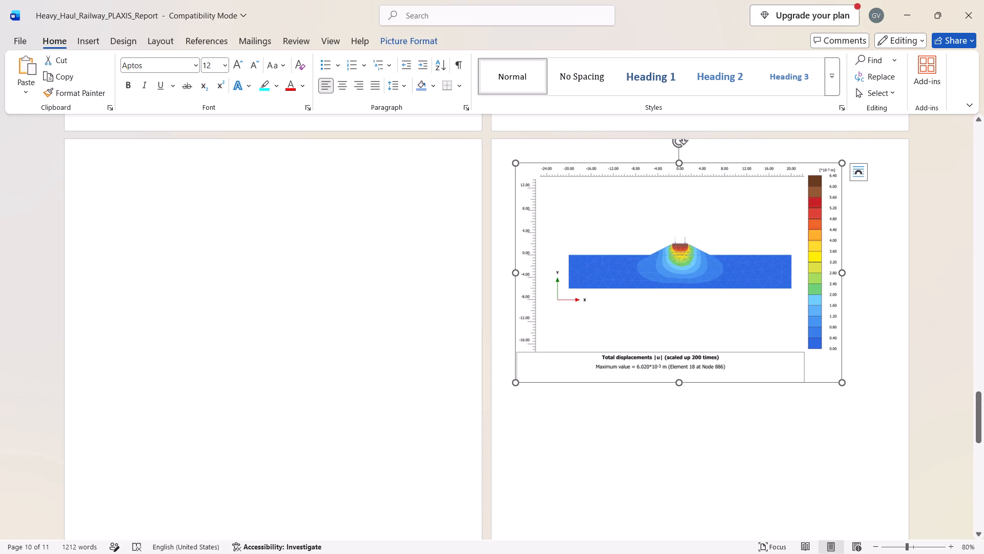
{"action": "right_click", "coordinate": [604, 259]}
{"action": "scroll", "coordinate": [498, 300], "scroll_direction": "up", "scroll_amount": 1}
{"action": "scroll", "coordinate": [498, 300], "scroll_direction": "down", "scroll_amount": 1, "text": "ctrl"}
{"action": "scroll", "coordinate": [498, 300], "scroll_direction": "up", "scroll_amount": 1, "text": "ctrl"}
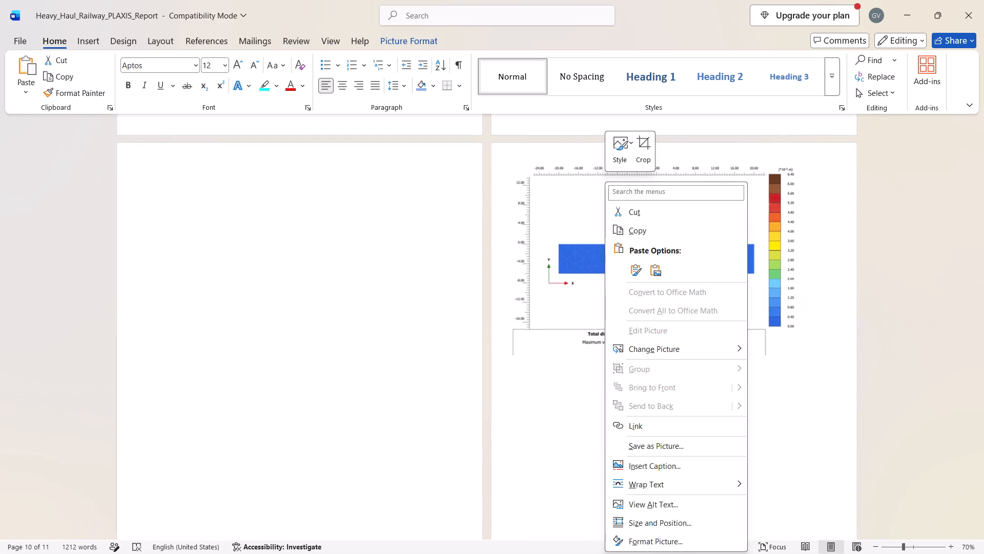
{"action": "scroll", "coordinate": [418, 273], "scroll_direction": "up", "scroll_amount": 6}
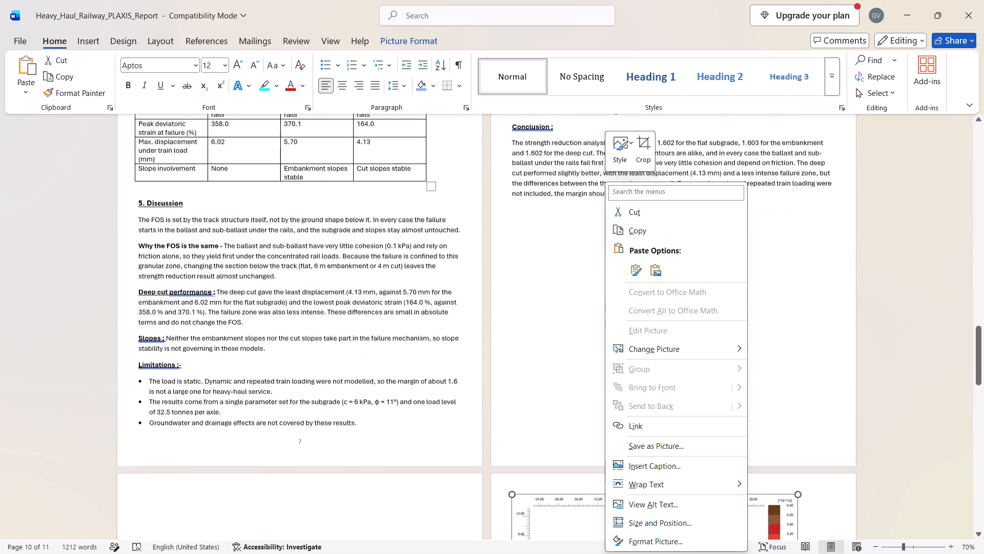
{"action": "scroll", "coordinate": [418, 273], "scroll_direction": "up", "scroll_amount": 4}
{"action": "scroll", "coordinate": [418, 273], "scroll_direction": "down", "scroll_amount": 3}
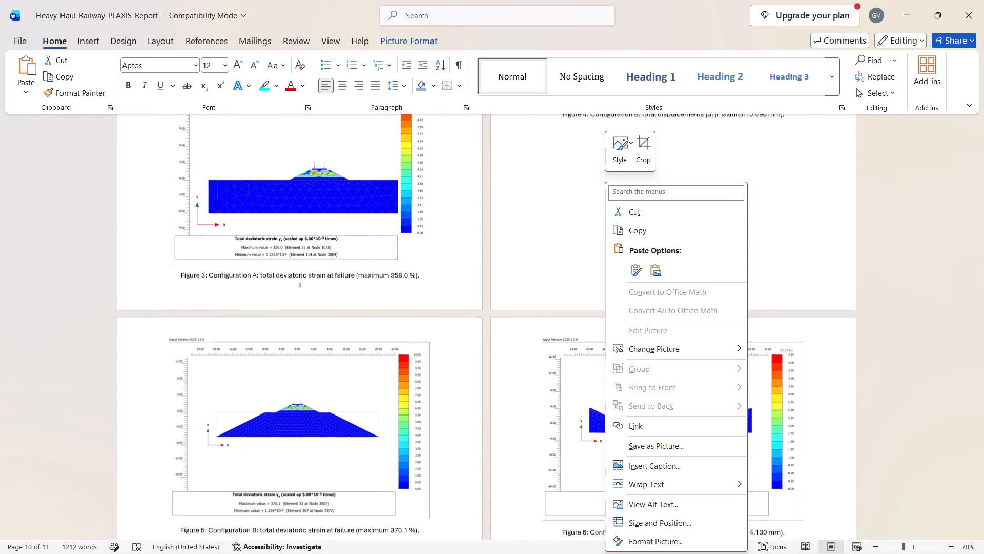
{"action": "scroll", "coordinate": [418, 273], "scroll_direction": "down", "scroll_amount": 6}
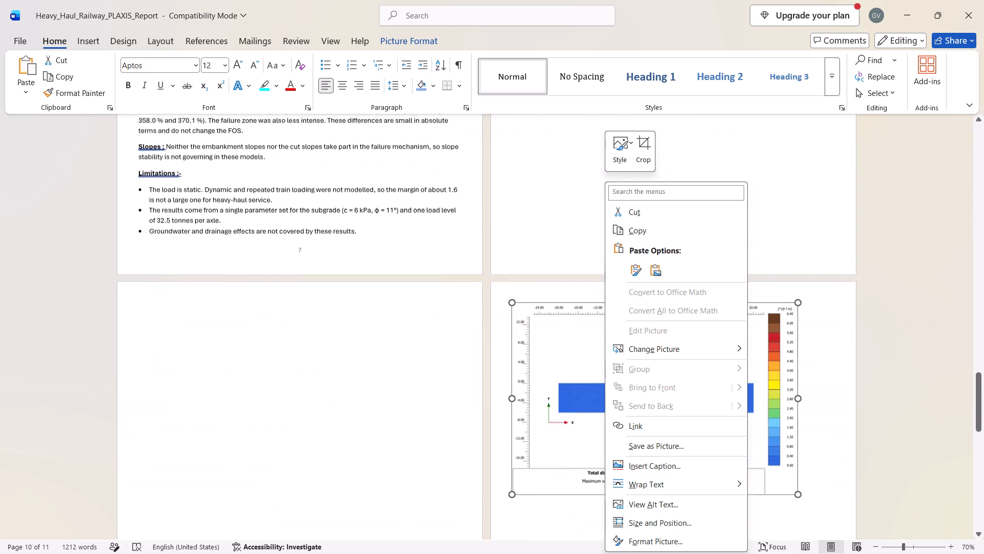
{"action": "left_click", "coordinate": [451, 384]}
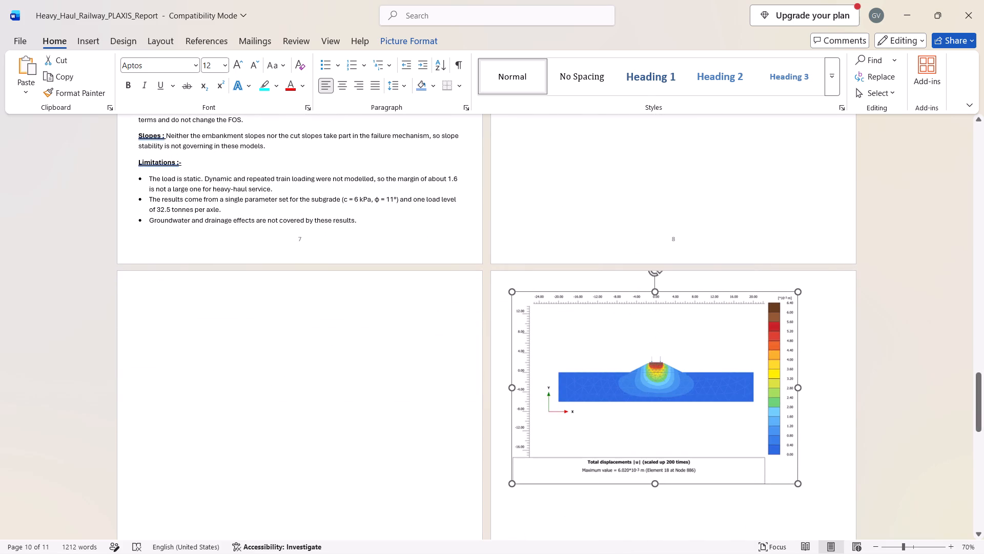
Reduce the height of the cropped total displacements picture on page 10 slightly, leaving its width as is.
{"action": "left_click", "coordinate": [818, 489]}
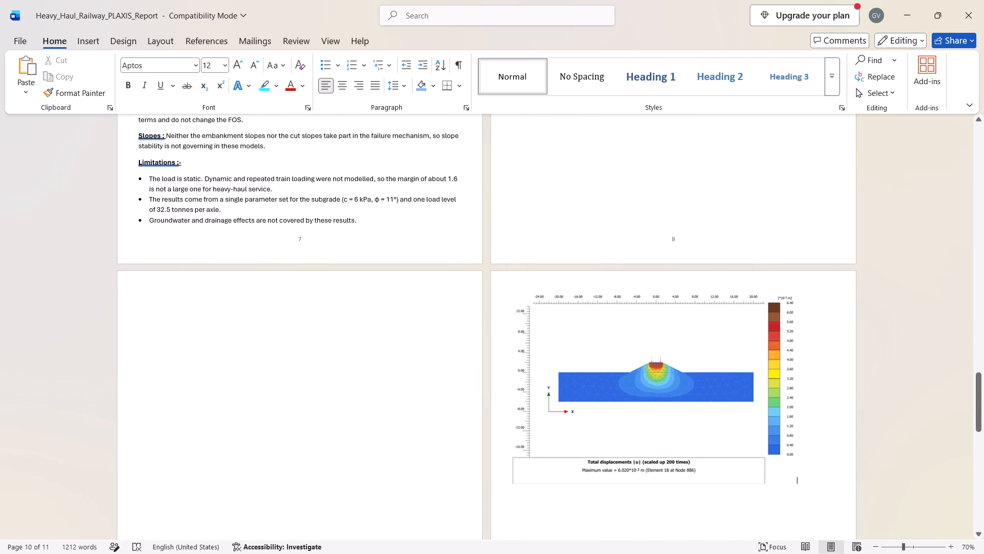
{"action": "left_click", "coordinate": [698, 422]}
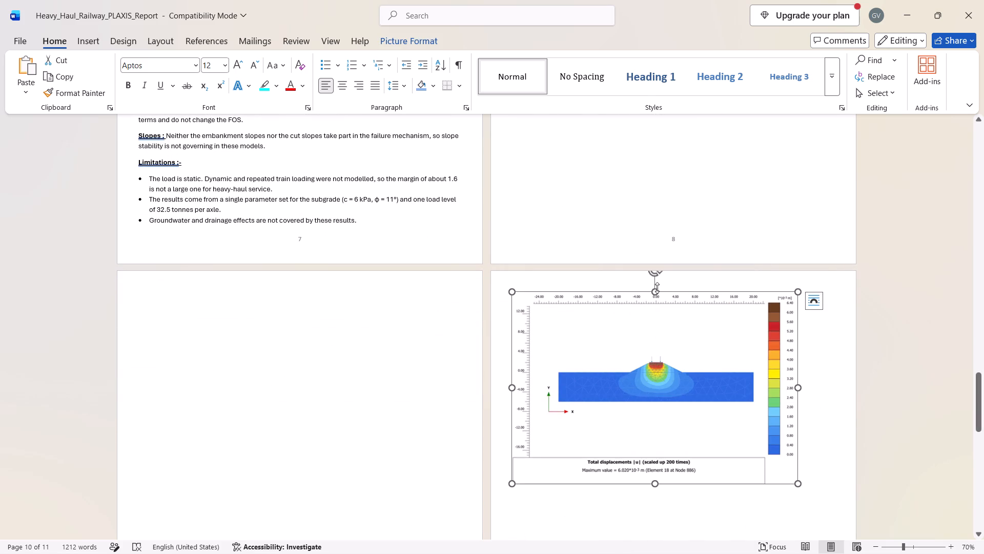
{"action": "left_click_drag", "start_coordinate": [654, 290], "coordinate": [657, 301]}
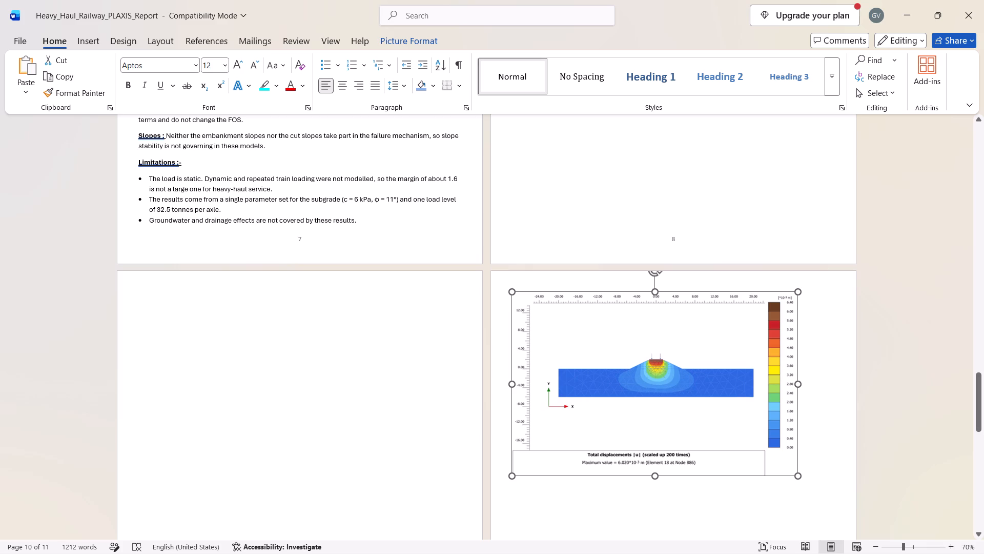
{"action": "left_click", "coordinate": [654, 289]}
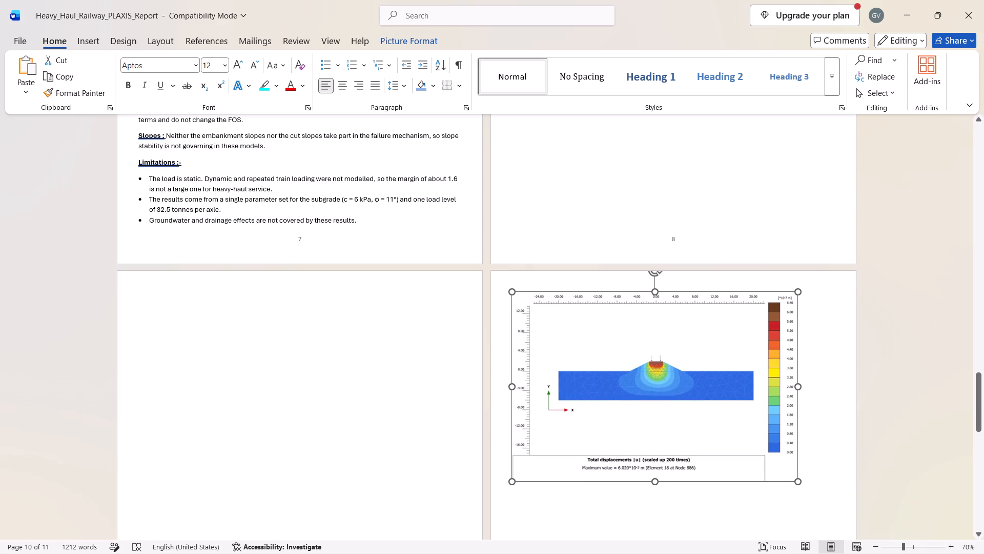
{"action": "right_click", "coordinate": [617, 386]}
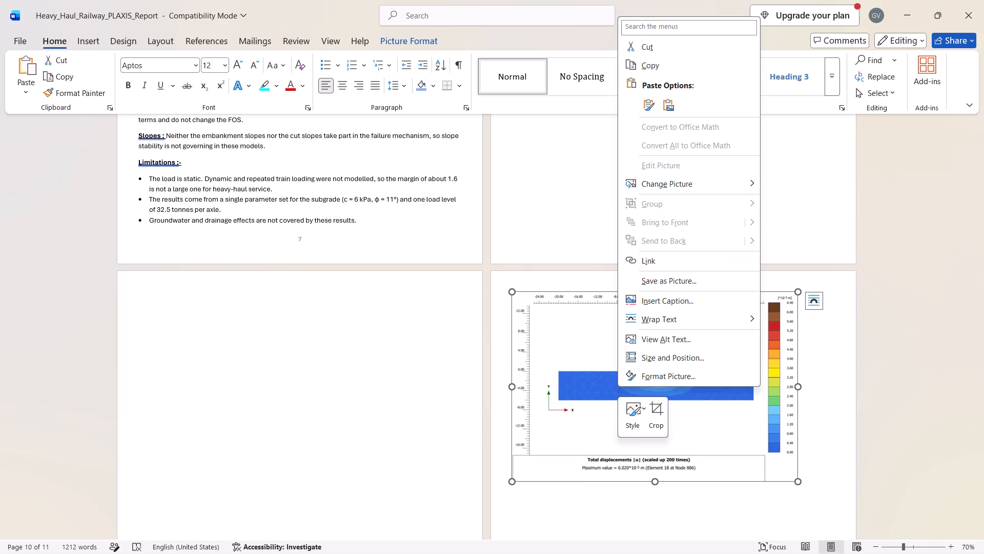
{"action": "left_click", "coordinate": [468, 297]}
Replace the old Figure 2 total displacements picture on page 3 with the copied recoloured version.
{"action": "scroll", "coordinate": [468, 297], "scroll_direction": "up", "scroll_amount": 12}
{"action": "left_click", "coordinate": [324, 249]}
{"action": "right_click", "coordinate": [324, 249]}
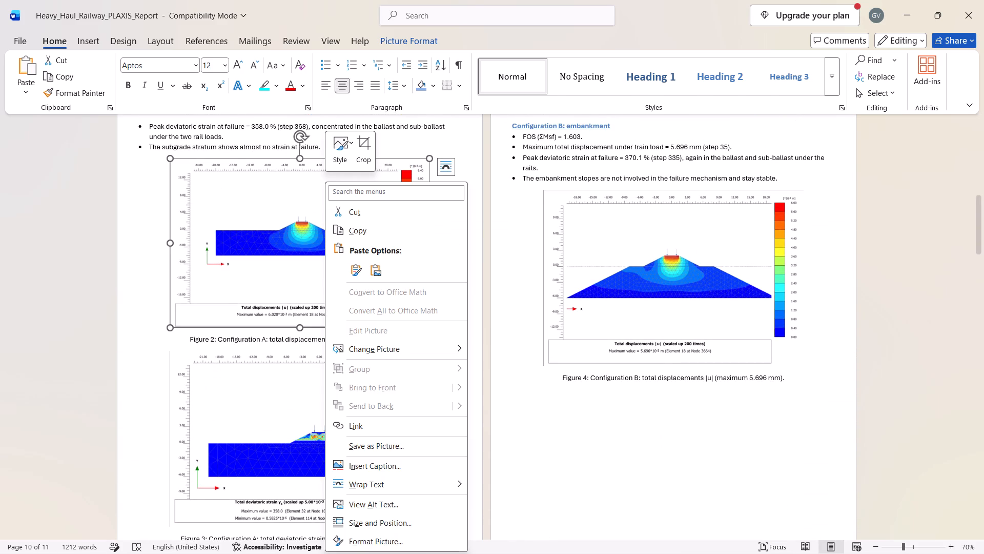
{"action": "left_click_drag", "start_coordinate": [285, 243], "coordinate": [303, 339]}
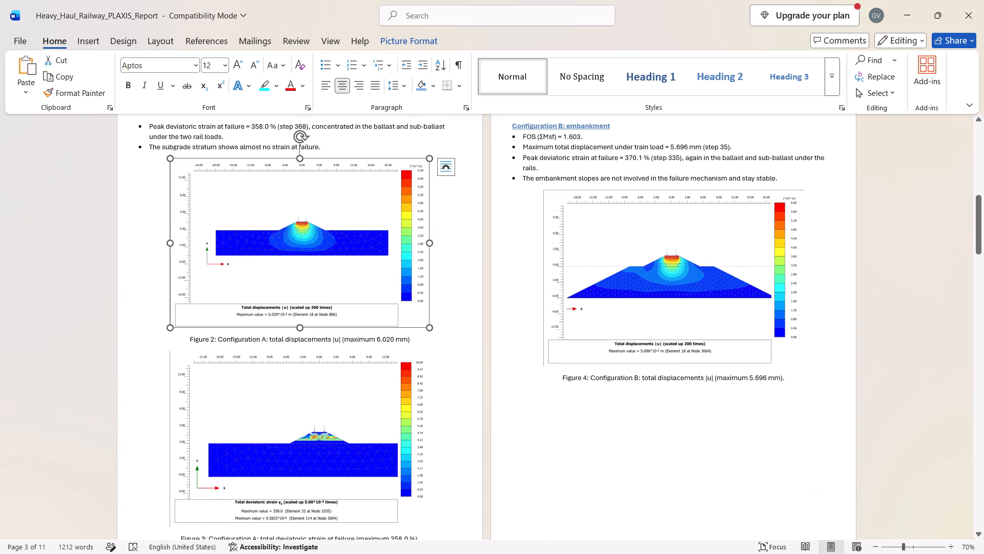
{"action": "left_click_drag", "start_coordinate": [303, 339], "coordinate": [321, 334]}
{"action": "right_click", "coordinate": [313, 235]}
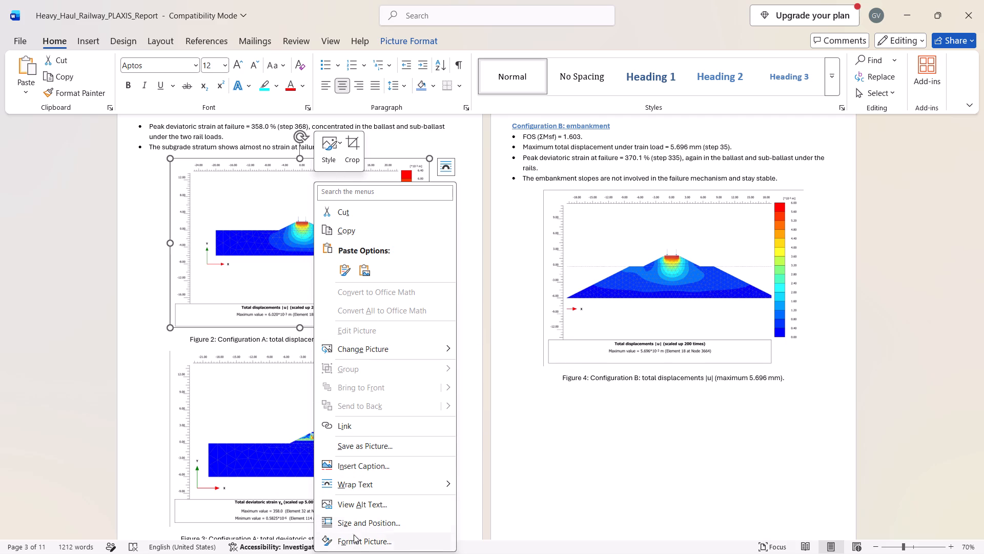
{"action": "right_click", "coordinate": [274, 258]}
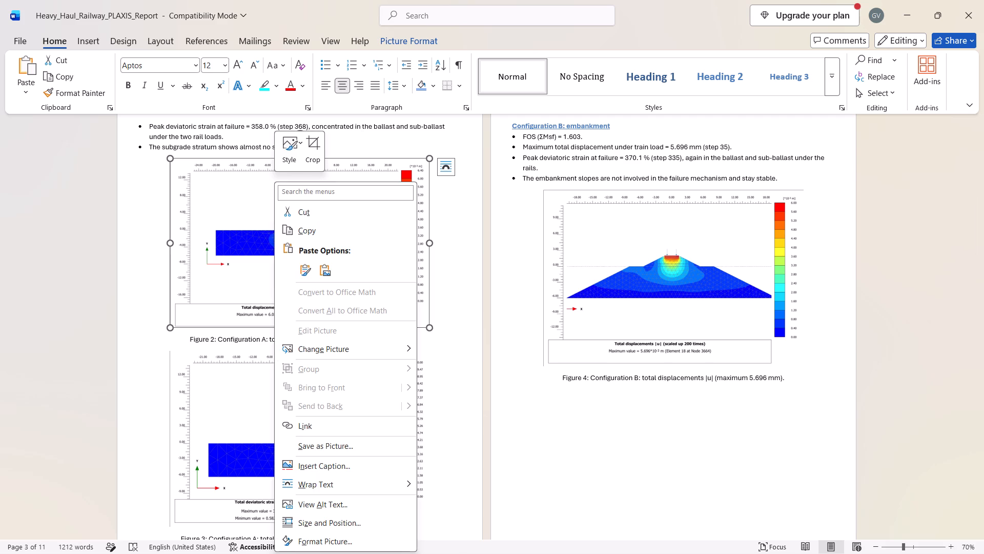
{"action": "left_click", "coordinate": [246, 259]}
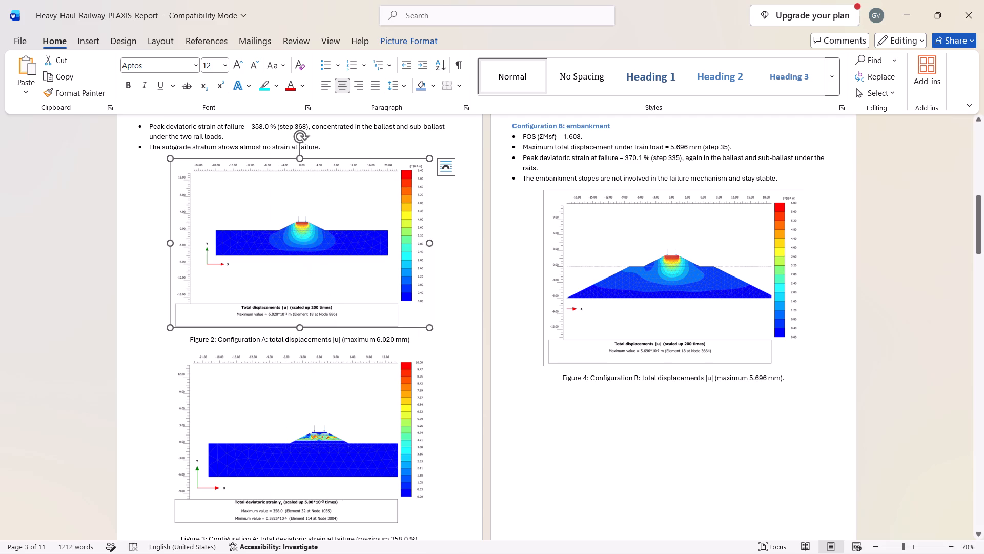
{"action": "key", "text": "Delete"}
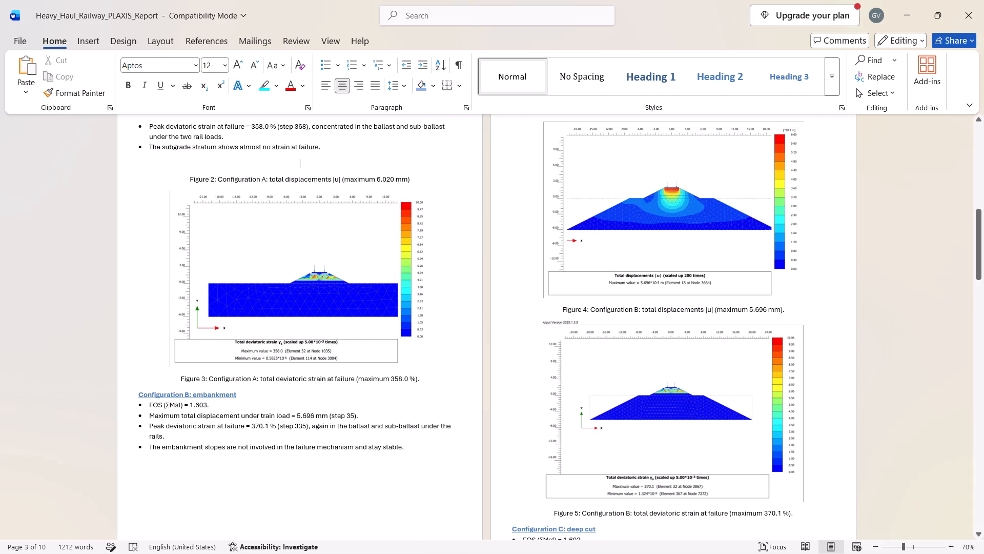
{"action": "key", "text": "ctrl+v"}
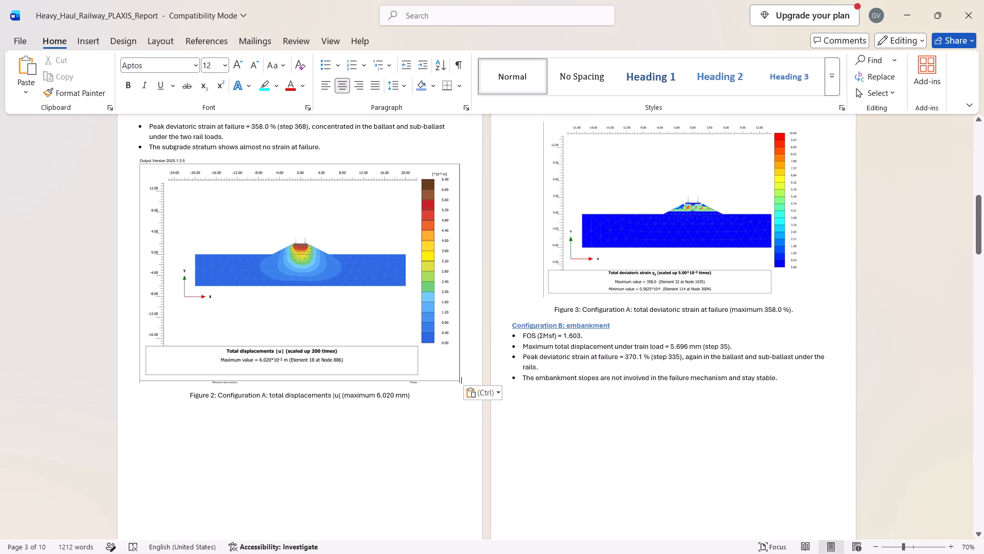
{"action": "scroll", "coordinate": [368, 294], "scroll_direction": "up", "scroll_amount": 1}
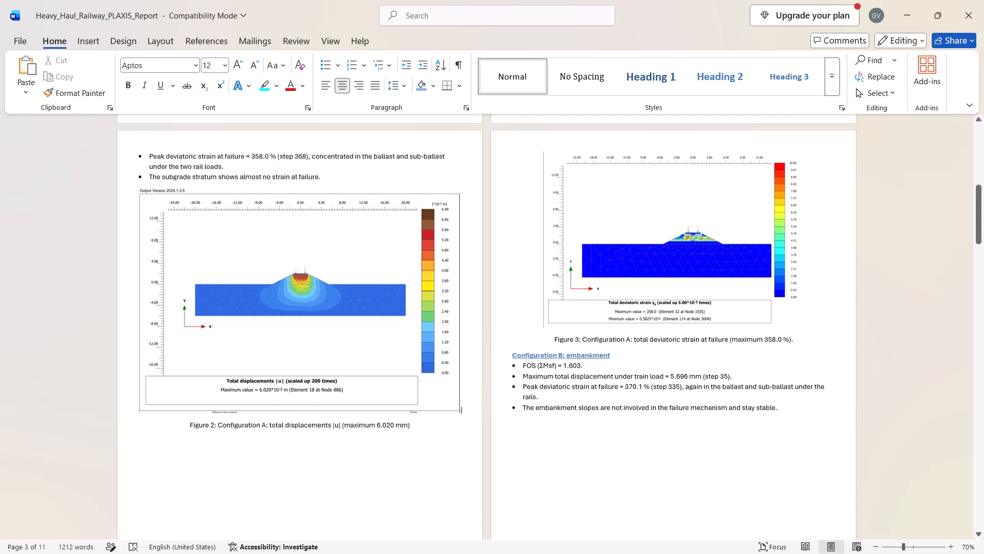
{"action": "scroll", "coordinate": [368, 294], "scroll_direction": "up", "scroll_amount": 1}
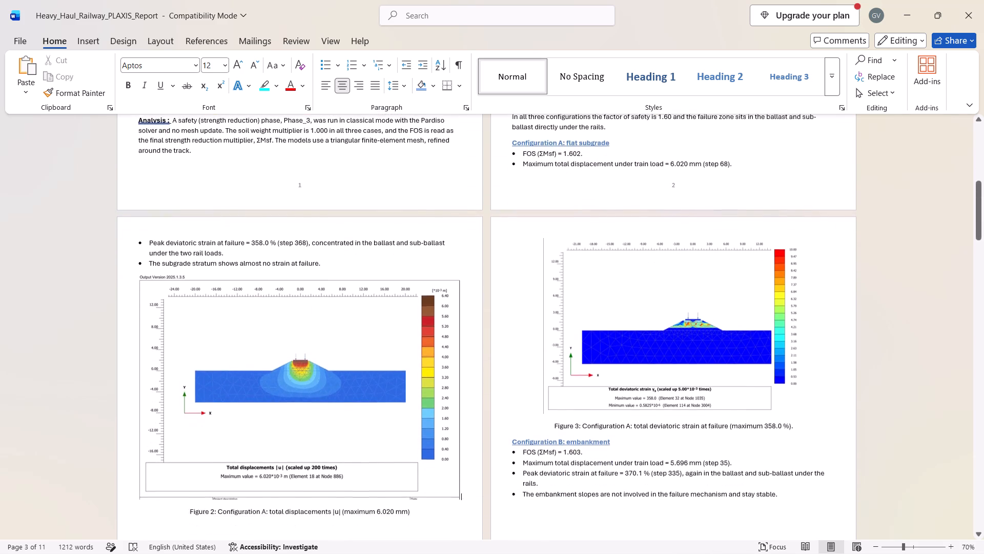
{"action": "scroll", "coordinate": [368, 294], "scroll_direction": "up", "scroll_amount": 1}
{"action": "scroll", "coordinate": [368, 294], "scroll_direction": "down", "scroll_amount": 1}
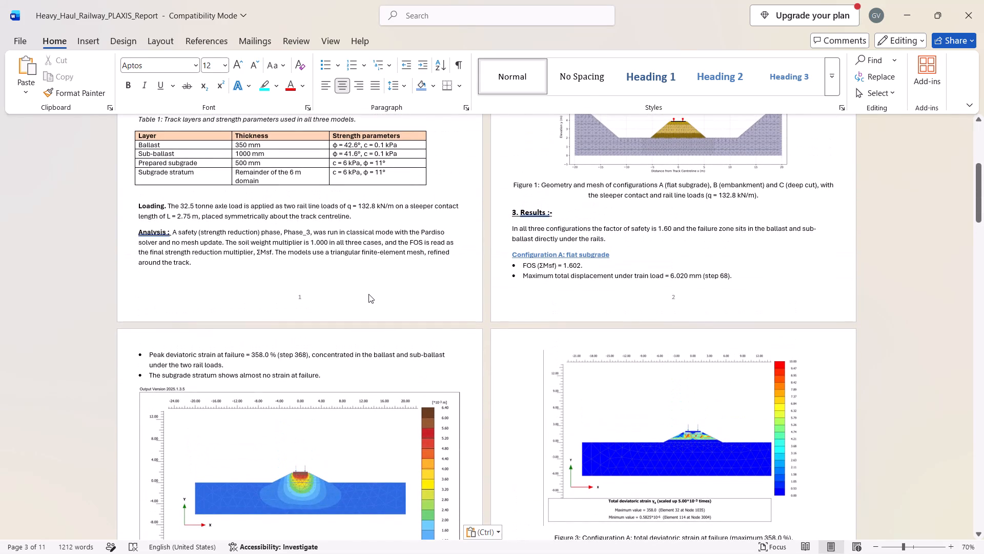
Delete the two bullets above Figure 2 on page 3, covering peak deviatoric strain at failure and the subgrade stratum.
{"action": "scroll", "coordinate": [368, 294], "scroll_direction": "down", "scroll_amount": 1}
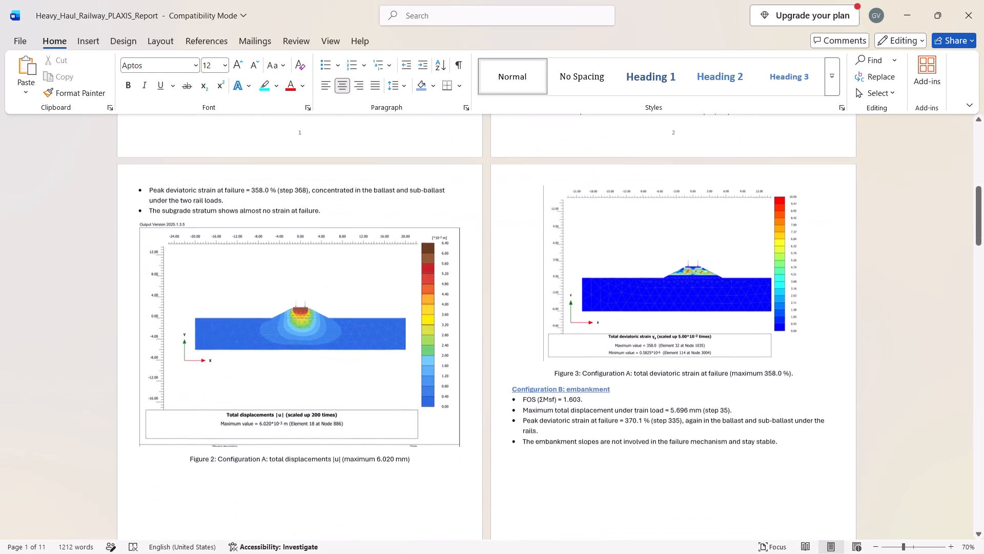
{"action": "scroll", "coordinate": [368, 294], "scroll_direction": "down", "scroll_amount": 1}
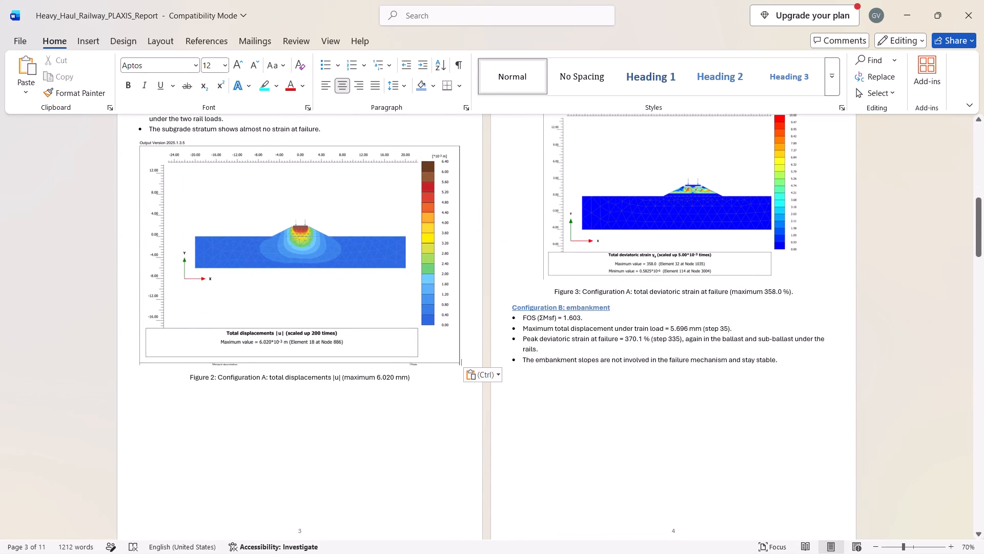
{"action": "scroll", "coordinate": [368, 294], "scroll_direction": "down", "scroll_amount": 1}
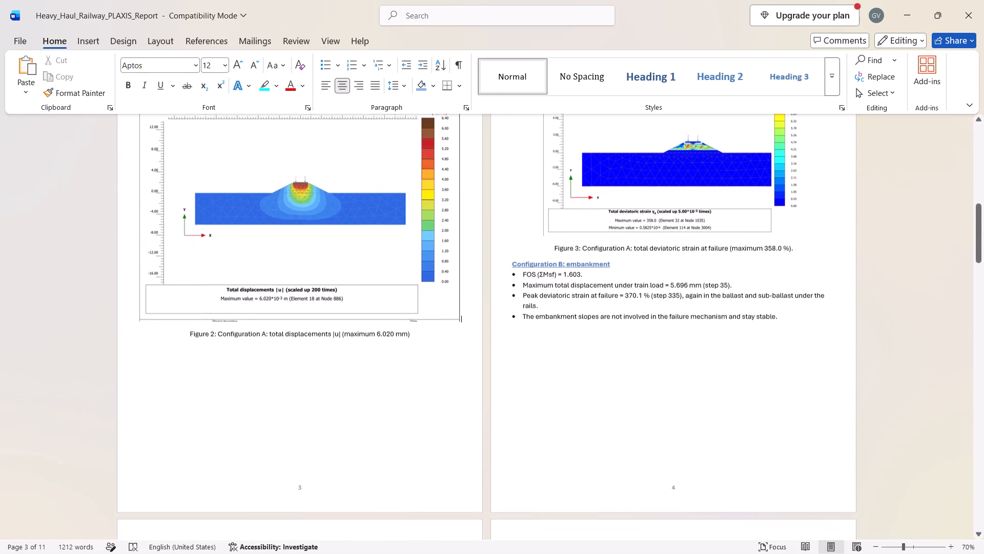
{"action": "scroll", "coordinate": [368, 294], "scroll_direction": "down", "scroll_amount": 1}
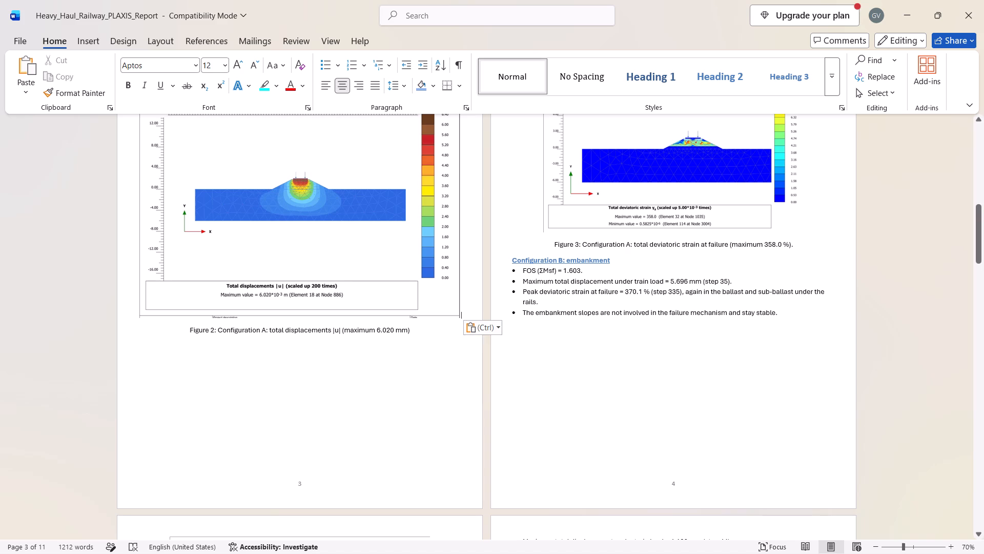
{"action": "scroll", "coordinate": [415, 372], "scroll_direction": "up", "scroll_amount": 3}
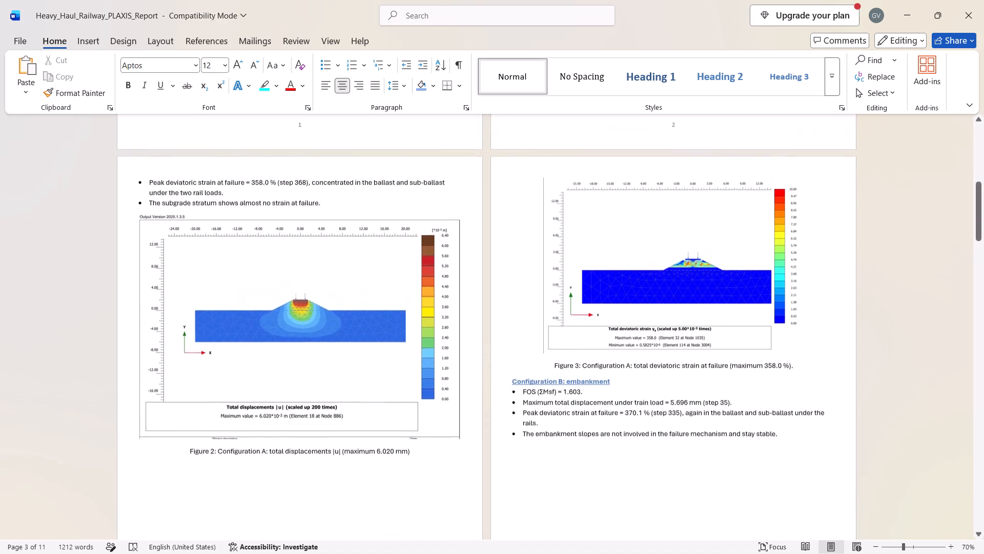
{"action": "scroll", "coordinate": [415, 372], "scroll_direction": "up", "scroll_amount": 1}
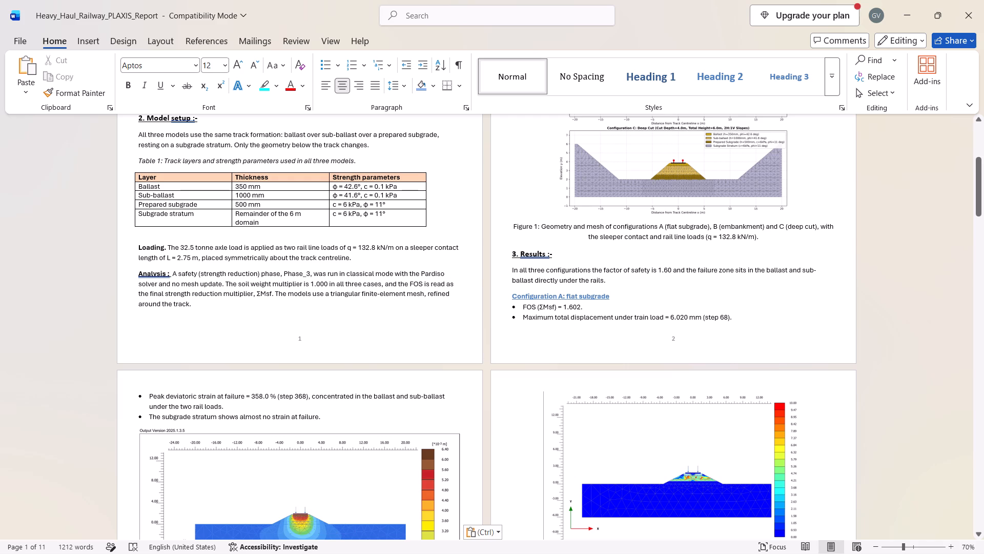
{"action": "left_click_drag", "start_coordinate": [226, 410], "coordinate": [163, 393]}
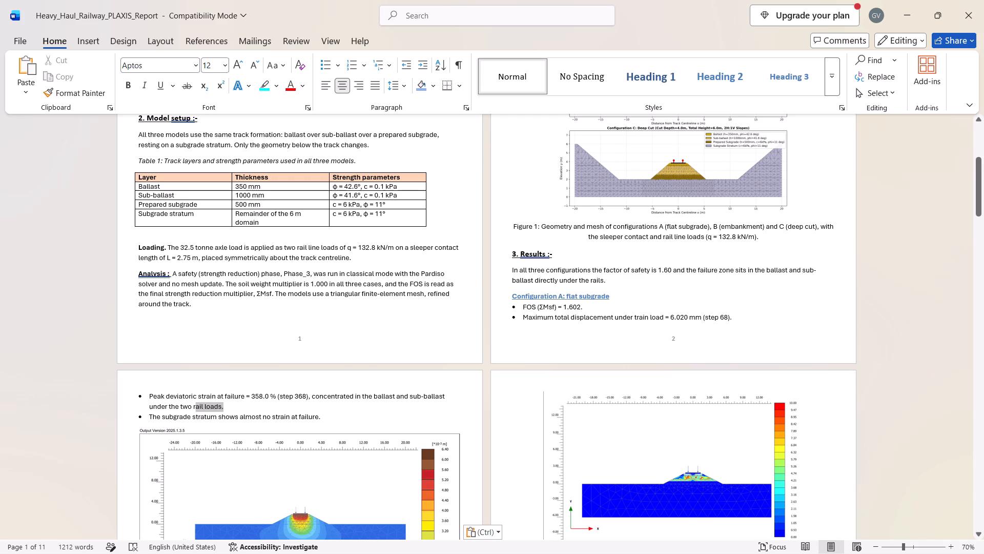
{"action": "left_click_drag", "start_coordinate": [163, 393], "coordinate": [156, 398]}
{"action": "left_click_drag", "start_coordinate": [339, 416], "coordinate": [131, 390]}
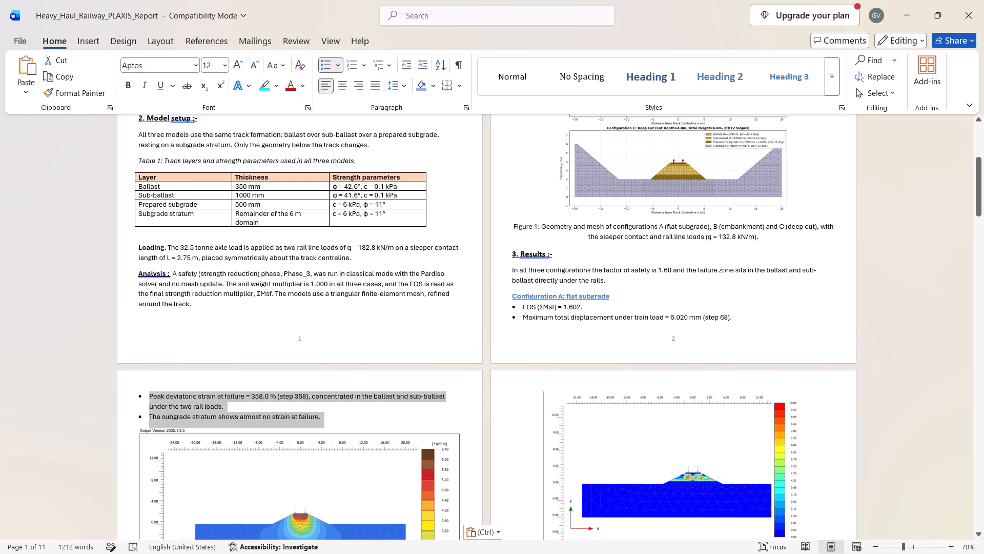
{"action": "left_click_drag", "start_coordinate": [131, 390], "coordinate": [130, 392]}
{"action": "key", "text": "BackSpace"}
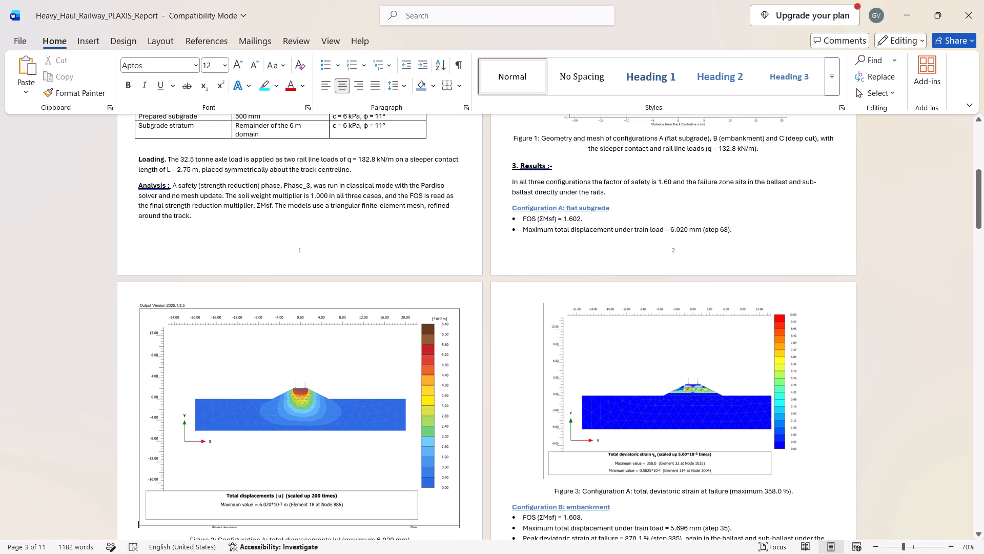
Shrink the Figure 2 total displacements picture so Figure 3 and its caption fit beneath it on page 3, then widen it very slightly.
{"action": "scroll", "coordinate": [392, 403], "scroll_direction": "right", "scroll_amount": 2}
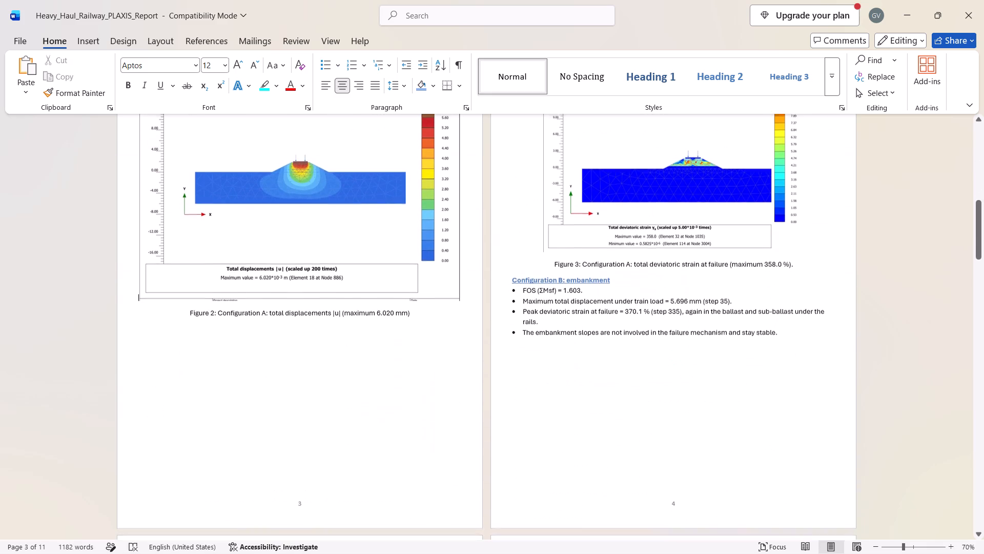
{"action": "scroll", "coordinate": [392, 403], "scroll_direction": "right", "scroll_amount": 1}
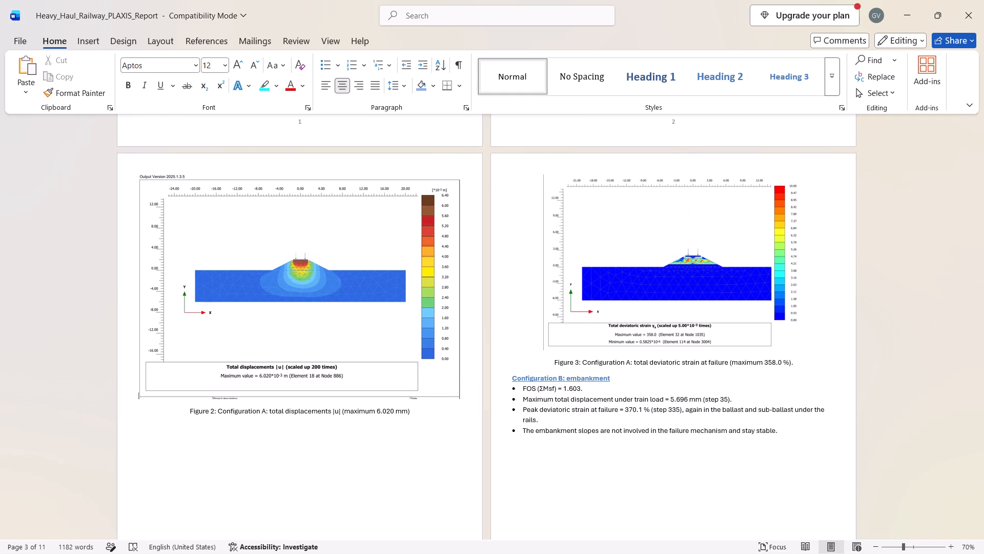
{"action": "scroll", "coordinate": [553, 246], "scroll_direction": "up", "scroll_amount": 1}
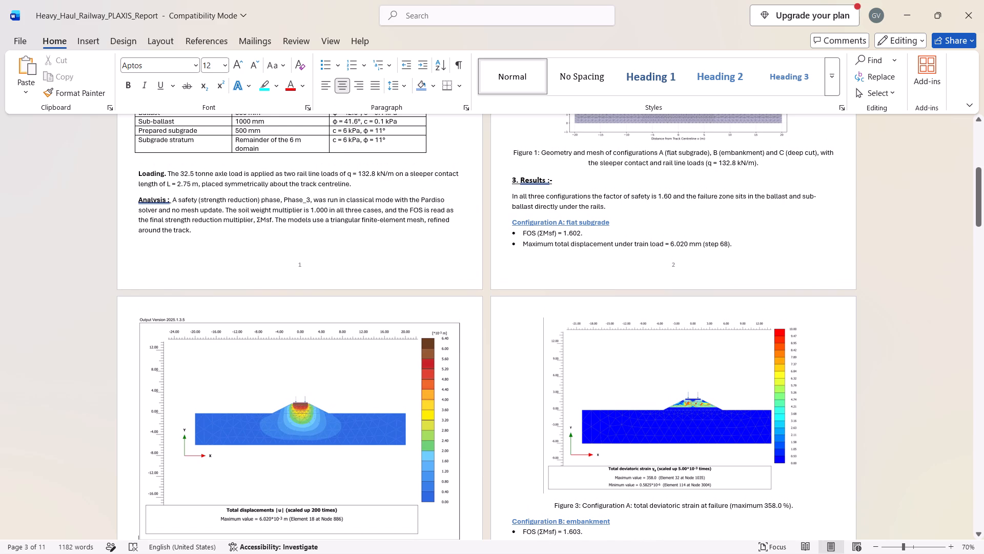
{"action": "scroll", "coordinate": [574, 325], "scroll_direction": "down", "scroll_amount": 3}
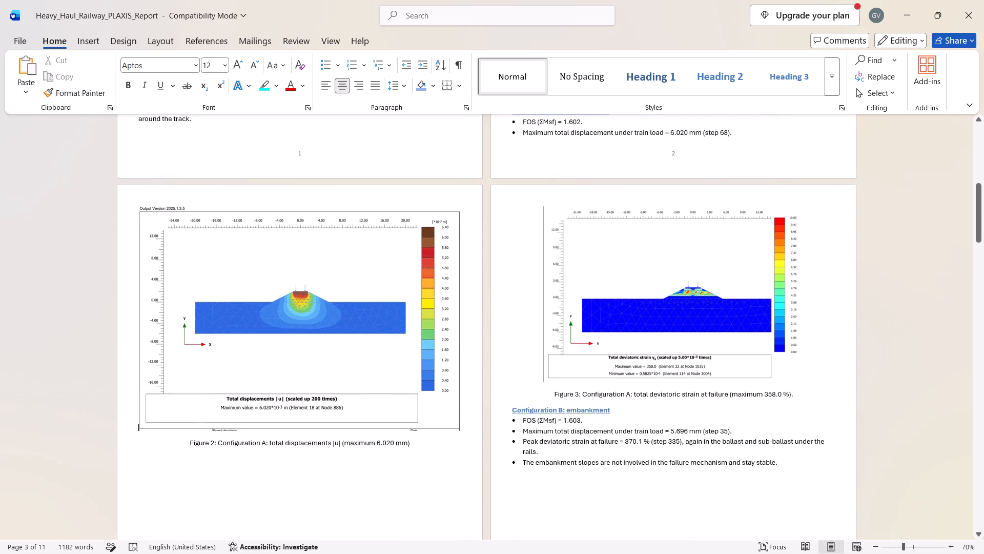
{"action": "scroll", "coordinate": [586, 310], "scroll_direction": "down", "scroll_amount": 1}
{"action": "left_click", "coordinate": [324, 301]}
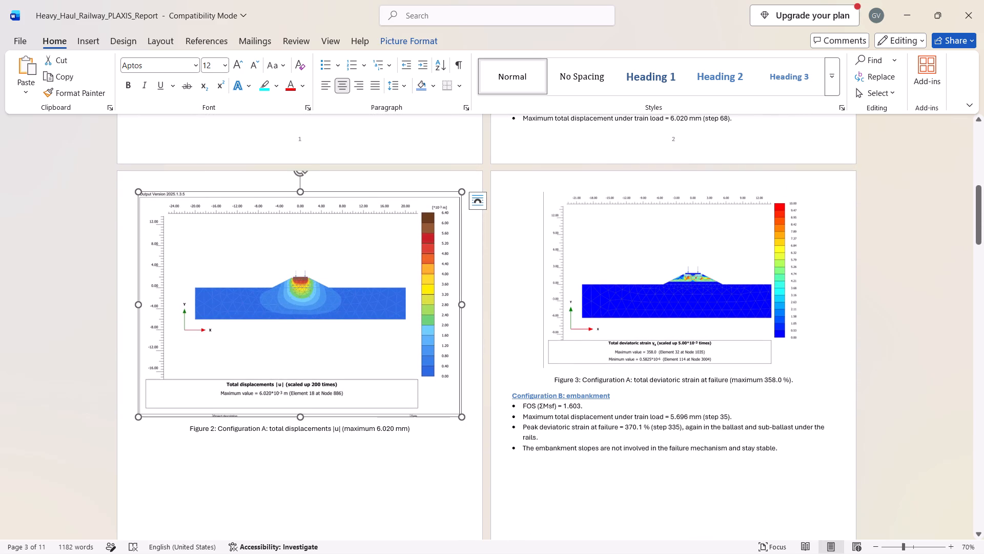
{"action": "left_click_drag", "start_coordinate": [458, 413], "coordinate": [456, 378]}
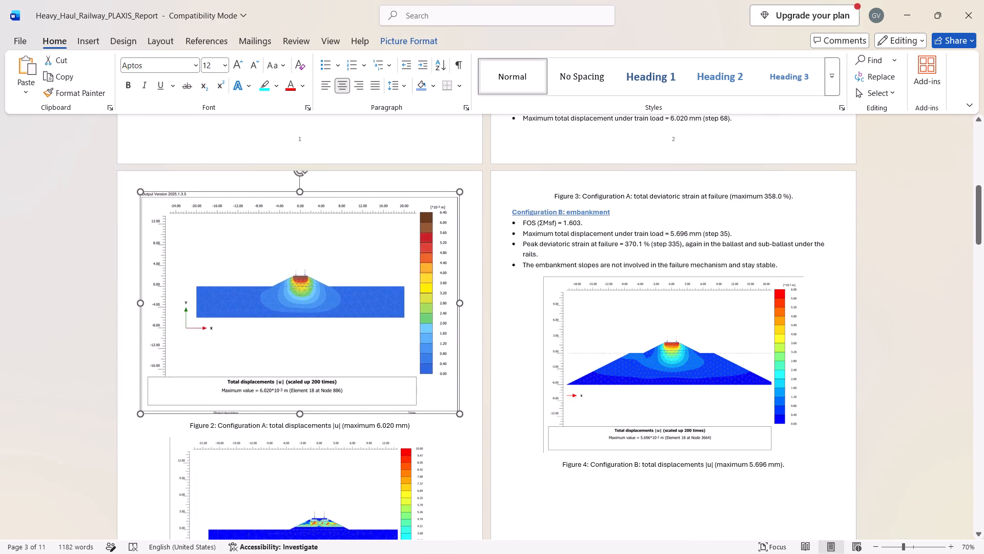
{"action": "left_click_drag", "start_coordinate": [456, 378], "coordinate": [417, 305]}
{"action": "left_click_drag", "start_coordinate": [440, 286], "coordinate": [462, 285]}
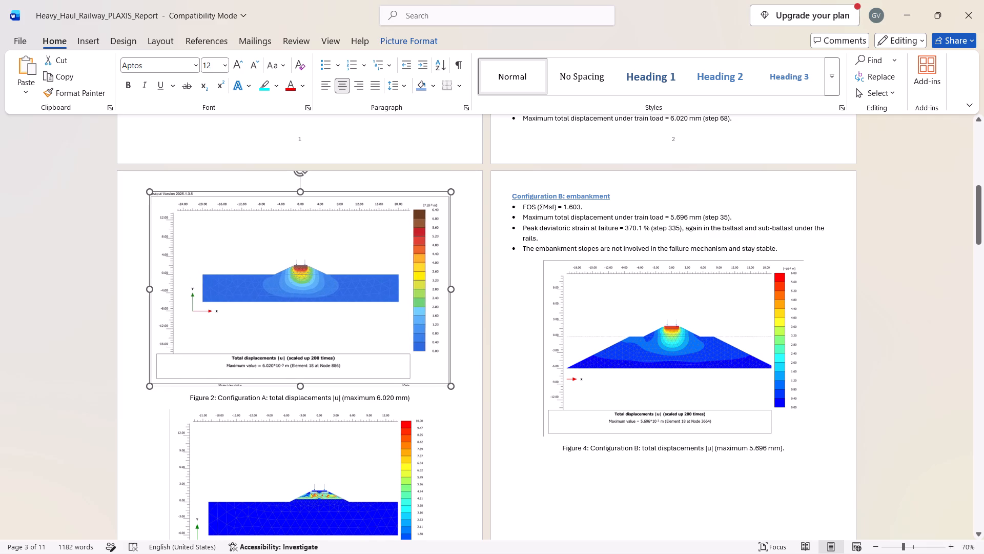
{"action": "left_click_drag", "start_coordinate": [462, 285], "coordinate": [463, 283]}
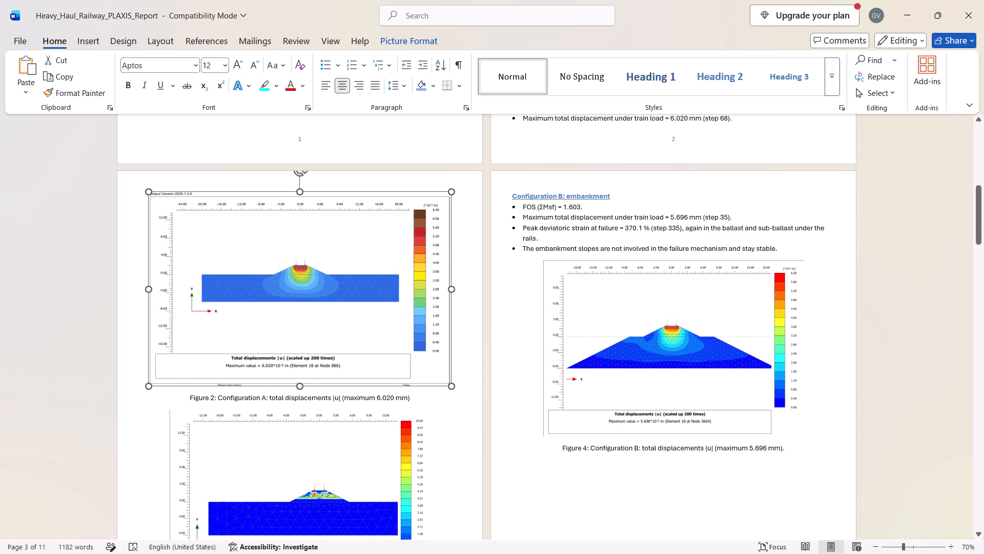
{"action": "left_click", "coordinate": [496, 339]}
{"action": "left_click", "coordinate": [501, 428]}
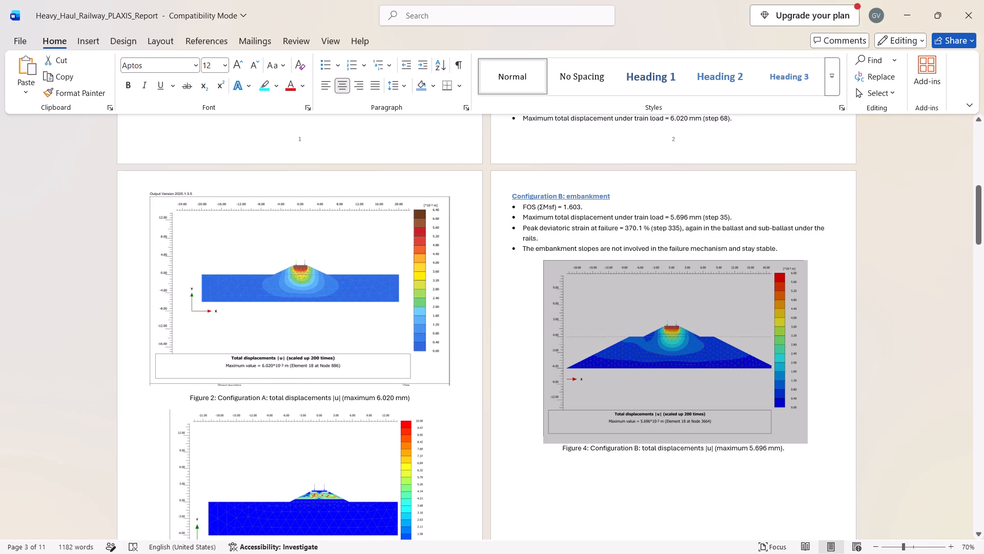
Delete the leftover cropped total displacements picture from page 10.
{"action": "scroll", "coordinate": [501, 428], "scroll_direction": "down", "scroll_amount": 2}
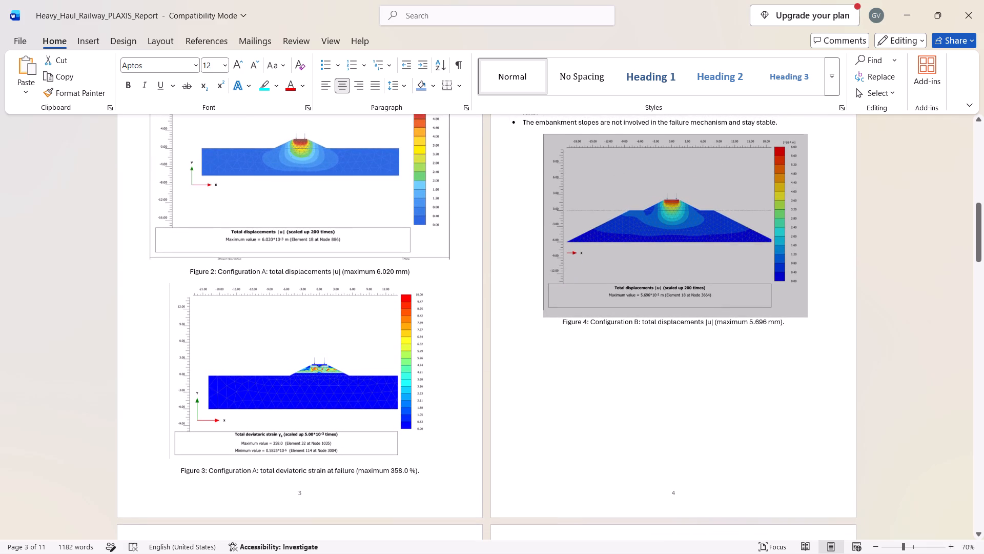
{"action": "scroll", "coordinate": [668, 422], "scroll_direction": "down", "scroll_amount": 2}
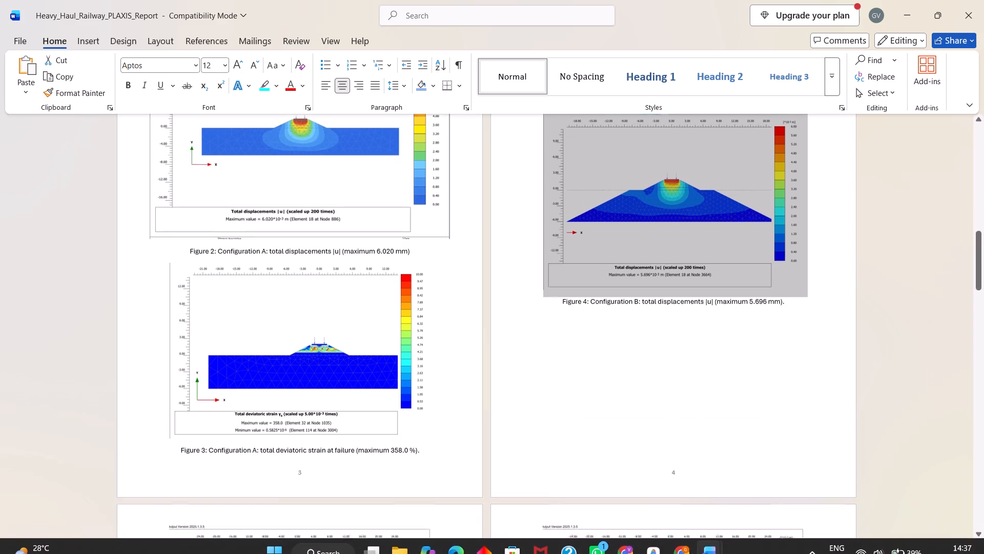
{"action": "scroll", "coordinate": [668, 422], "scroll_direction": "down", "scroll_amount": 12}
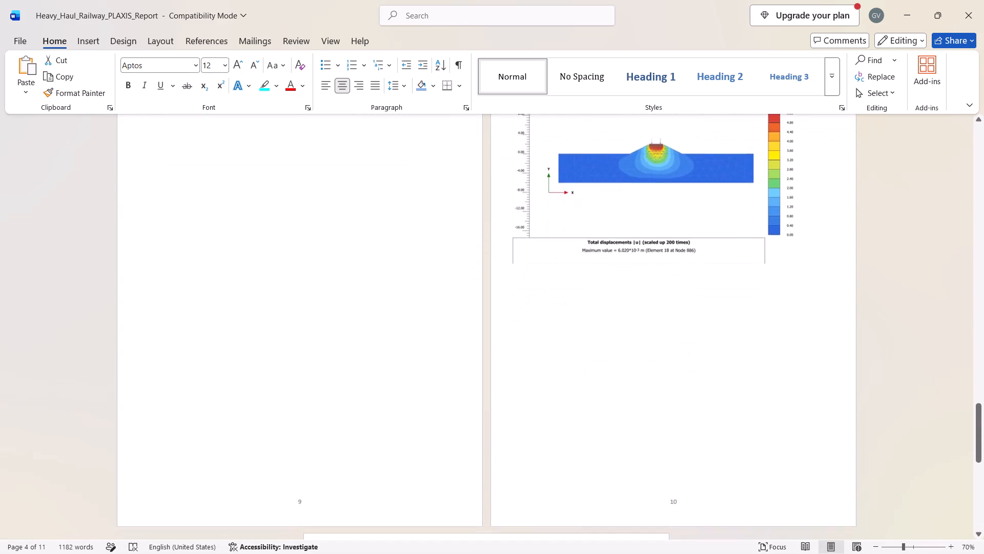
{"action": "left_click", "coordinate": [673, 214]}
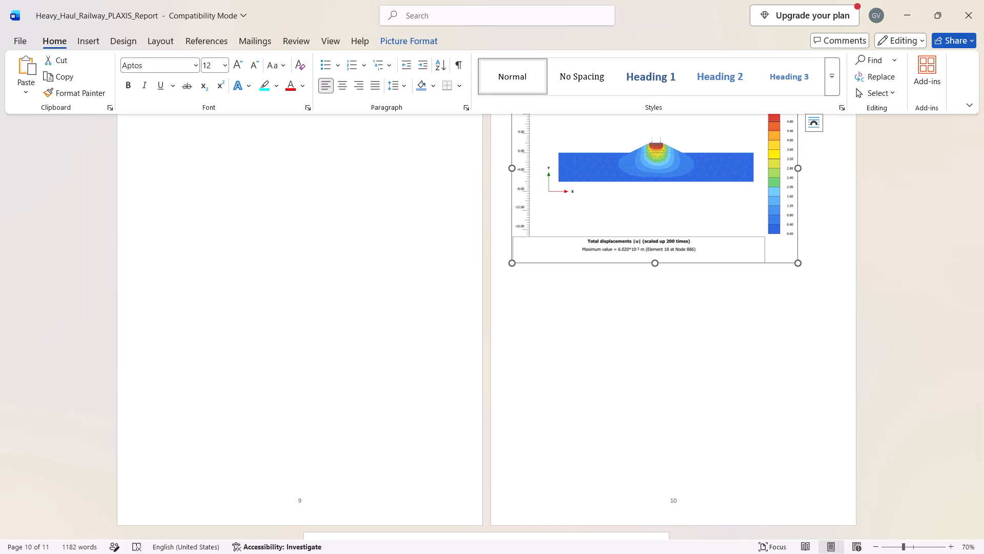
{"action": "scroll", "coordinate": [673, 214], "scroll_direction": "up", "scroll_amount": 3}
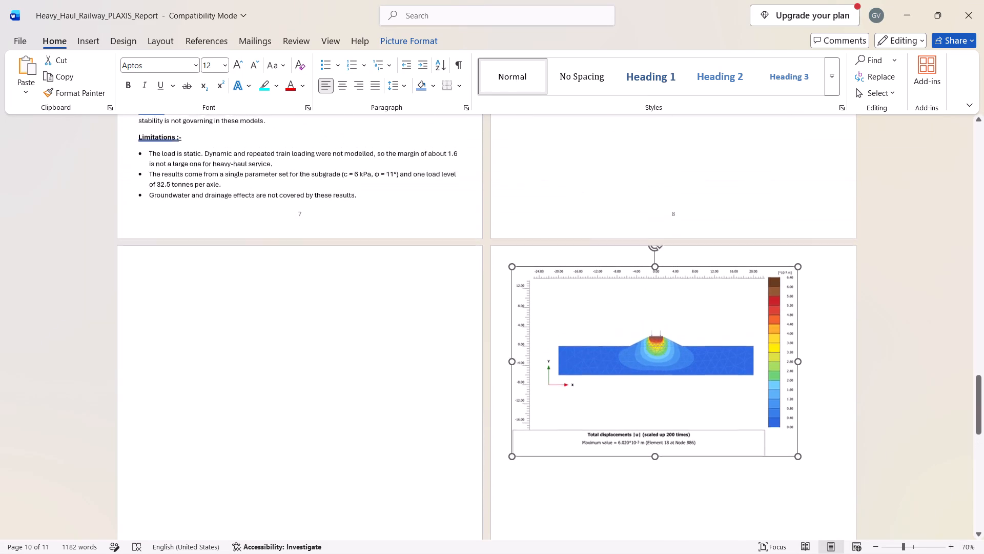
{"action": "scroll", "coordinate": [673, 214], "scroll_direction": "up", "scroll_amount": 6}
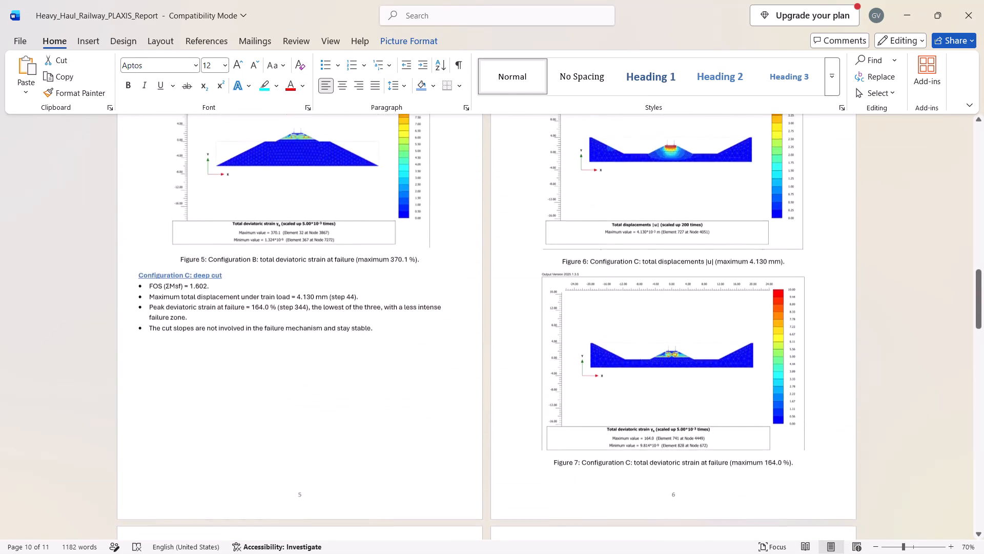
{"action": "scroll", "coordinate": [673, 214], "scroll_direction": "up", "scroll_amount": 1}
{"action": "scroll", "coordinate": [673, 214], "scroll_direction": "down", "scroll_amount": 2}
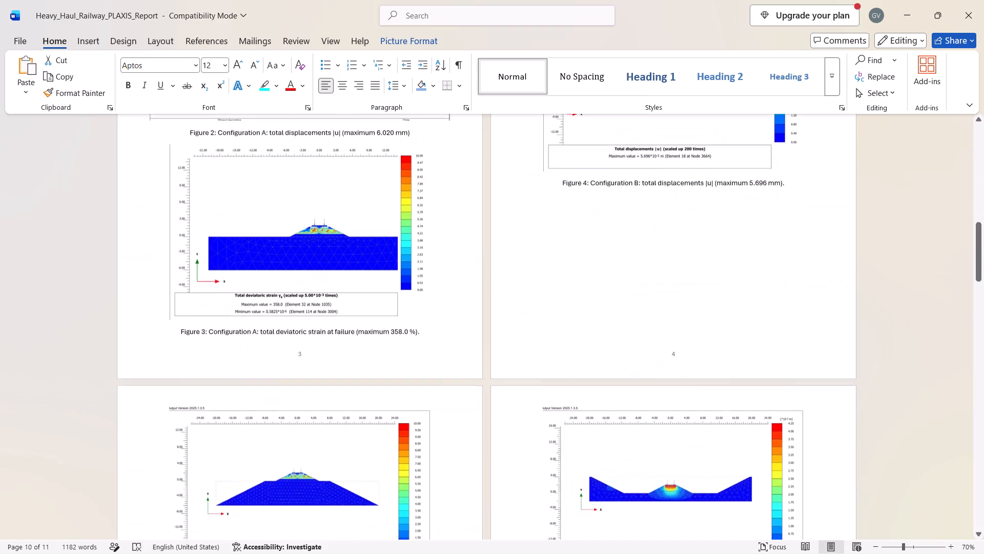
{"action": "scroll", "coordinate": [673, 214], "scroll_direction": "down", "scroll_amount": 1}
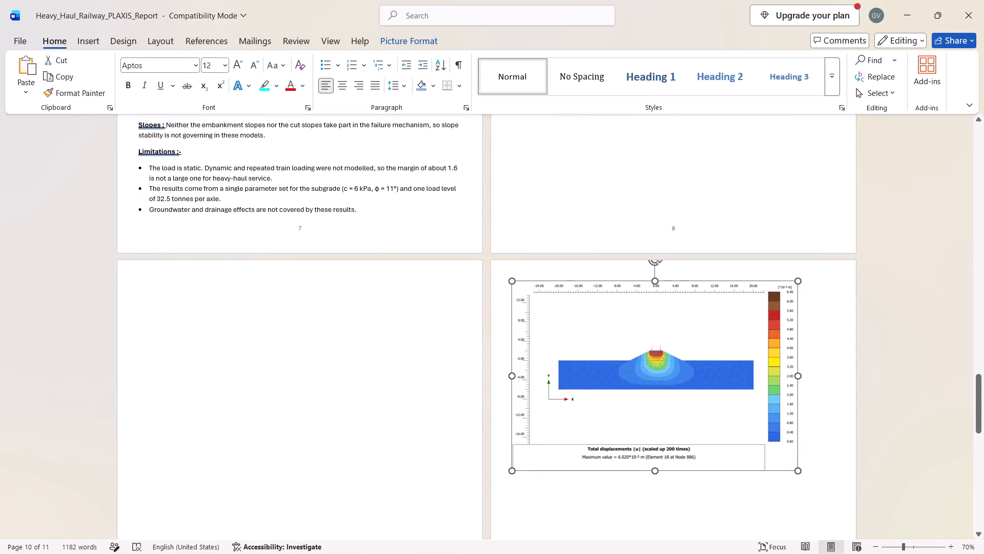
{"action": "key", "text": "Delete"}
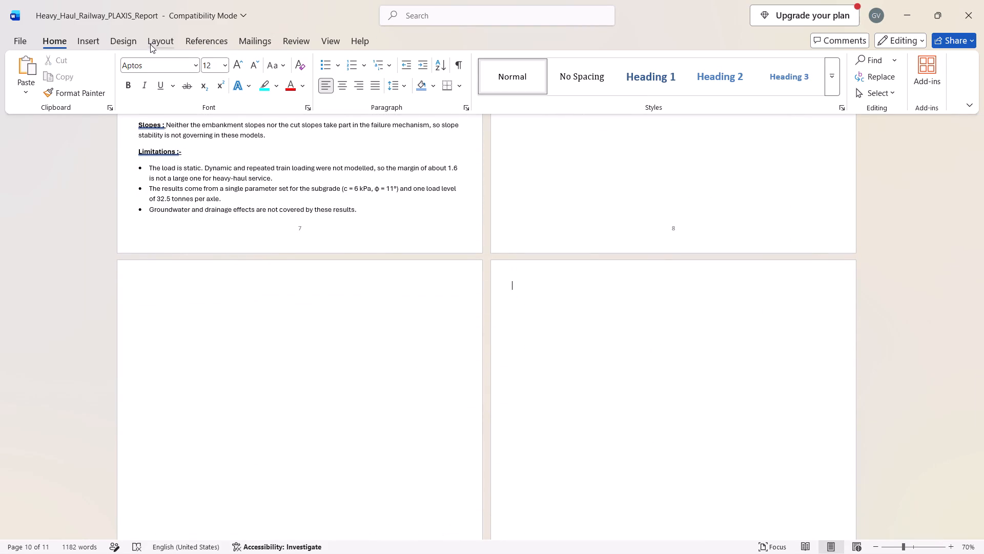
{"action": "left_click", "coordinate": [92, 40]}
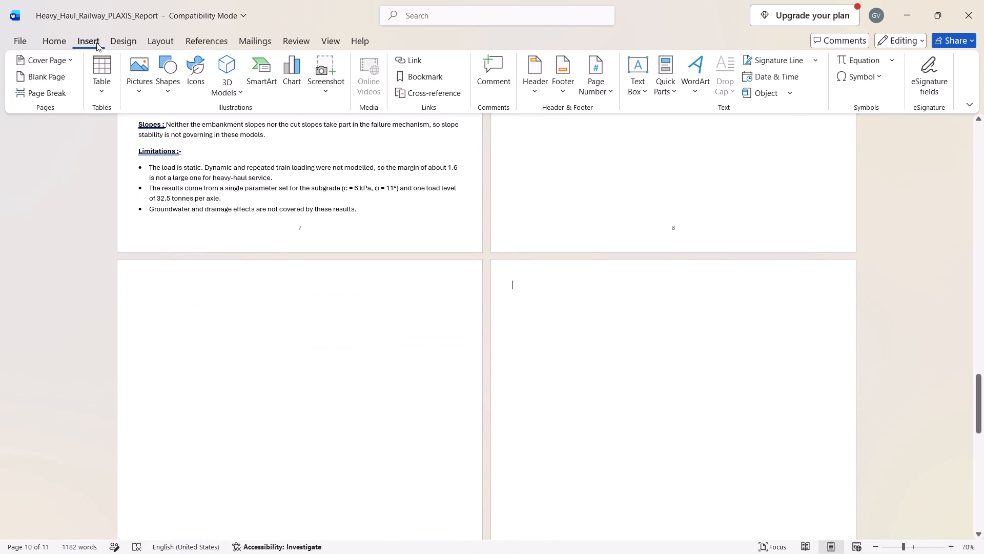
{"action": "left_click", "coordinate": [138, 86]}
{"action": "left_click", "coordinate": [166, 137]}
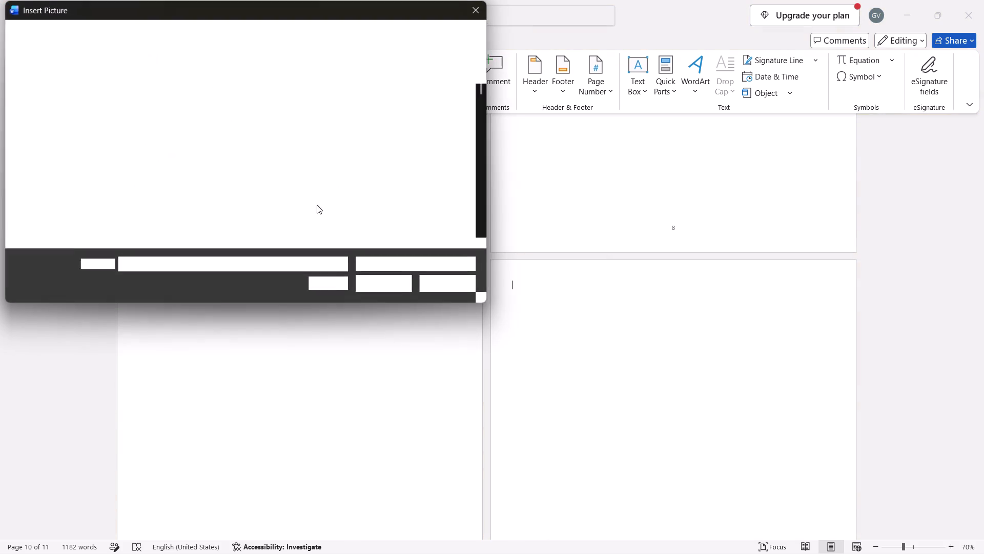
{"action": "scroll", "coordinate": [338, 201], "scroll_direction": "down", "scroll_amount": 20}
{"action": "scroll", "coordinate": [338, 201], "scroll_direction": "down", "scroll_amount": 20}
{"action": "scroll", "coordinate": [338, 201], "scroll_direction": "down", "scroll_amount": 20}
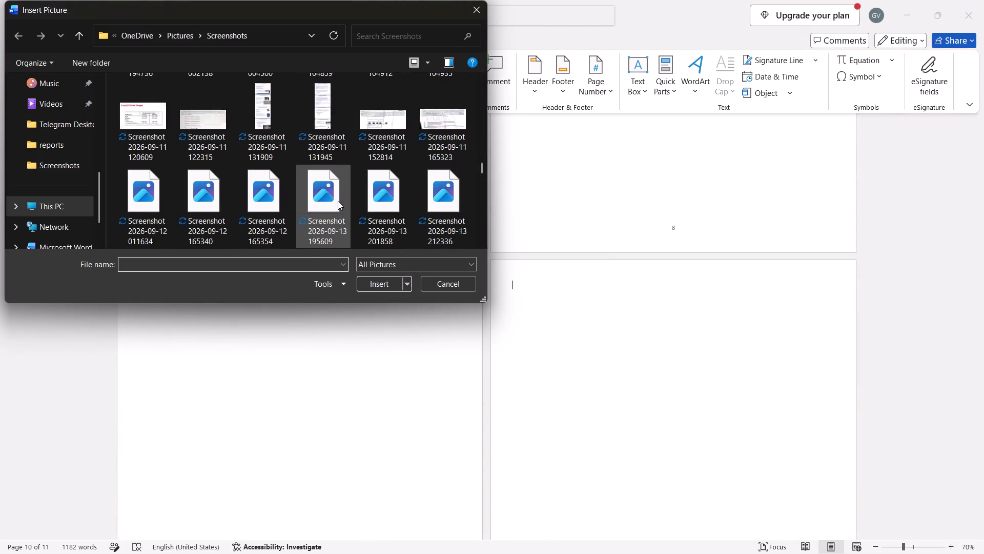
{"action": "scroll", "coordinate": [338, 201], "scroll_direction": "down", "scroll_amount": 20}
{"action": "scroll", "coordinate": [338, 201], "scroll_direction": "down", "scroll_amount": 20}
{"action": "scroll", "coordinate": [338, 201], "scroll_direction": "down", "scroll_amount": 9}
{"action": "scroll", "coordinate": [338, 201], "scroll_direction": "up", "scroll_amount": 20}
{"action": "scroll", "coordinate": [338, 201], "scroll_direction": "up", "scroll_amount": 20}
{"action": "scroll", "coordinate": [338, 201], "scroll_direction": "up", "scroll_amount": 5}
{"action": "scroll", "coordinate": [338, 201], "scroll_direction": "down", "scroll_amount": 8}
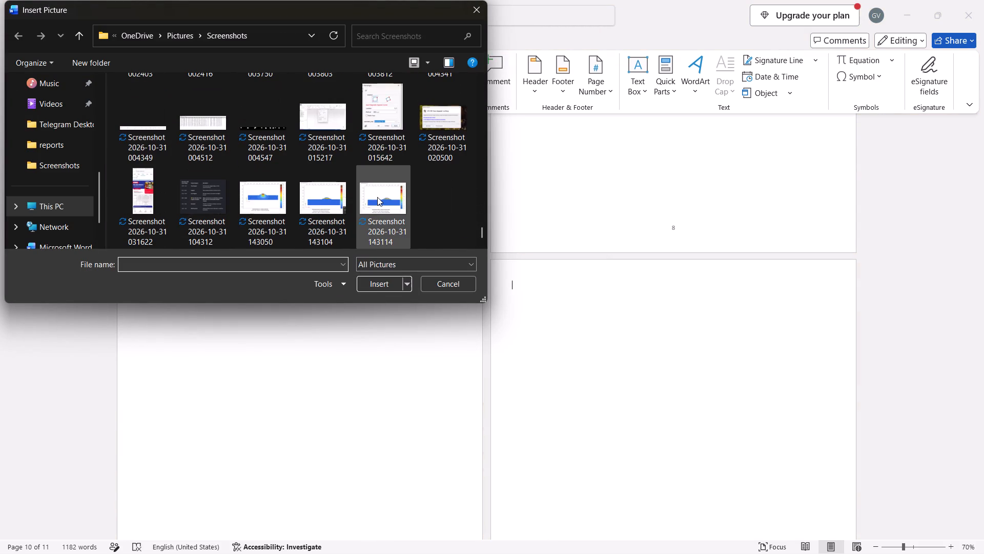
{"action": "double_click", "coordinate": [382, 200]}
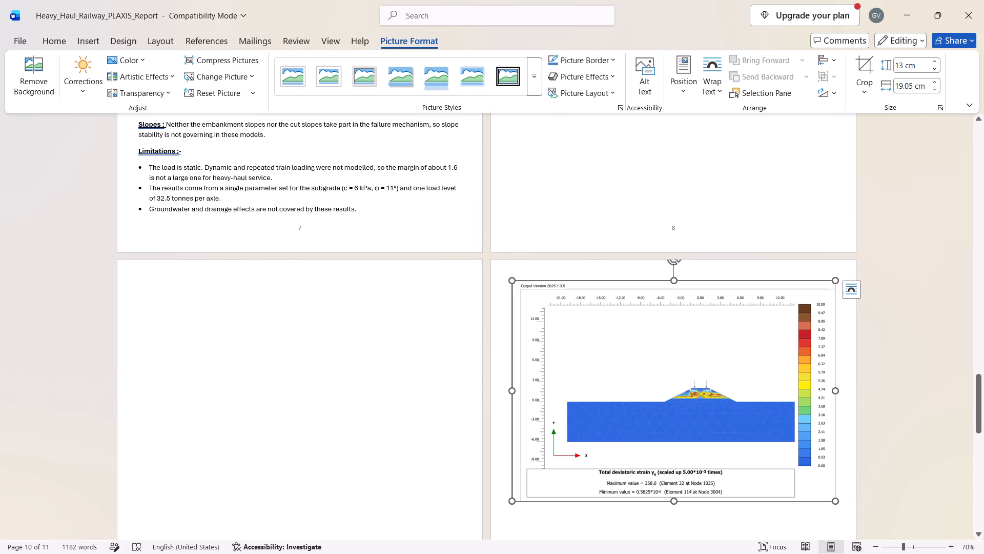
Crop the total deviatoric strain picture on page 10 to about 12.19 × 18.14 cm, trimming off its output-version line and outer frame.
{"action": "right_click", "coordinate": [670, 313]}
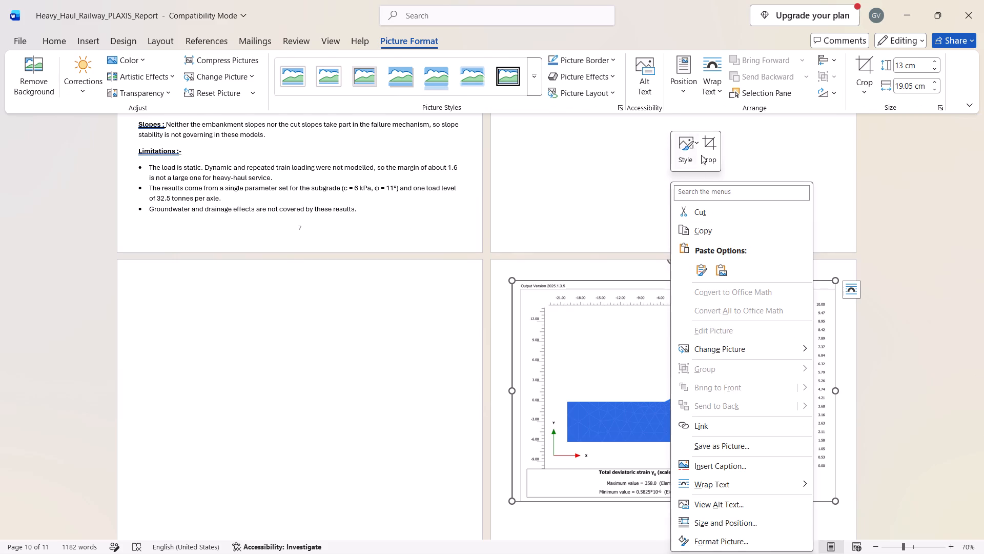
{"action": "left_click", "coordinate": [702, 153]}
{"action": "left_click_drag", "start_coordinate": [516, 283], "coordinate": [522, 291]}
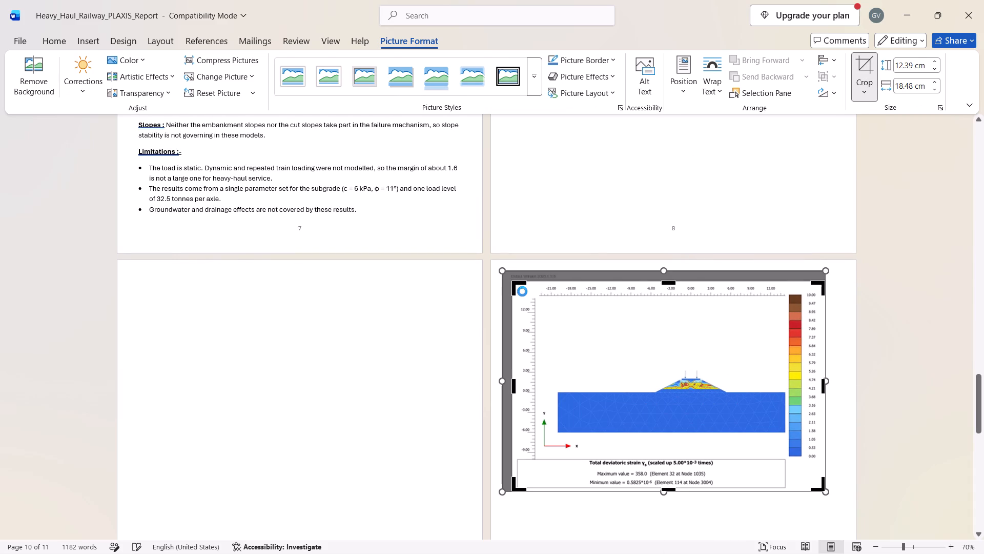
{"action": "left_click", "coordinate": [821, 489]}
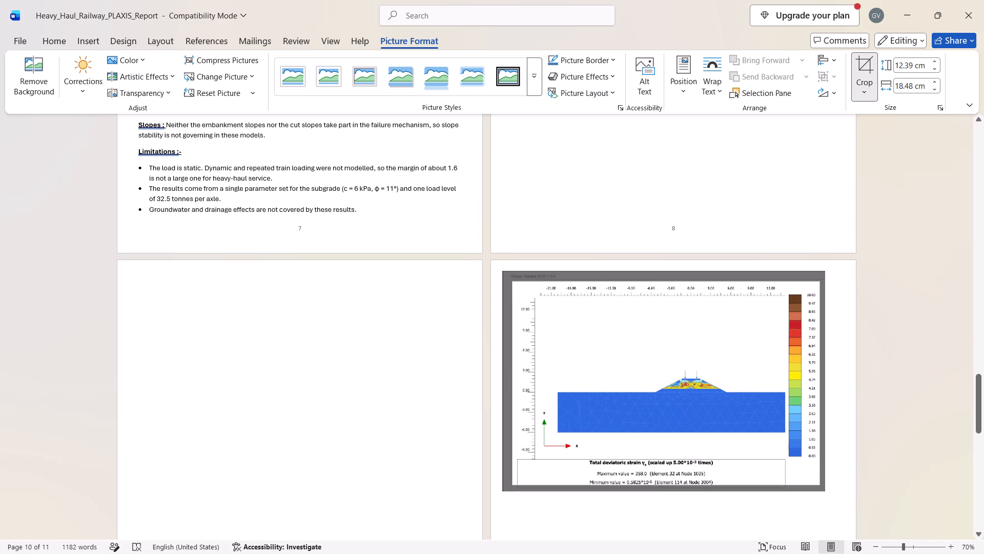
{"action": "left_click", "coordinate": [785, 219]}
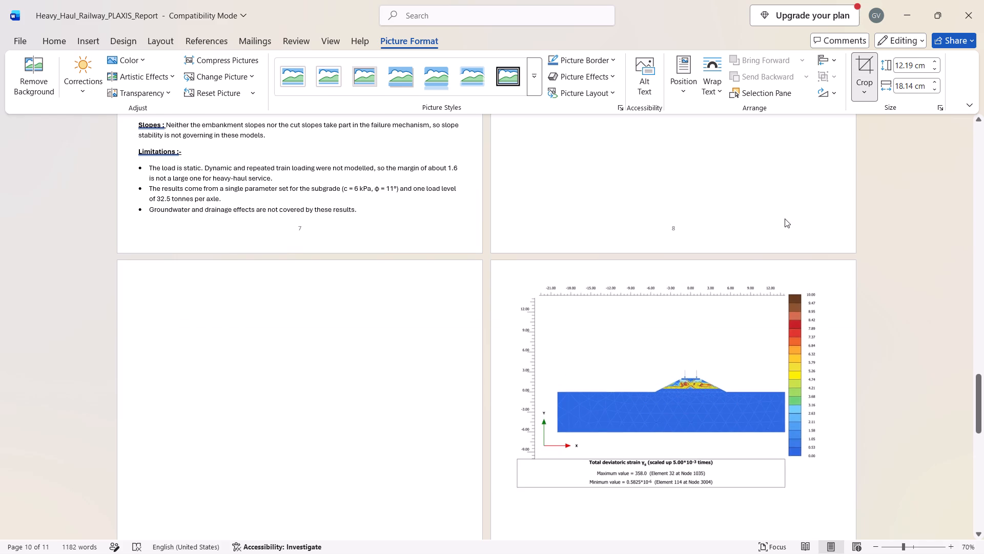
Replace the old Figure 3 picture above its caption with a copy of the cropped total deviatoric strain picture from page 10.
{"action": "left_click", "coordinate": [696, 468]}
{"action": "key", "text": "ctrl+c"}
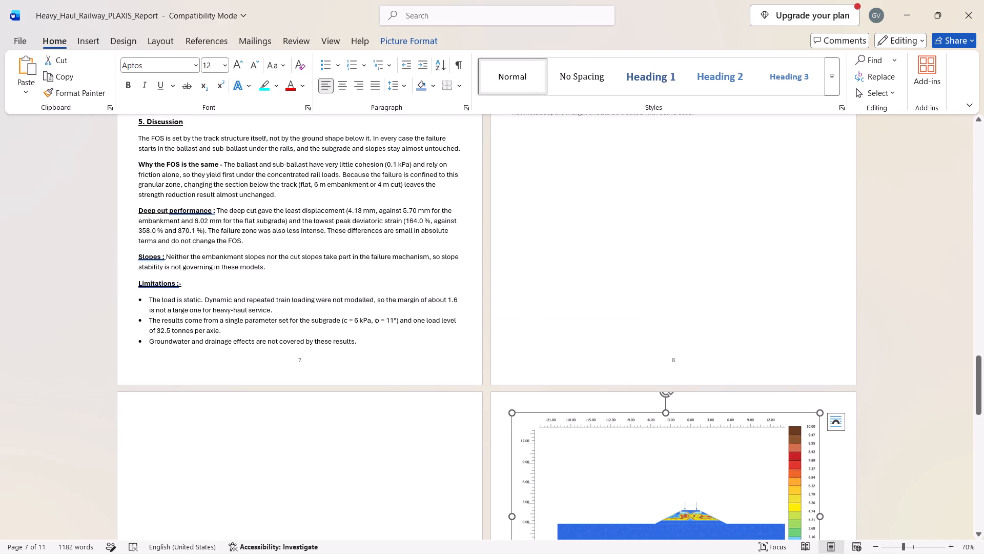
{"action": "key", "text": "ctrl+c"}
{"action": "scroll", "coordinate": [428, 384], "scroll_direction": "up", "scroll_amount": 5}
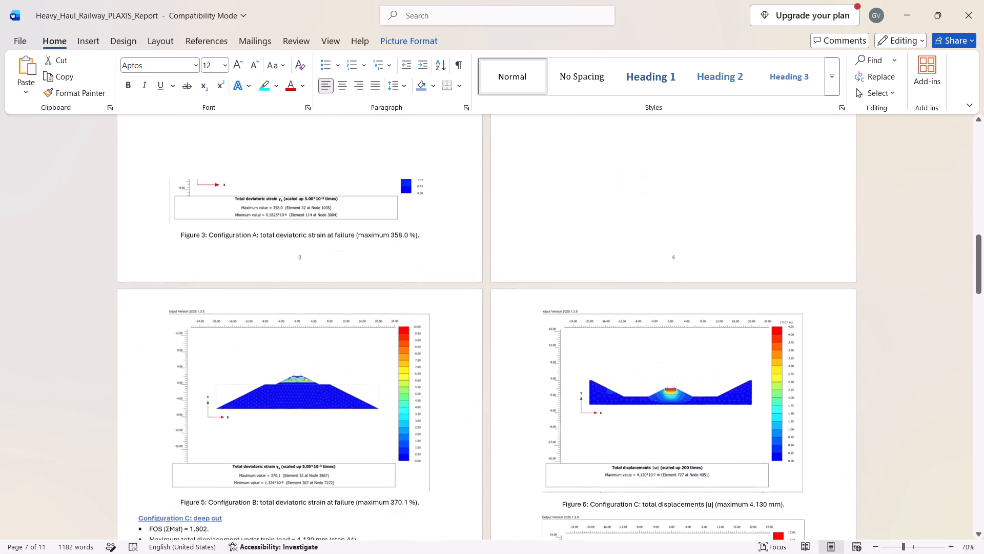
{"action": "scroll", "coordinate": [428, 384], "scroll_direction": "up", "scroll_amount": 3}
{"action": "left_click", "coordinate": [333, 382]}
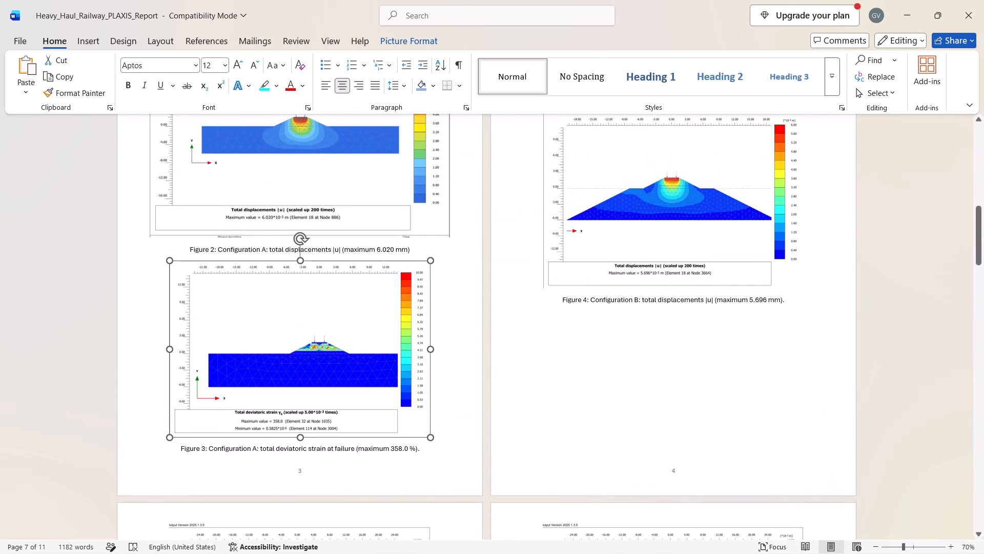
{"action": "key", "text": "Delete"}
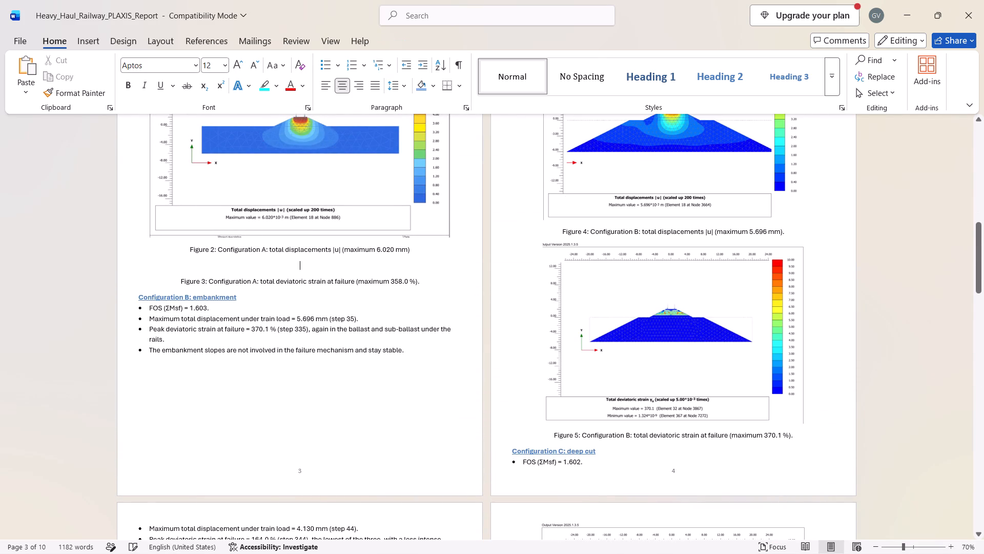
{"action": "key", "text": "ctrl+v"}
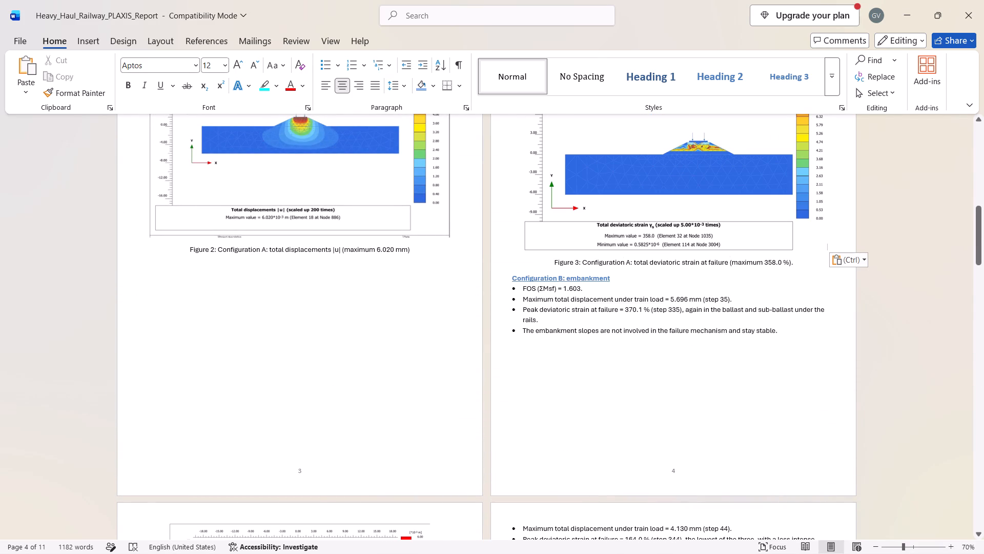
Resize the new Figure 3 picture so it and its caption fill the space beneath Figure 2 on page 3.
{"action": "scroll", "coordinate": [567, 220], "scroll_direction": "up", "scroll_amount": 1}
{"action": "left_click", "coordinate": [591, 222]}
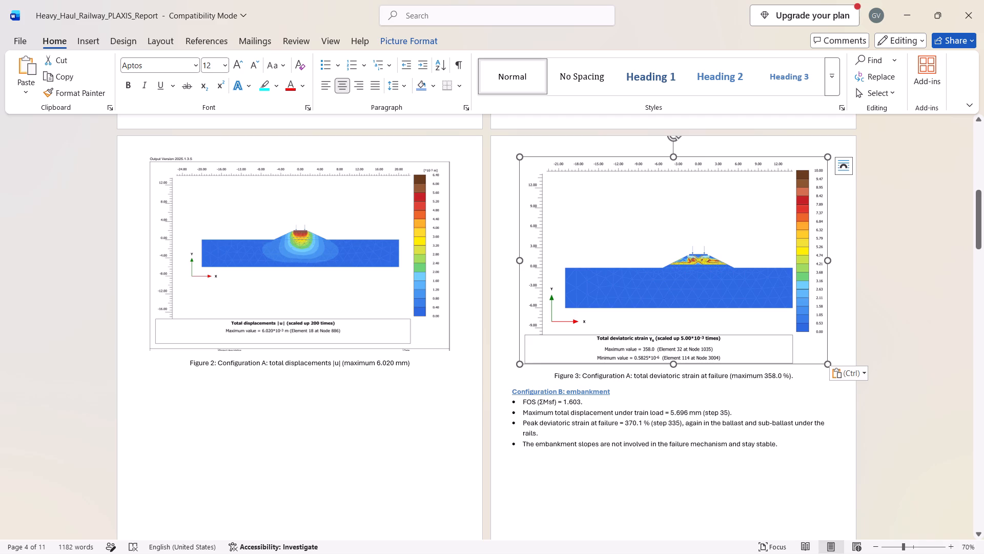
{"action": "left_click_drag", "start_coordinate": [826, 157], "coordinate": [793, 181]}
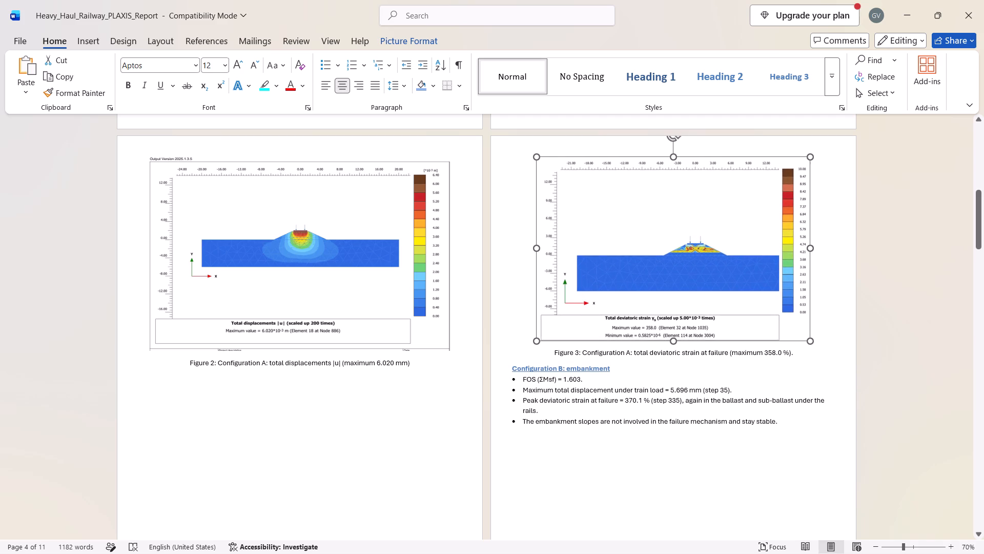
{"action": "left_click_drag", "start_coordinate": [793, 181], "coordinate": [761, 211]}
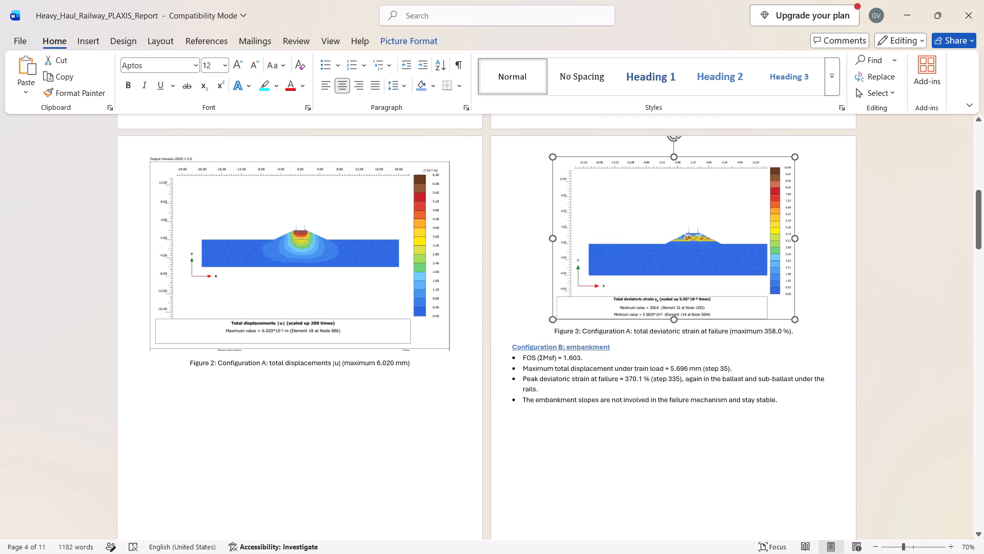
{"action": "left_click_drag", "start_coordinate": [761, 211], "coordinate": [723, 236]}
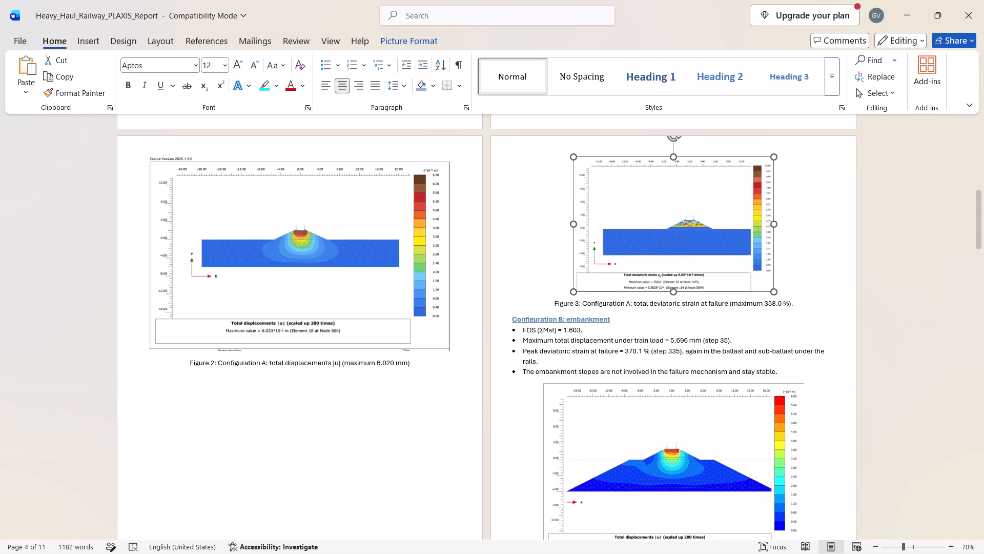
{"action": "left_click_drag", "start_coordinate": [723, 236], "coordinate": [724, 235]}
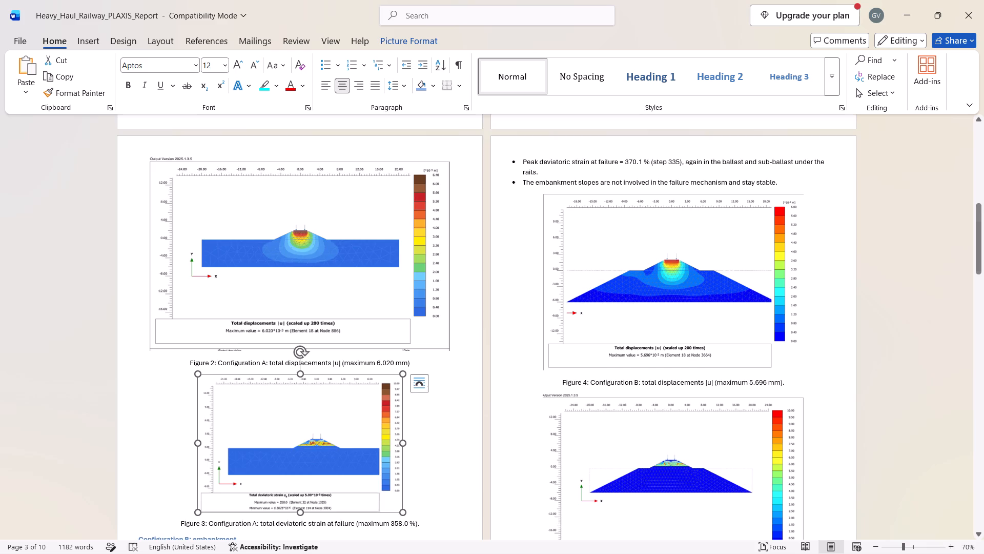
{"action": "scroll", "coordinate": [370, 424], "scroll_direction": "down", "scroll_amount": 1}
{"action": "left_click", "coordinate": [318, 362]}
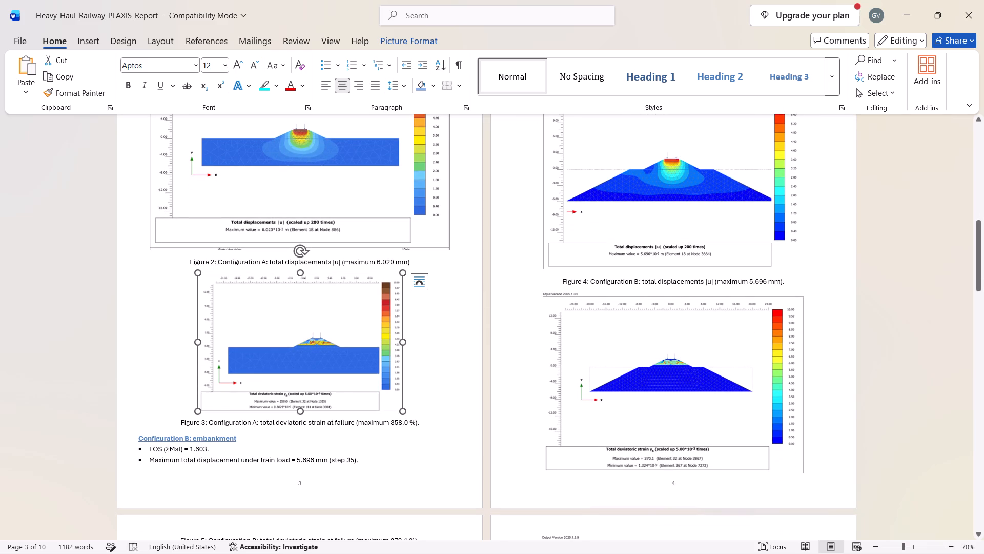
{"action": "left_click_drag", "start_coordinate": [402, 410], "coordinate": [430, 417]}
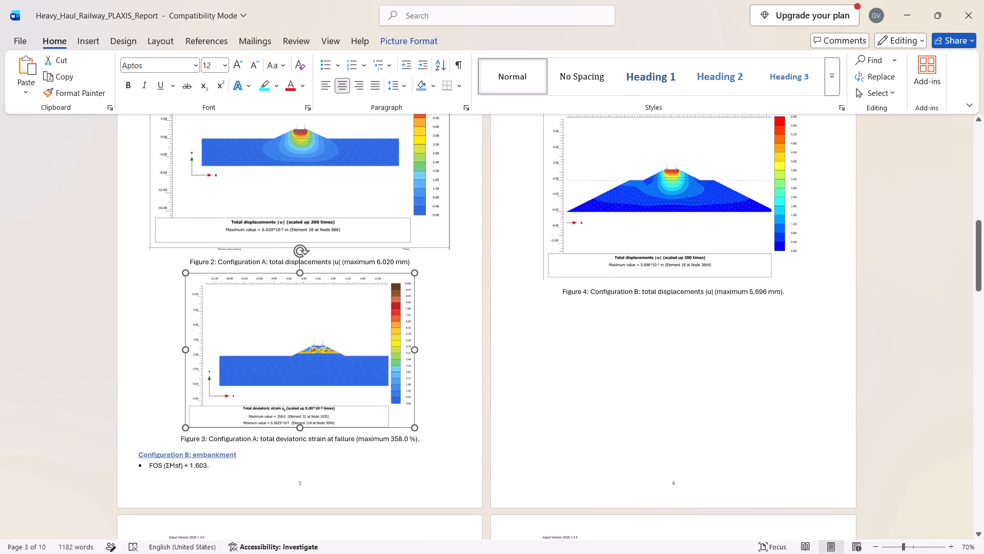
{"action": "left_click_drag", "start_coordinate": [430, 417], "coordinate": [440, 420]}
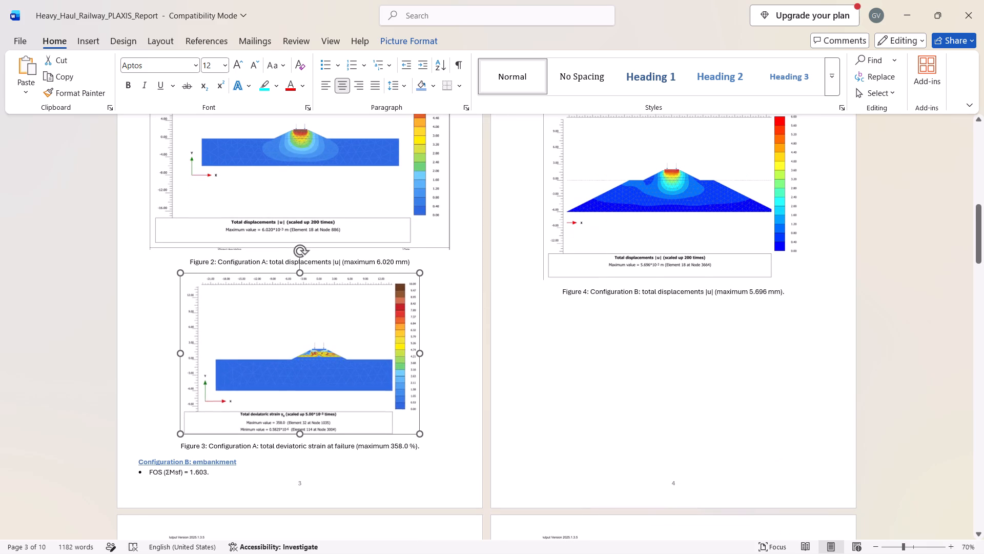
{"action": "left_click_drag", "start_coordinate": [440, 420], "coordinate": [500, 422]}
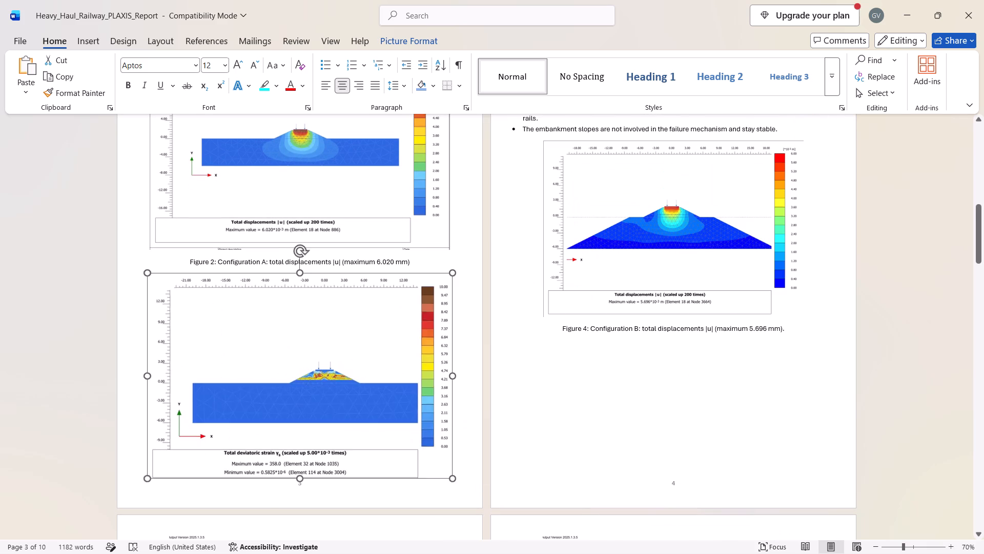
{"action": "left_click_drag", "start_coordinate": [500, 422], "coordinate": [474, 421]}
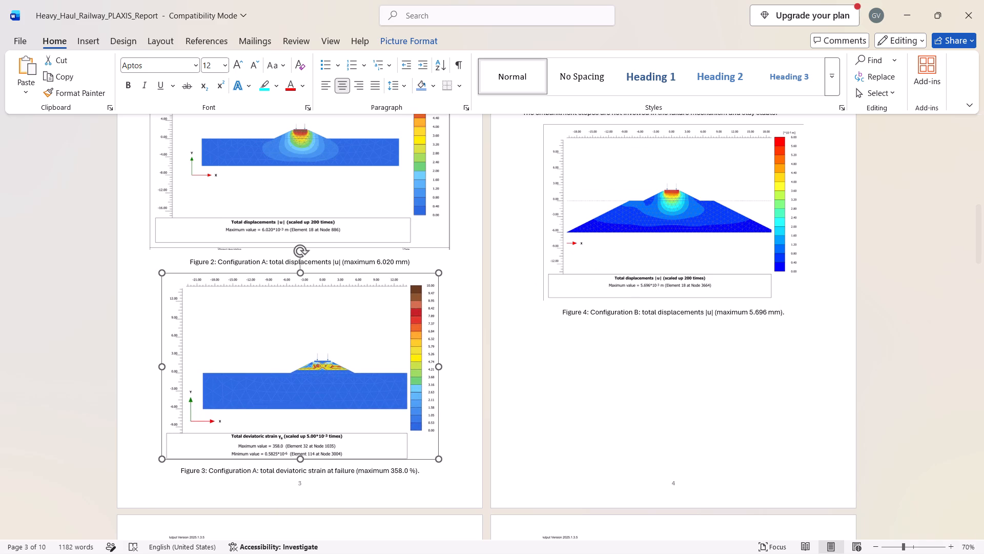
{"action": "left_click", "coordinate": [477, 392]}
Delete the two Configuration B bullets above Figure 4 on page 4, covering peak deviatoric strain at failure and the embankment slopes.
{"action": "scroll", "coordinate": [477, 392], "scroll_direction": "up", "scroll_amount": 1}
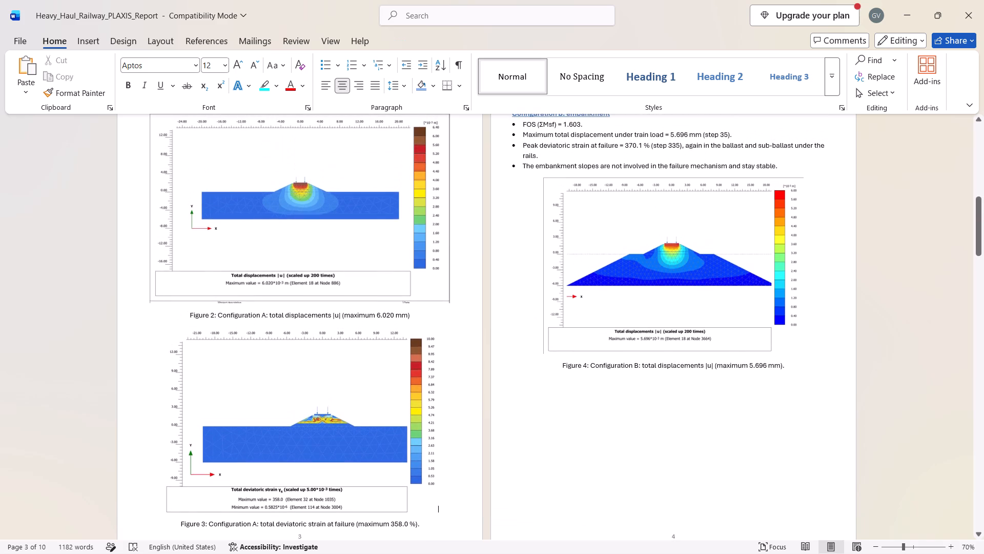
{"action": "scroll", "coordinate": [477, 392], "scroll_direction": "up", "scroll_amount": 1}
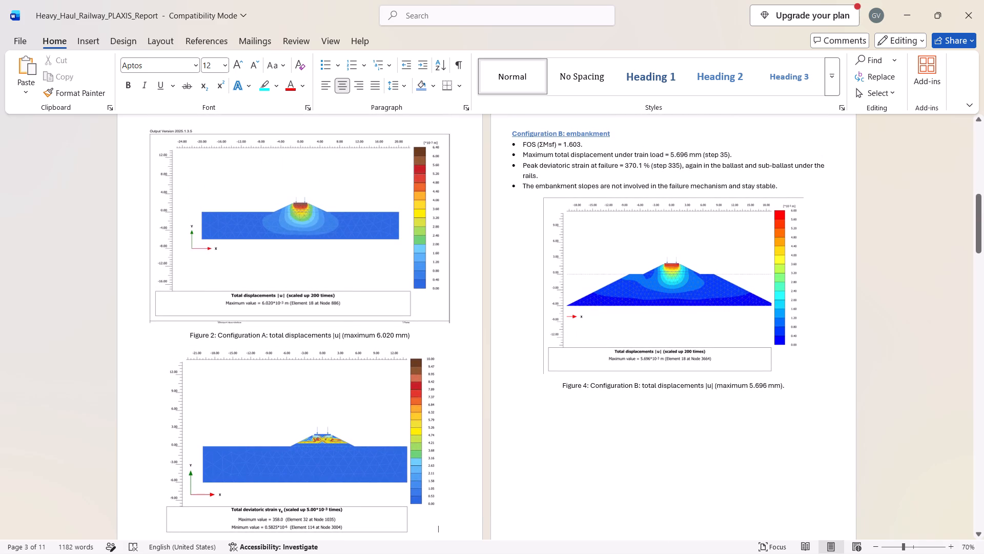
{"action": "scroll", "coordinate": [477, 392], "scroll_direction": "up", "scroll_amount": 3}
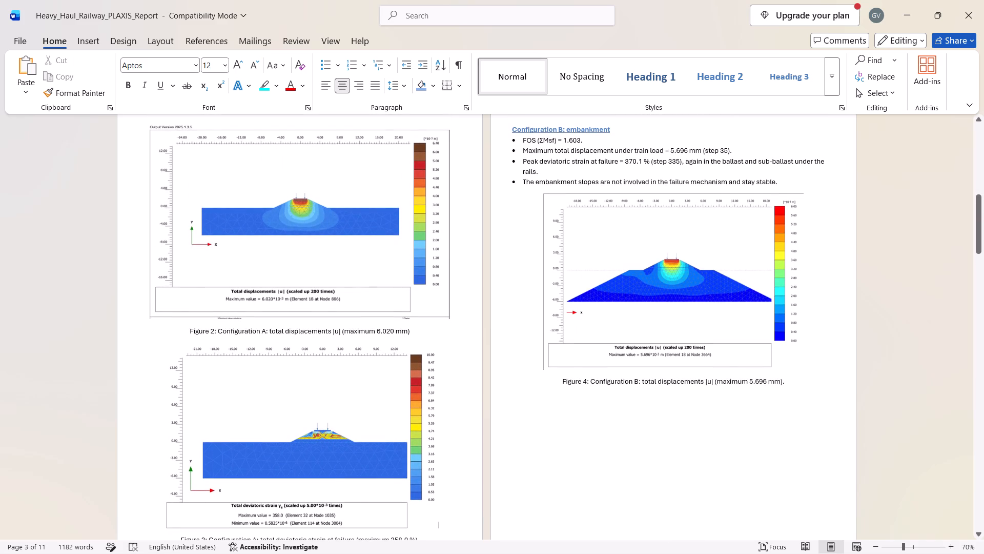
{"action": "scroll", "coordinate": [477, 392], "scroll_direction": "up", "scroll_amount": 1}
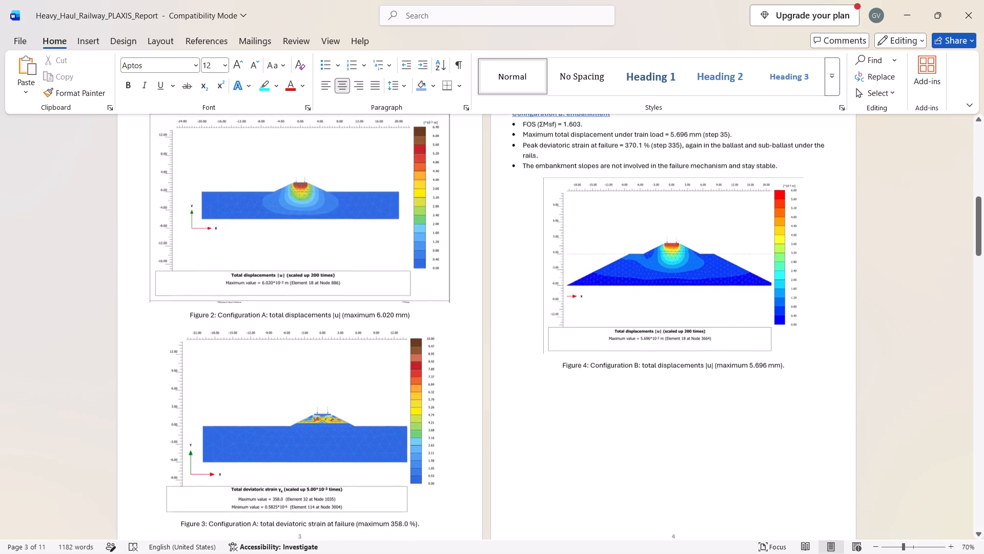
{"action": "scroll", "coordinate": [477, 392], "scroll_direction": "up", "scroll_amount": 1}
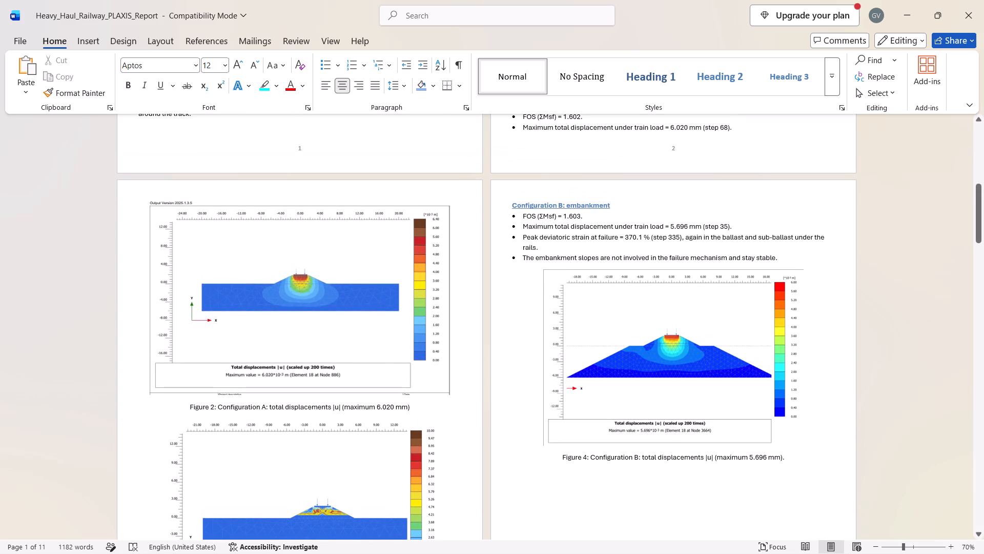
{"action": "left_click", "coordinate": [774, 257]}
{"action": "left_click_drag", "start_coordinate": [781, 258], "coordinate": [522, 240]}
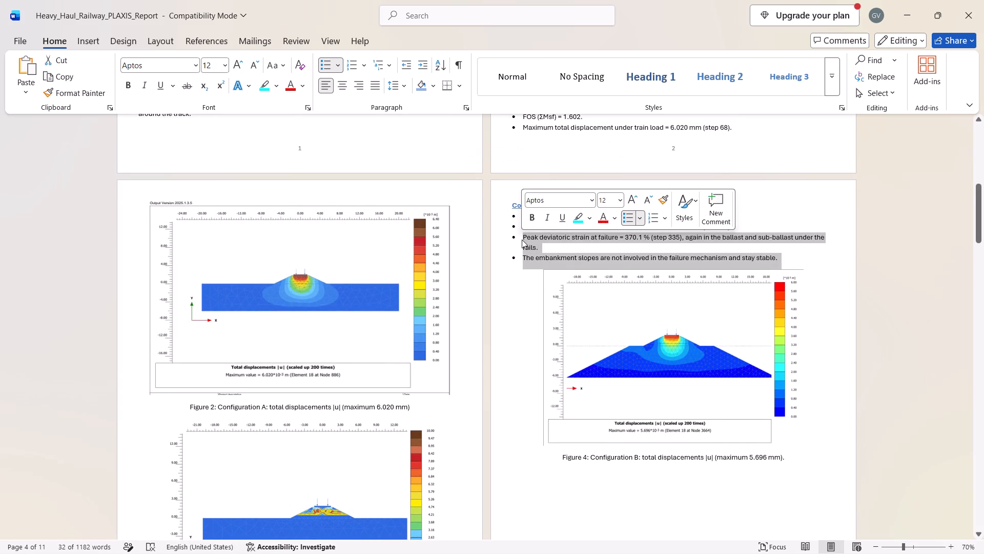
{"action": "key", "text": "BackSpace"}
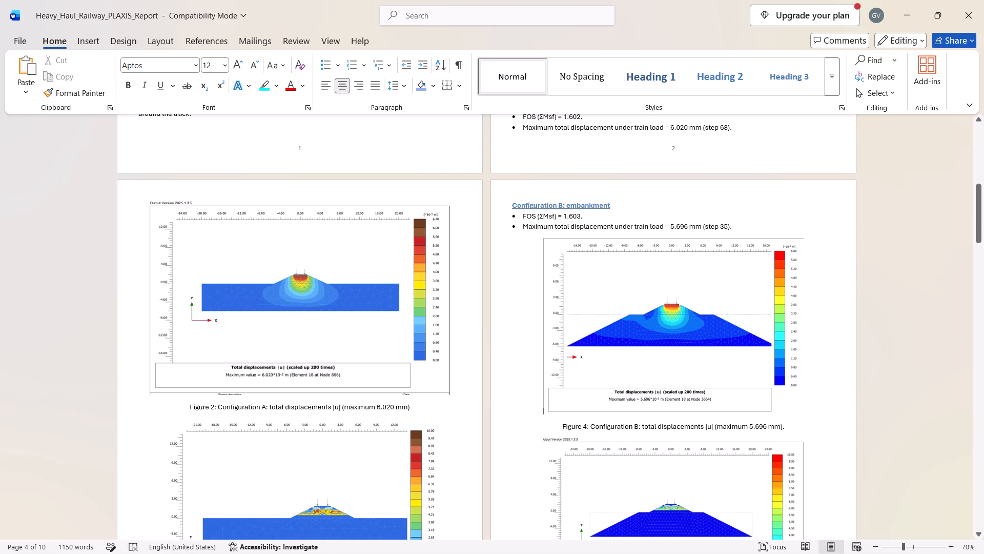
Switch to Edge and look through the recoloured PDF for Configuration B's total displacements and total deviatoric strain plots.
{"action": "scroll", "coordinate": [522, 240], "scroll_direction": "down", "scroll_amount": 3}
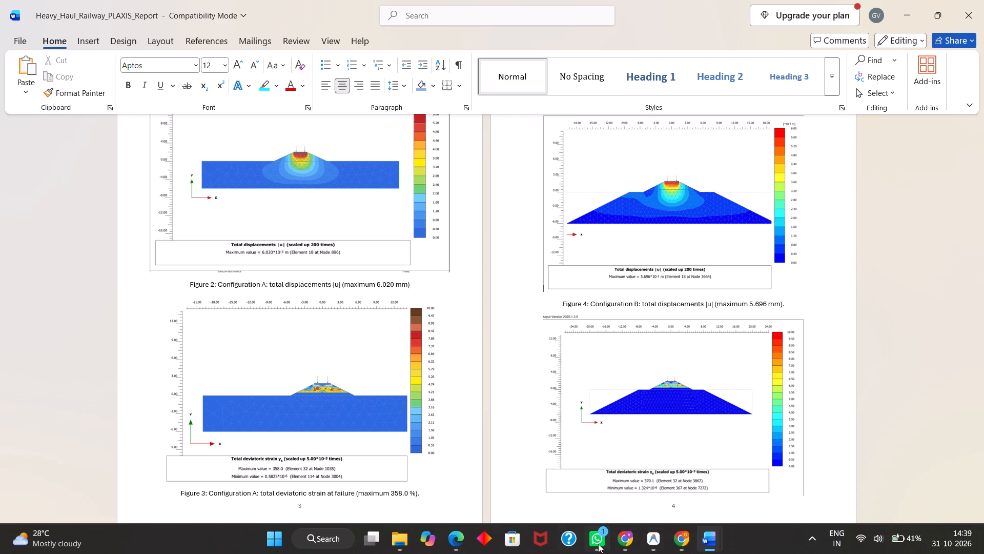
{"action": "left_click", "coordinate": [459, 549]}
{"action": "scroll", "coordinate": [439, 280], "scroll_direction": "down", "scroll_amount": 2}
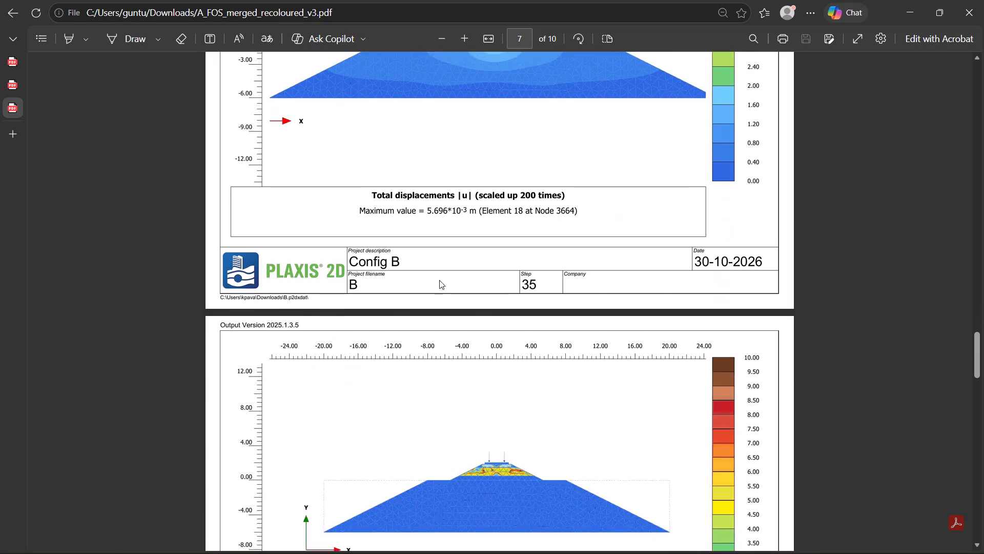
{"action": "scroll", "coordinate": [439, 280], "scroll_direction": "down", "scroll_amount": 5}
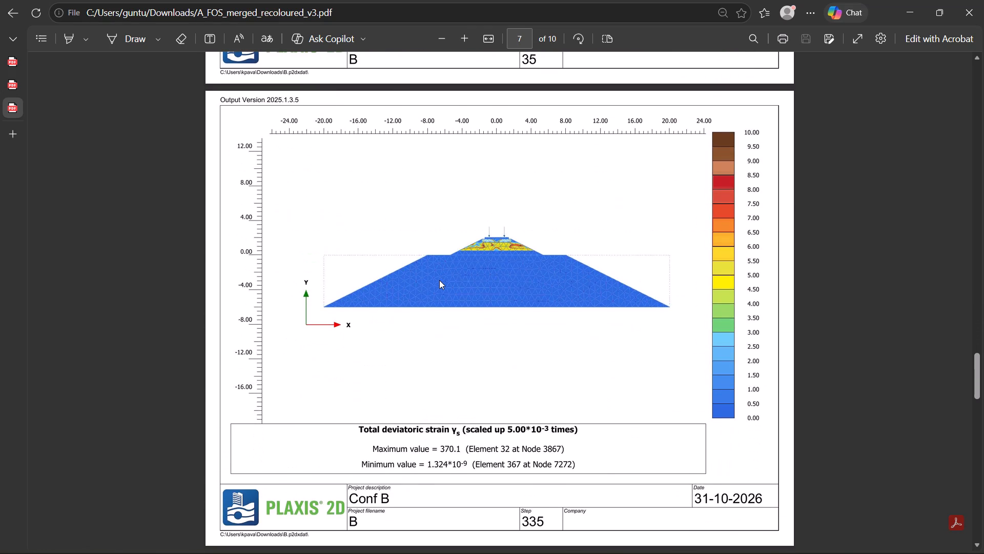
{"action": "scroll", "coordinate": [439, 280], "scroll_direction": "down", "scroll_amount": 2}
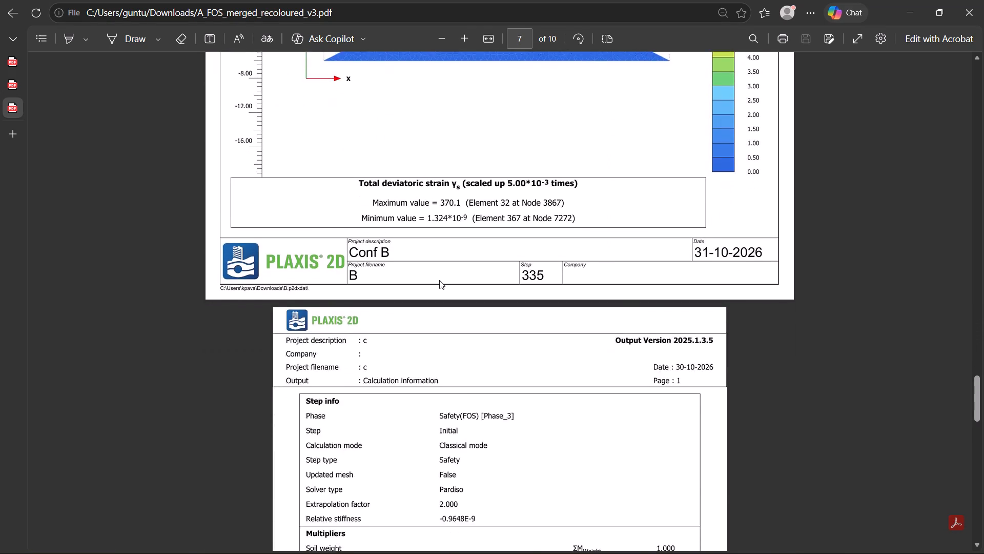
{"action": "scroll", "coordinate": [439, 280], "scroll_direction": "down", "scroll_amount": 6}
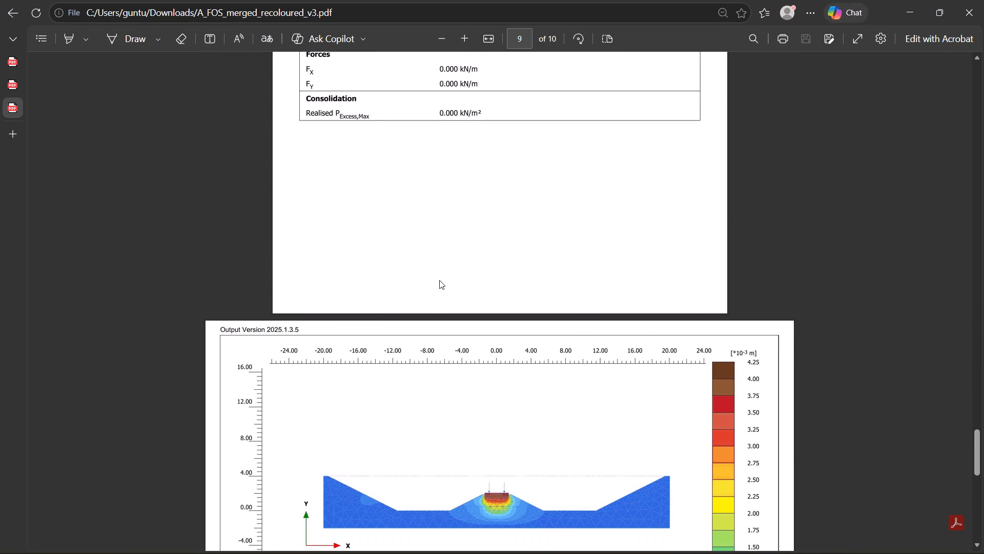
{"action": "scroll", "coordinate": [439, 280], "scroll_direction": "up", "scroll_amount": 6}
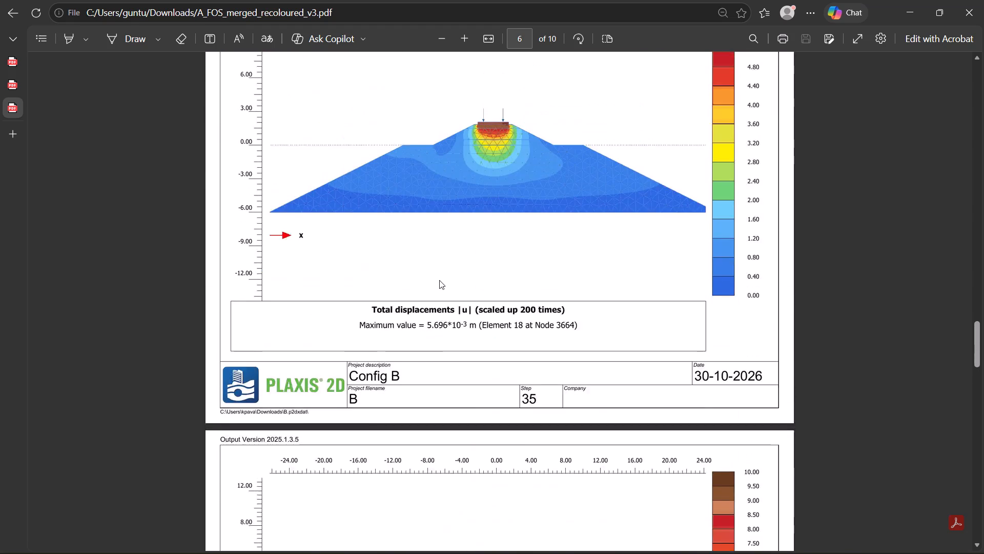
{"action": "scroll", "coordinate": [439, 280], "scroll_direction": "up", "scroll_amount": 3}
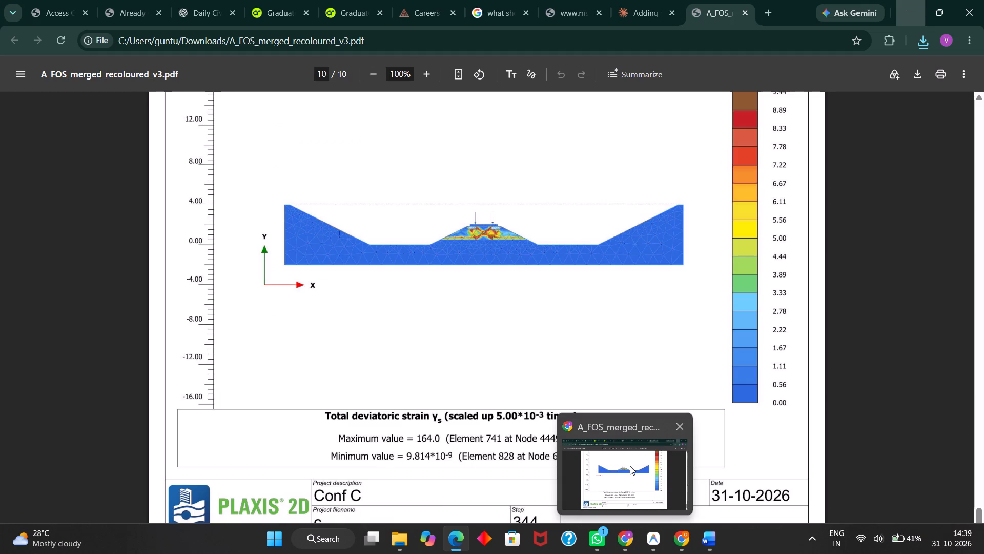
{"action": "left_click", "coordinate": [630, 466]}
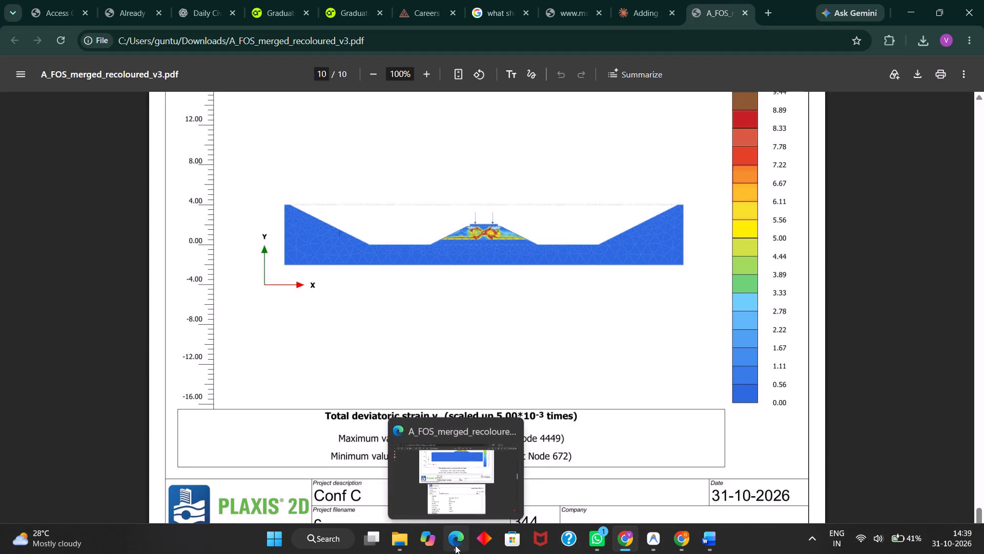
{"action": "left_click", "coordinate": [467, 478]}
Take a screenshot of the Config B total displacements plot on page 6 of the recoloured PDF, including its title block.
{"action": "scroll", "coordinate": [542, 361], "scroll_direction": "down", "scroll_amount": 2}
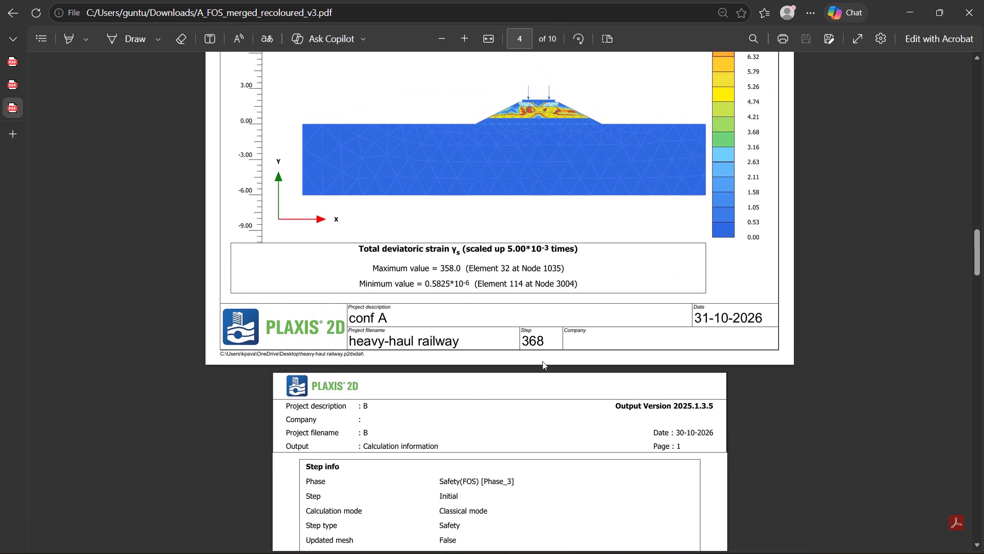
{"action": "scroll", "coordinate": [542, 361], "scroll_direction": "down", "scroll_amount": 4}
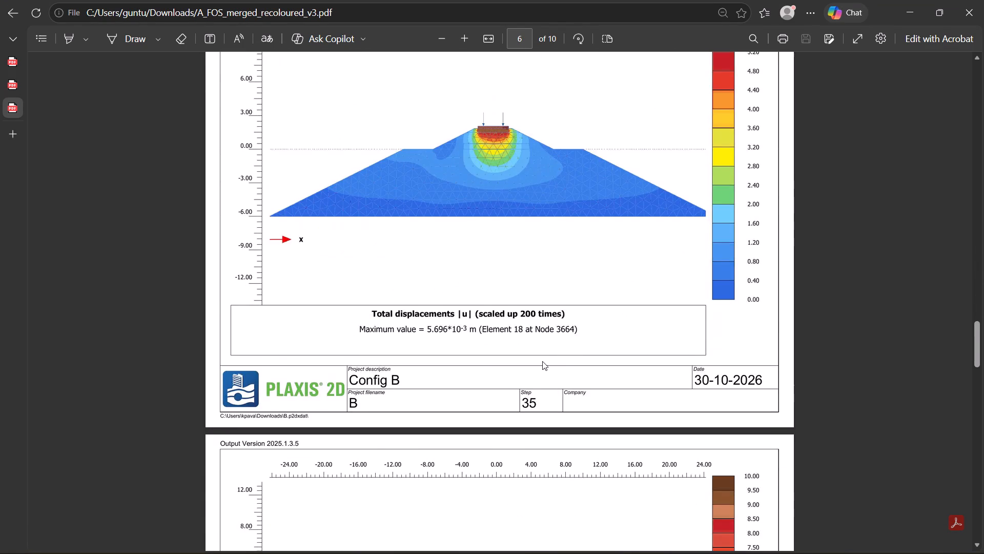
{"action": "scroll", "coordinate": [542, 361], "scroll_direction": "down", "scroll_amount": 2}
{"action": "scroll", "coordinate": [542, 361], "scroll_direction": "up", "scroll_amount": 2}
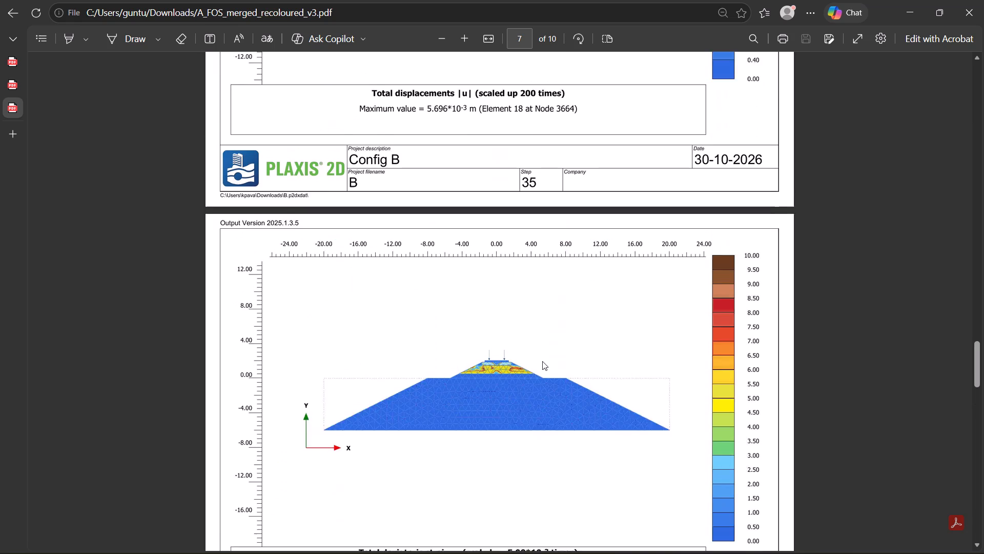
{"action": "scroll", "coordinate": [542, 361], "scroll_direction": "up", "scroll_amount": 2}
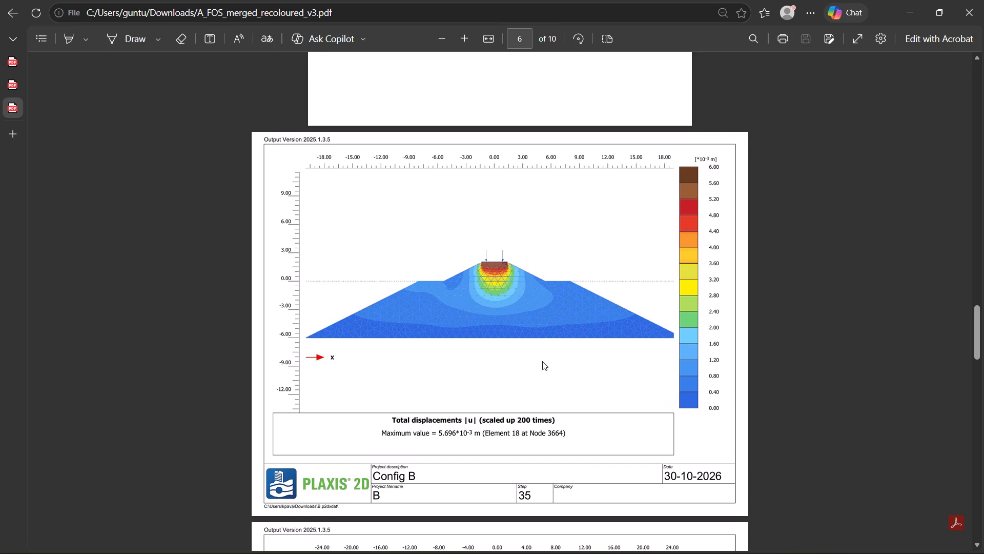
{"action": "key", "text": "Print"}
{"action": "left_click_drag", "start_coordinate": [260, 136], "coordinate": [272, 145]}
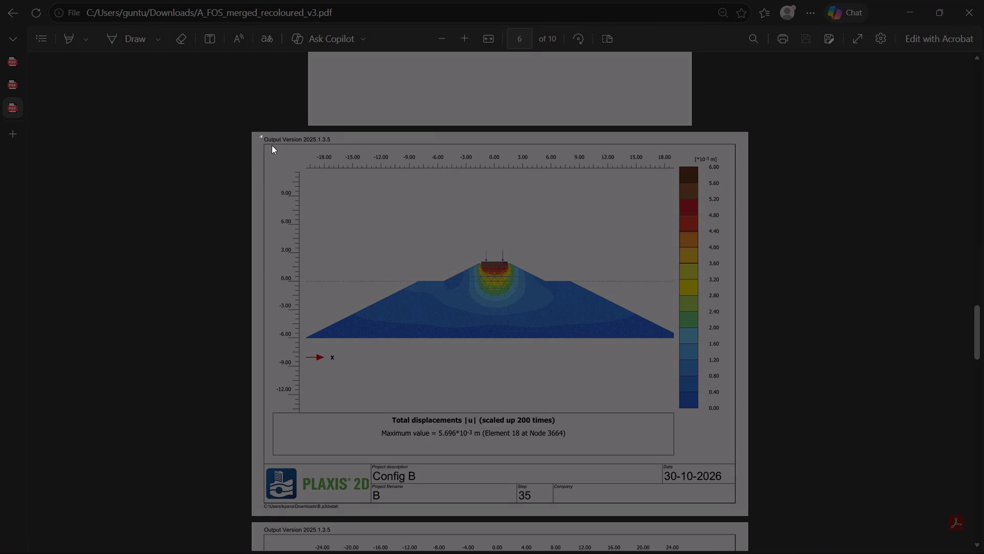
{"action": "left_click_drag", "start_coordinate": [272, 145], "coordinate": [738, 510]}
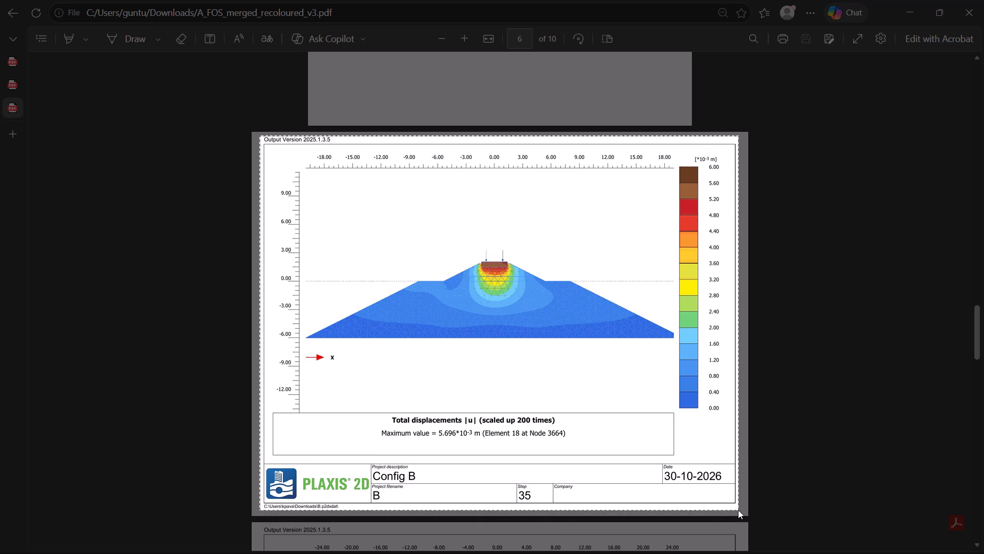
{"action": "left_click_drag", "start_coordinate": [738, 510], "coordinate": [739, 510]}
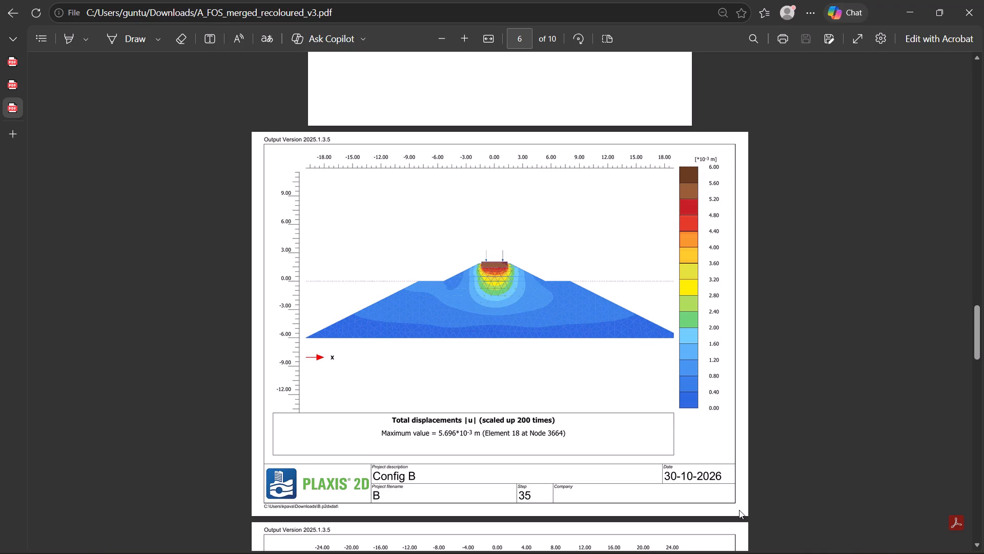
Take a screenshot of the Conf B total deviatoric strain plot on PDF page 7, from the output-version line to above the title block.
{"action": "scroll", "coordinate": [568, 393], "scroll_direction": "down", "scroll_amount": 6}
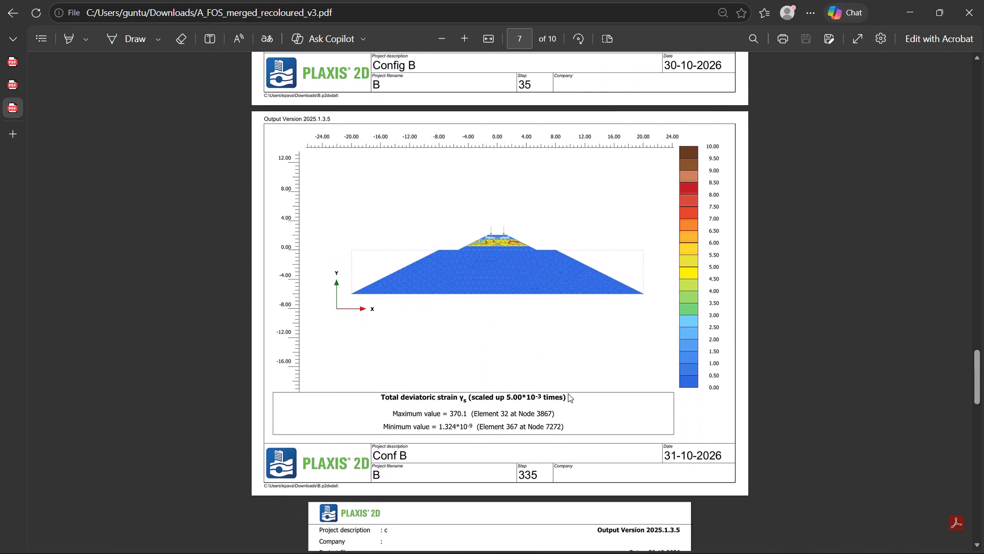
{"action": "key", "text": "Print"}
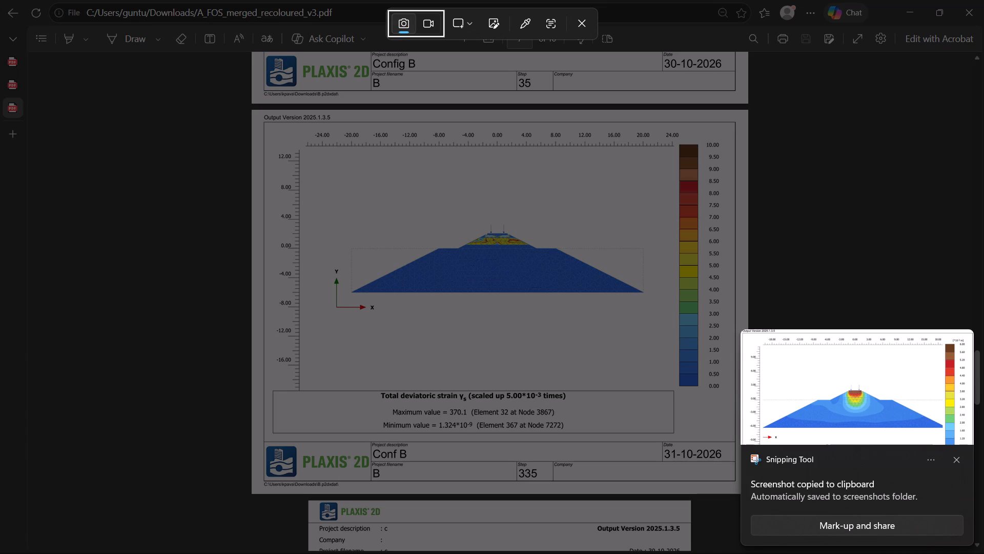
{"action": "left_click_drag", "start_coordinate": [256, 113], "coordinate": [688, 478]}
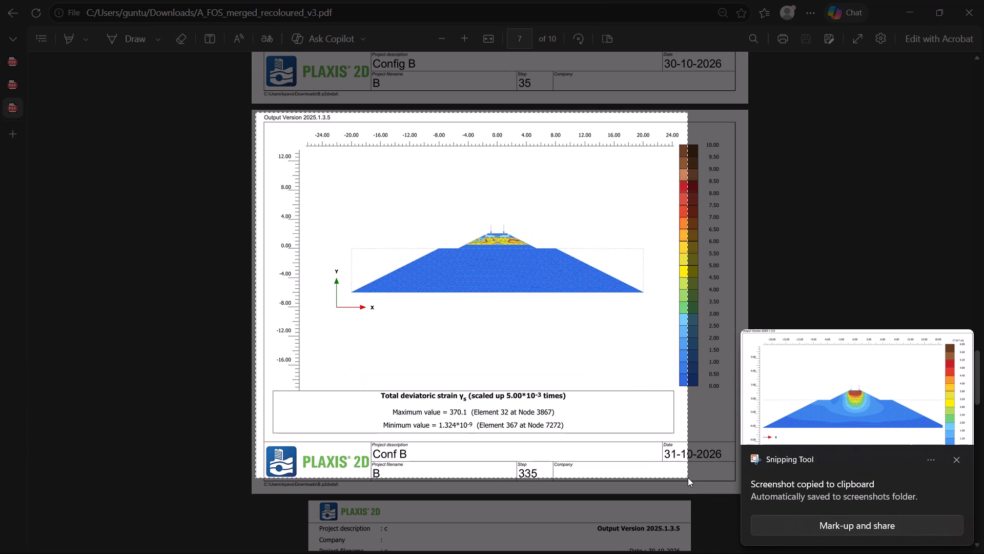
{"action": "left_click_drag", "start_coordinate": [688, 478], "coordinate": [735, 466]}
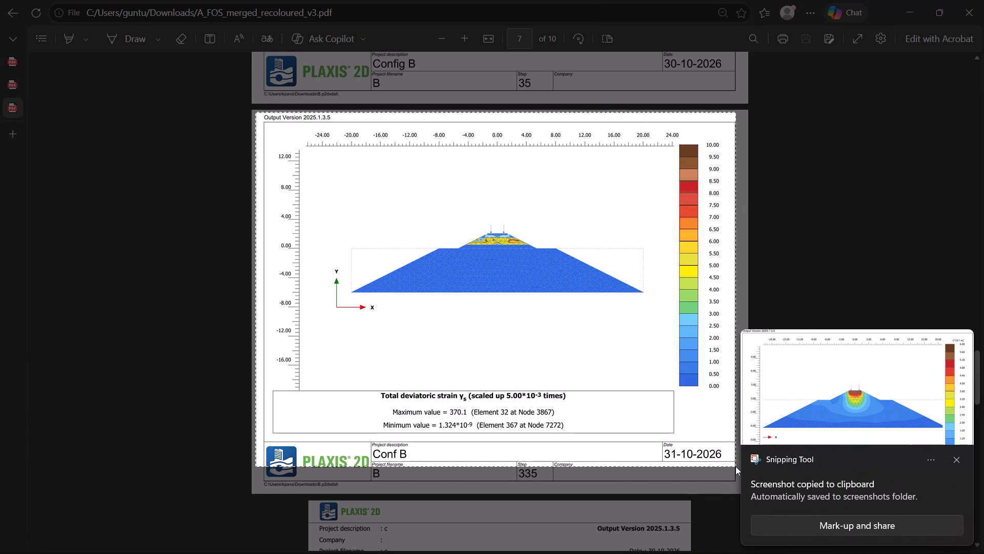
{"action": "left_click_drag", "start_coordinate": [735, 466], "coordinate": [747, 444]}
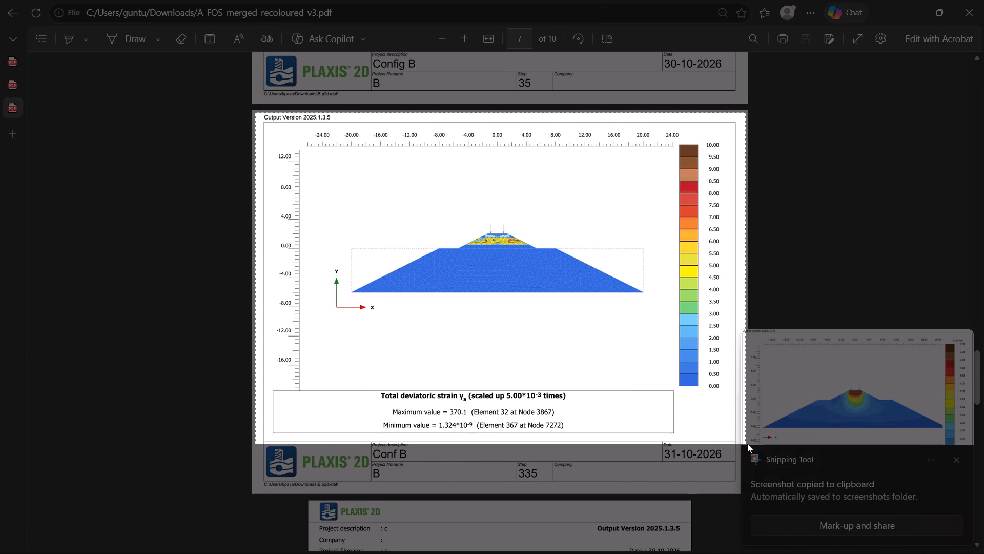
{"action": "left_click_drag", "start_coordinate": [747, 444], "coordinate": [738, 444]}
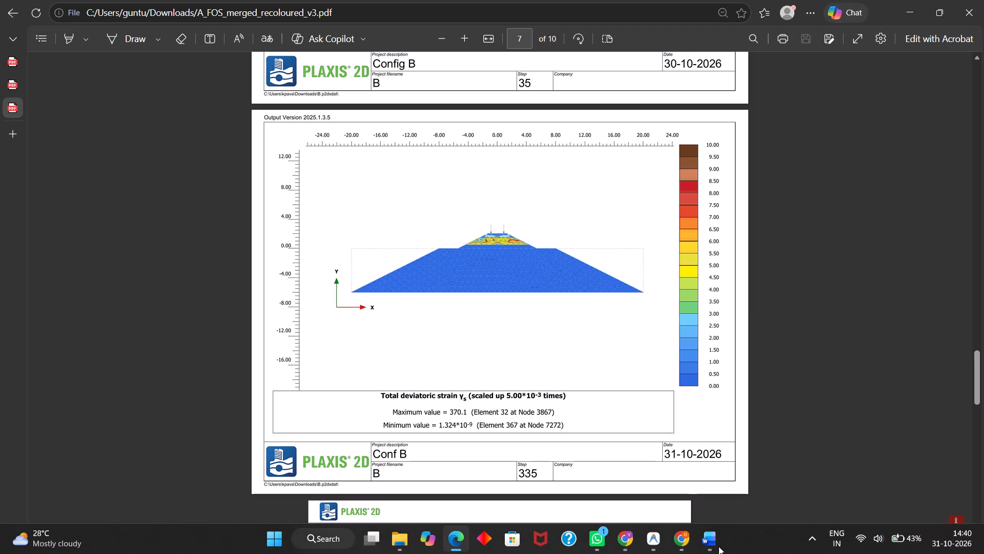
Switch to the Word report and delete the leftover total deviatoric strain picture from page 9.
{"action": "left_click", "coordinate": [744, 482]}
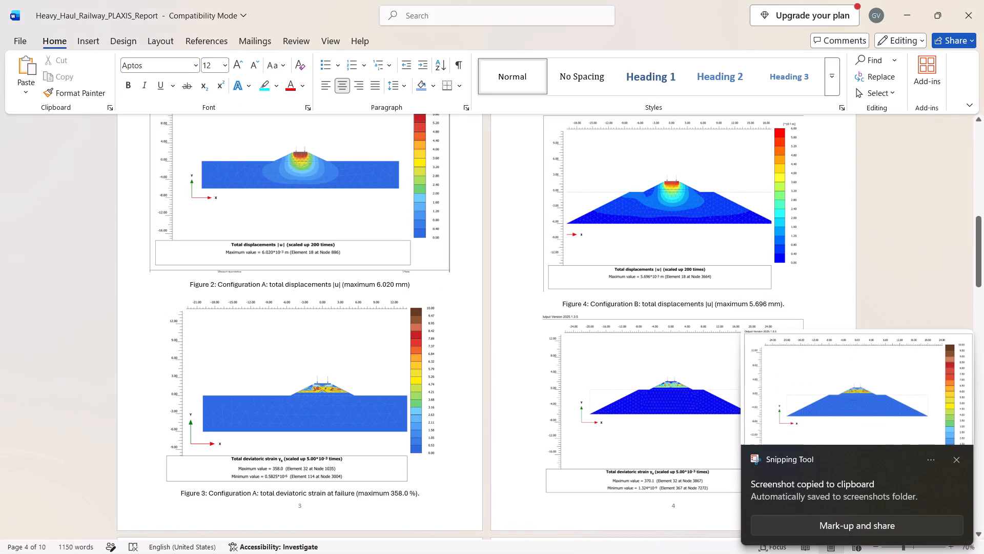
{"action": "scroll", "coordinate": [652, 391], "scroll_direction": "down", "scroll_amount": 8}
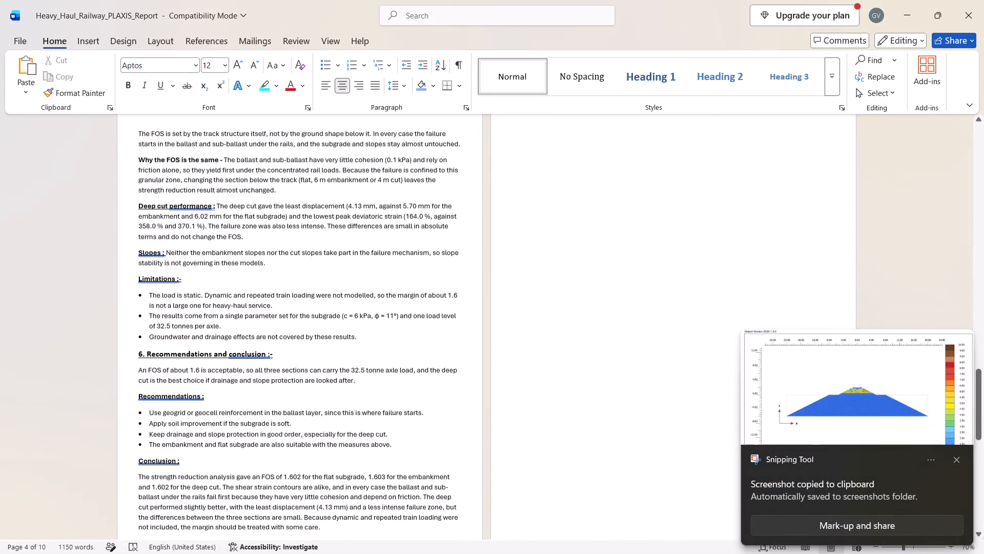
{"action": "left_click", "coordinate": [596, 231]}
{"action": "scroll", "coordinate": [596, 231], "scroll_direction": "down", "scroll_amount": 2, "text": "ctrl"}
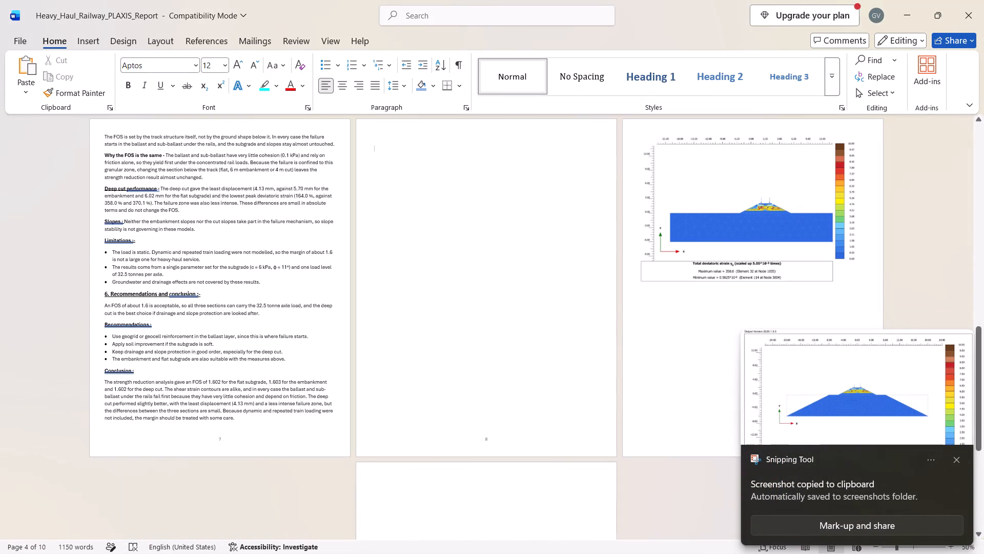
{"action": "left_click", "coordinate": [762, 195]}
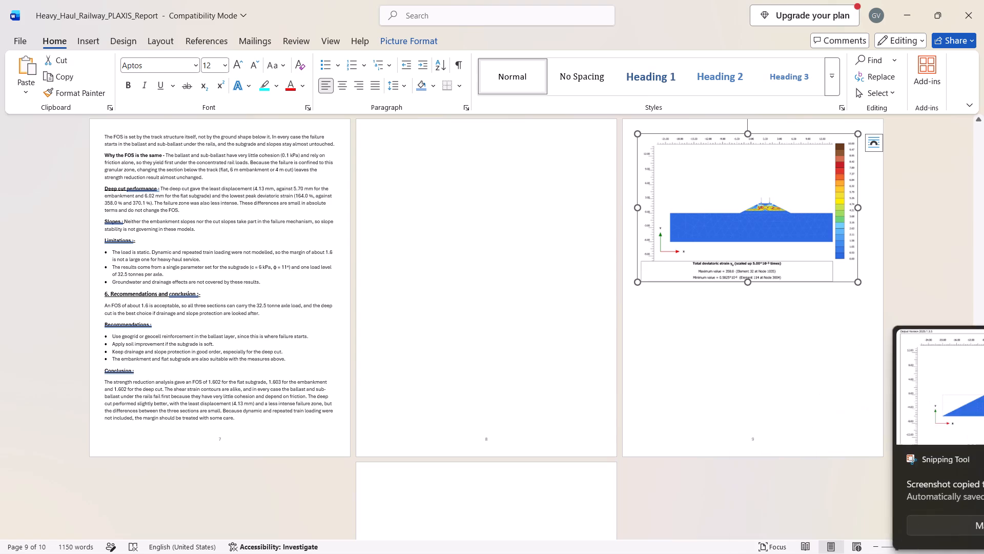
{"action": "key", "text": "Delete"}
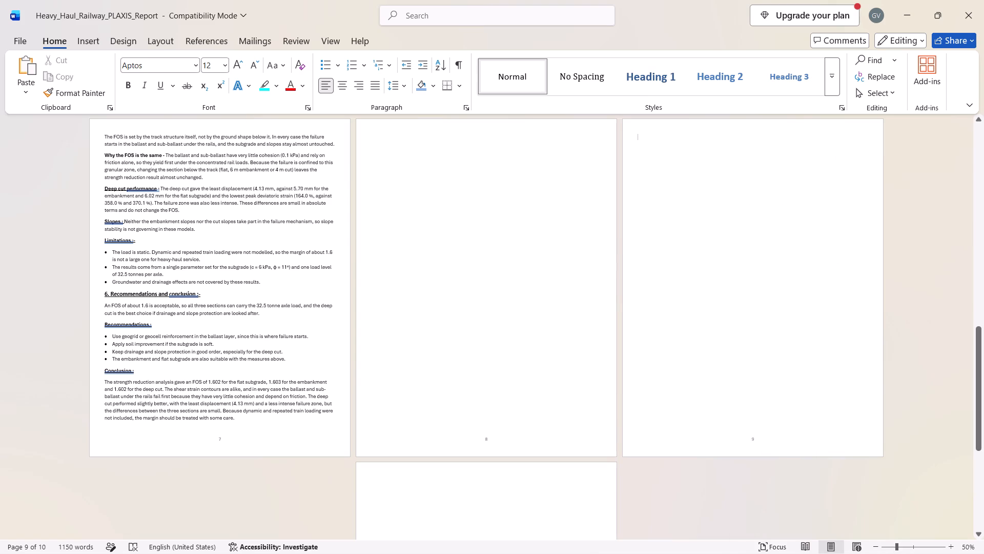
{"action": "left_click", "coordinate": [132, 37]}
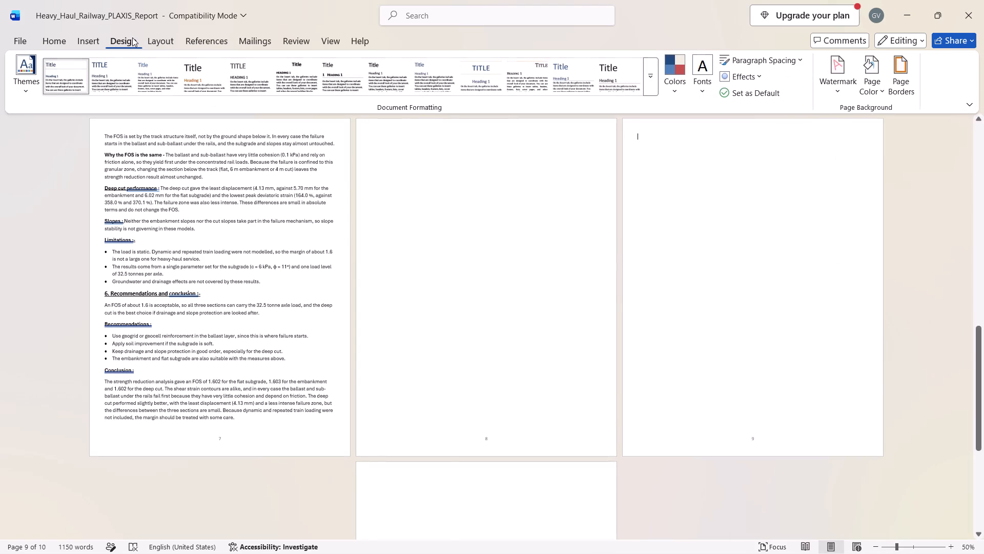
{"action": "left_click", "coordinate": [90, 39]}
{"action": "left_click", "coordinate": [144, 92]}
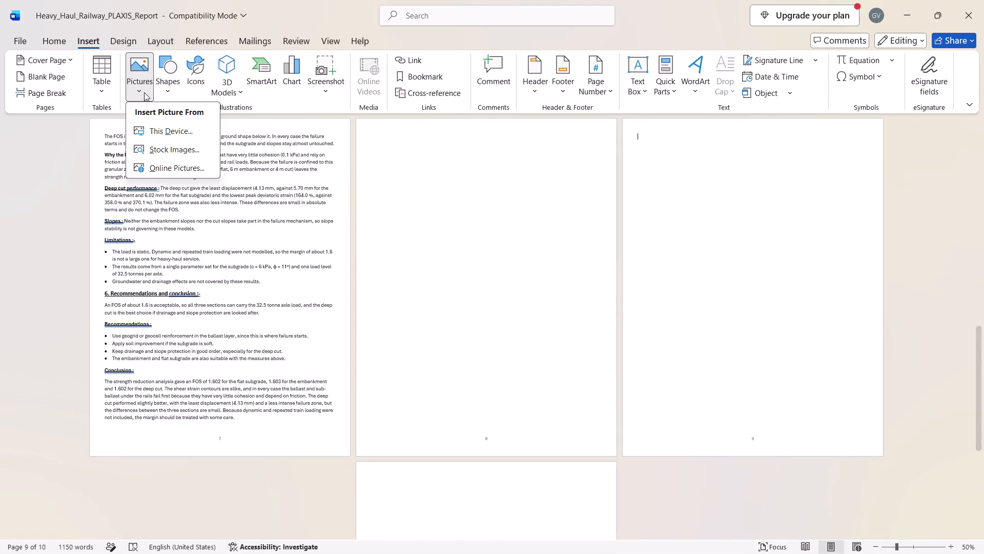
{"action": "left_click", "coordinate": [167, 135]}
{"action": "scroll", "coordinate": [337, 184], "scroll_direction": "down", "scroll_amount": 7}
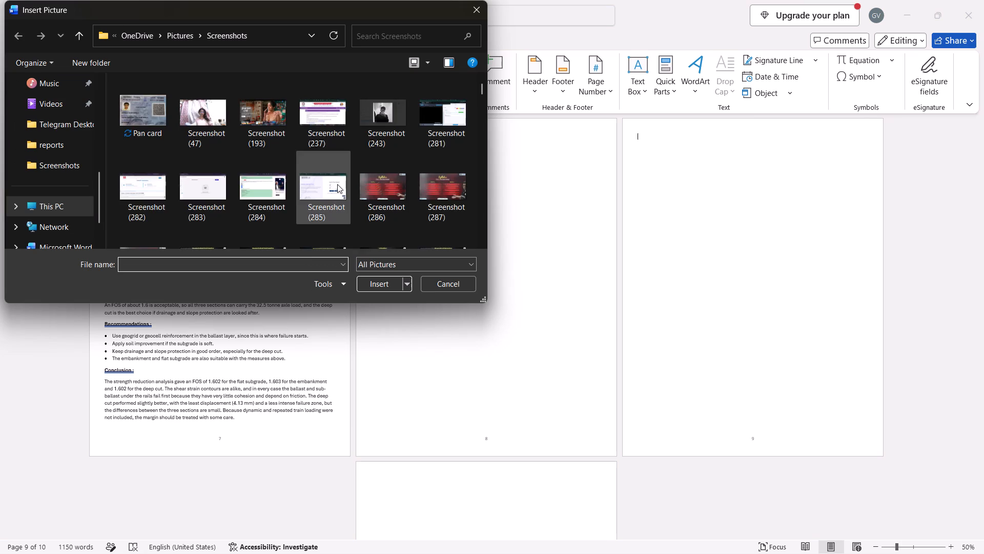
{"action": "scroll", "coordinate": [337, 184], "scroll_direction": "down", "scroll_amount": 20}
{"action": "scroll", "coordinate": [337, 184], "scroll_direction": "down", "scroll_amount": 20}
{"action": "scroll", "coordinate": [337, 184], "scroll_direction": "down", "scroll_amount": 20}
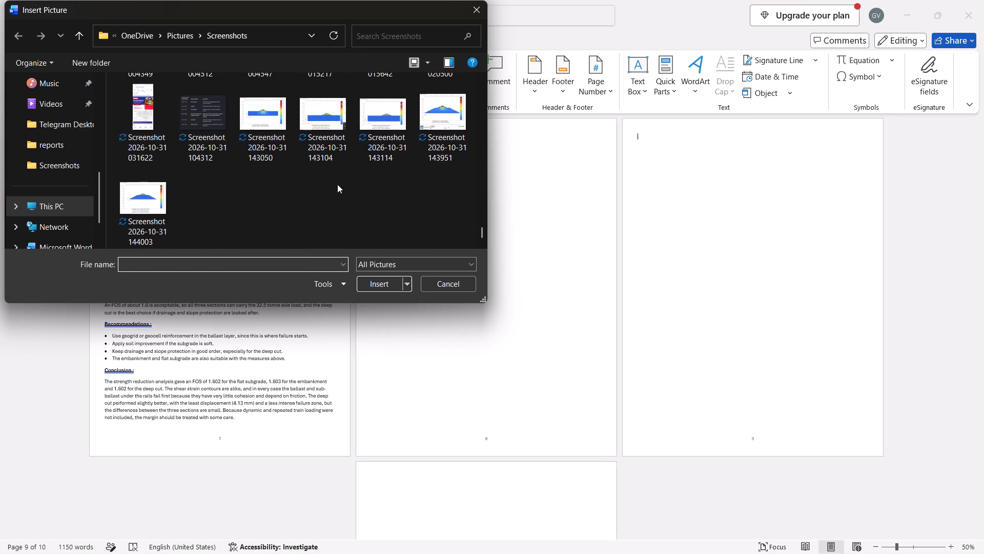
{"action": "scroll", "coordinate": [337, 184], "scroll_direction": "down", "scroll_amount": 15}
{"action": "double_click", "coordinate": [446, 114]}
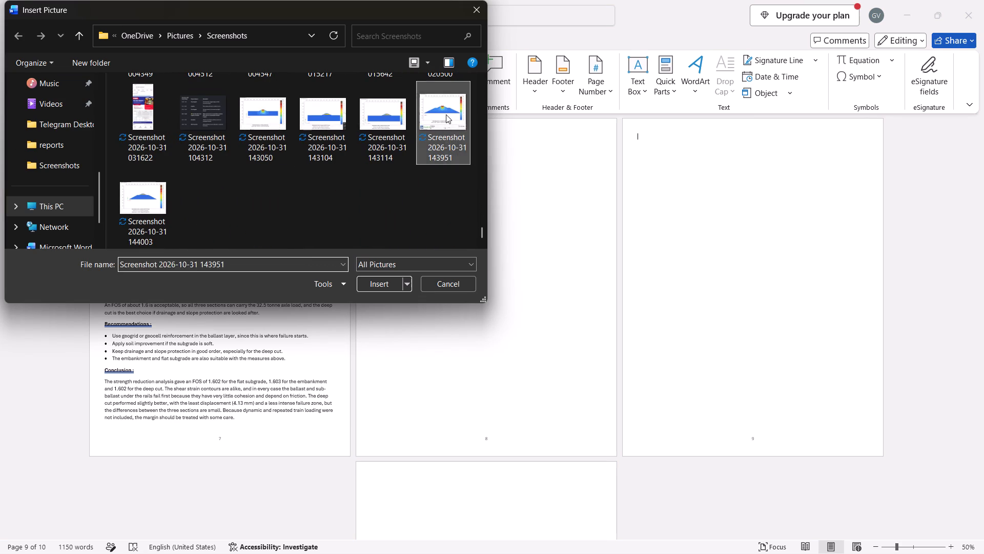
{"action": "left_click", "coordinate": [657, 256]}
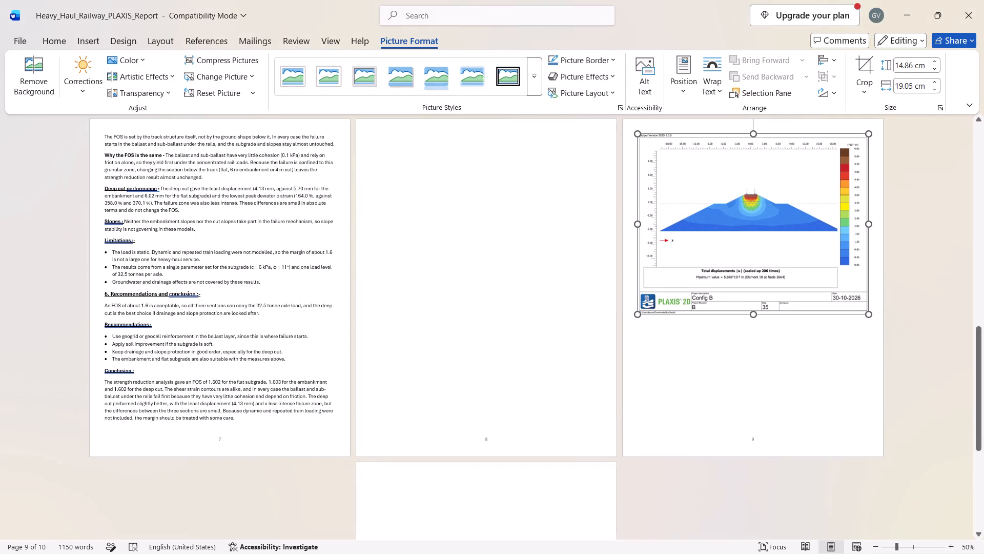
Crop the Config B total displacements picture on page 9 to the plot and its caption box, about 12.2 cm by 18.5 cm.
{"action": "right_click", "coordinate": [736, 232]}
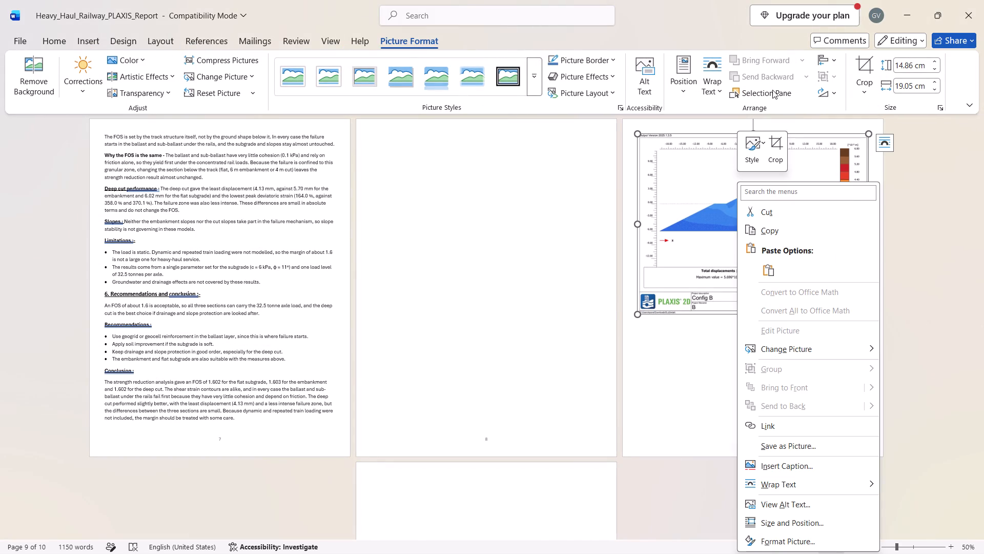
{"action": "left_click", "coordinate": [776, 143]}
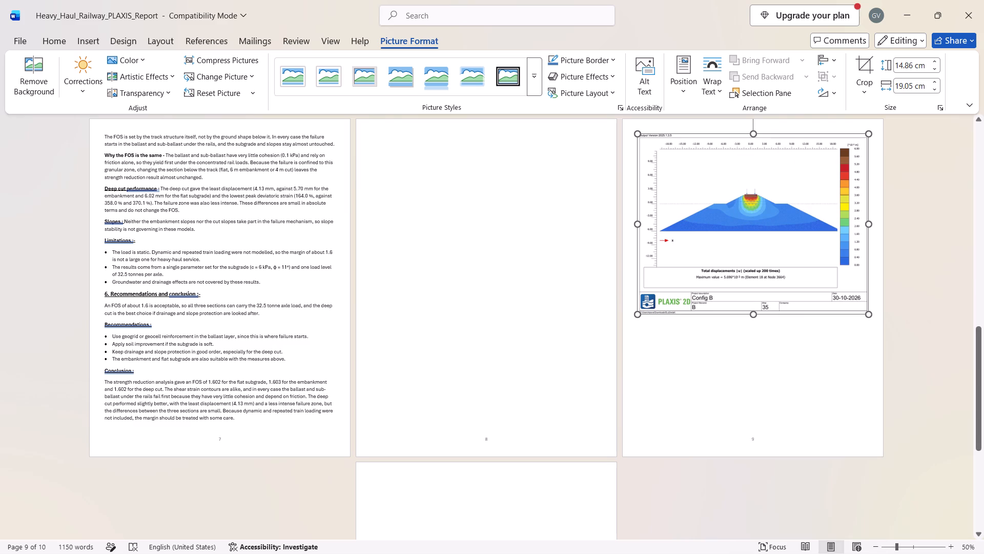
{"action": "left_click", "coordinate": [864, 135]}
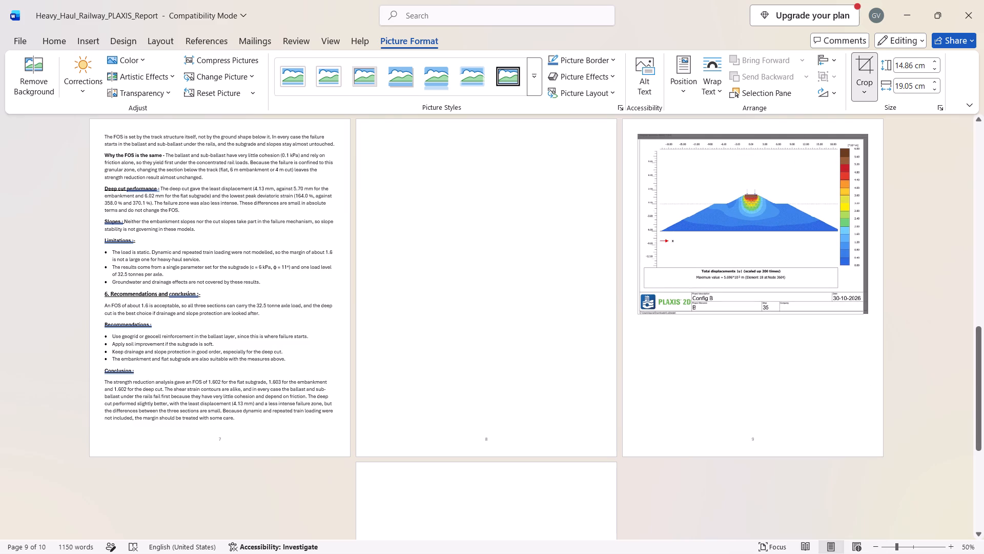
{"action": "left_click_drag", "start_coordinate": [864, 306], "coordinate": [864, 295]}
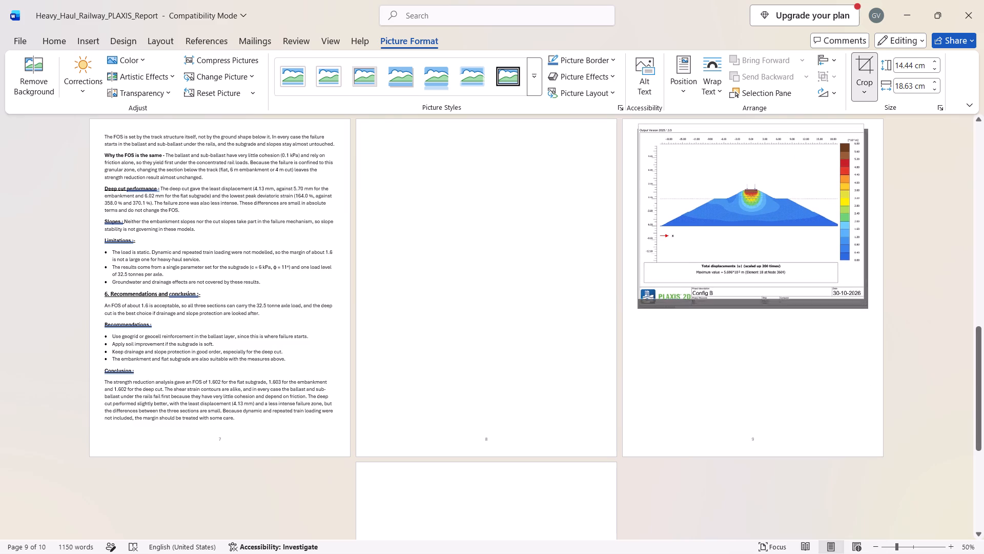
{"action": "left_click_drag", "start_coordinate": [864, 295], "coordinate": [864, 278]}
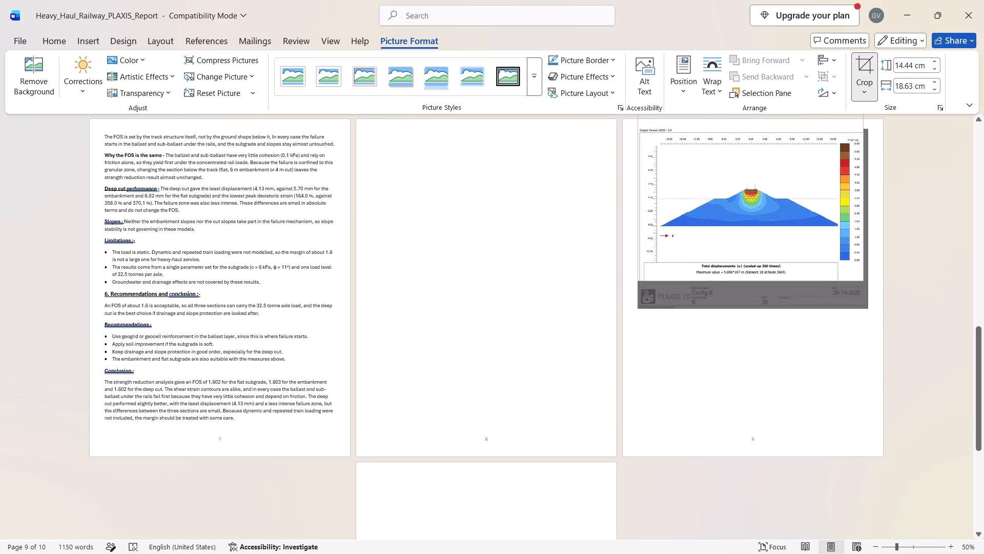
{"action": "left_click_drag", "start_coordinate": [864, 278], "coordinate": [864, 277]}
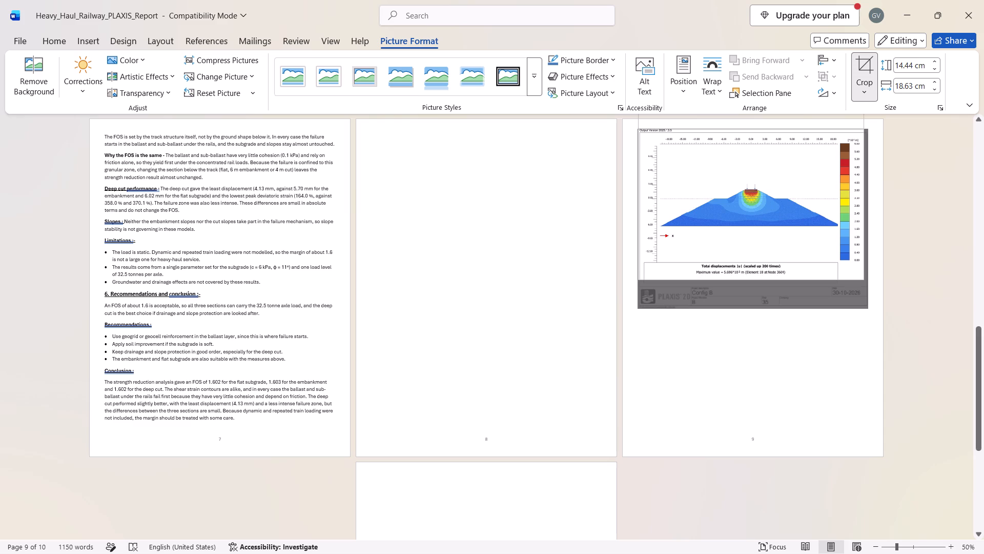
{"action": "left_click_drag", "start_coordinate": [864, 277], "coordinate": [865, 277]}
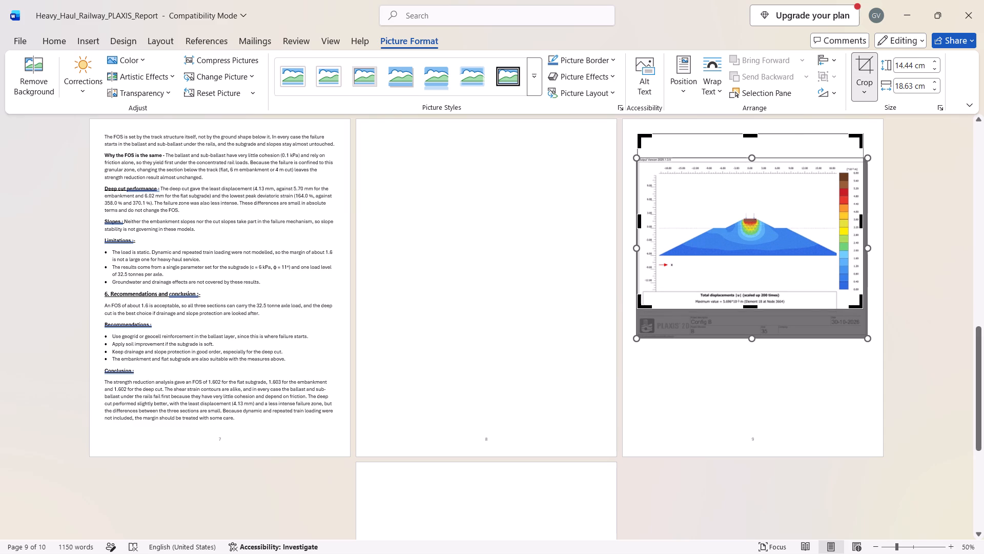
{"action": "left_click_drag", "start_coordinate": [859, 133], "coordinate": [862, 161]}
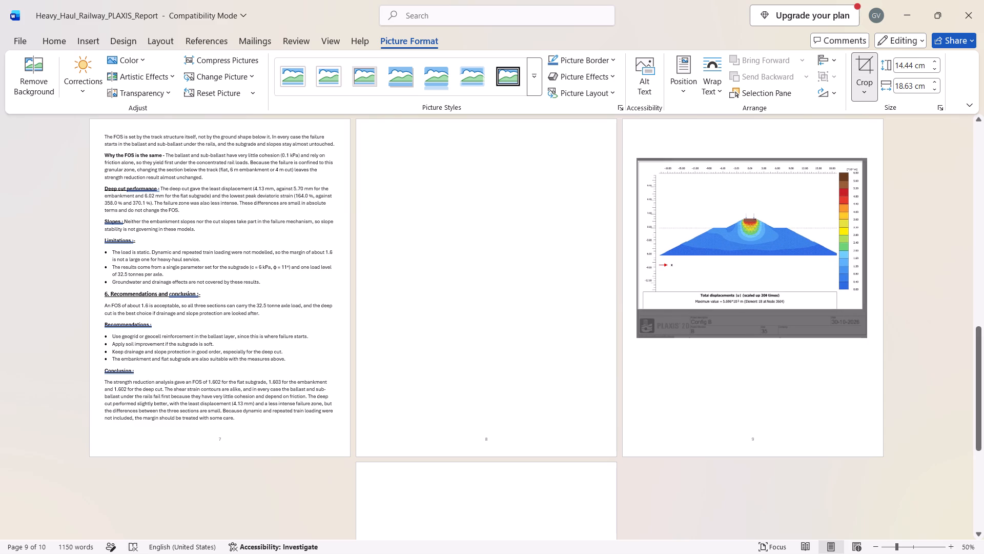
{"action": "left_click_drag", "start_coordinate": [862, 161], "coordinate": [862, 161]}
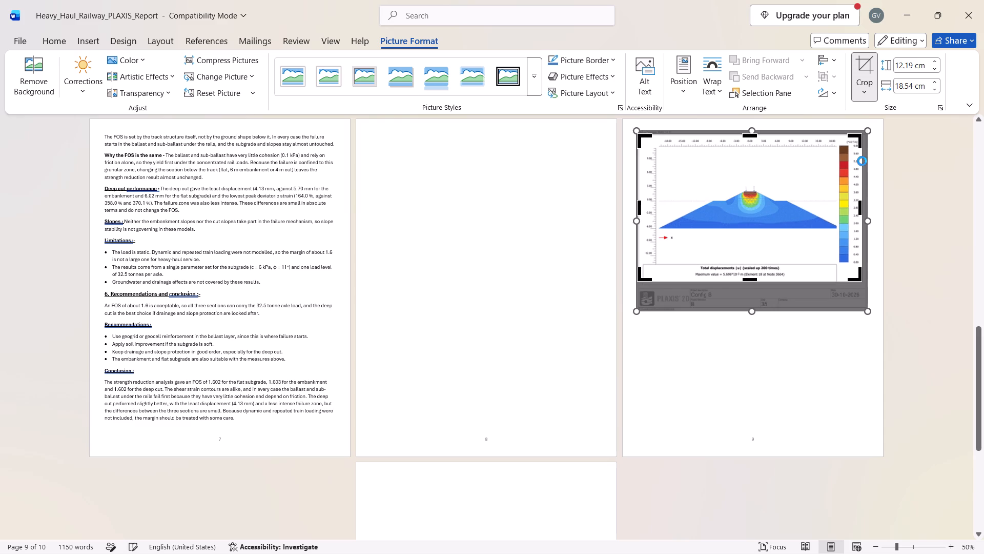
{"action": "left_click", "coordinate": [767, 384]}
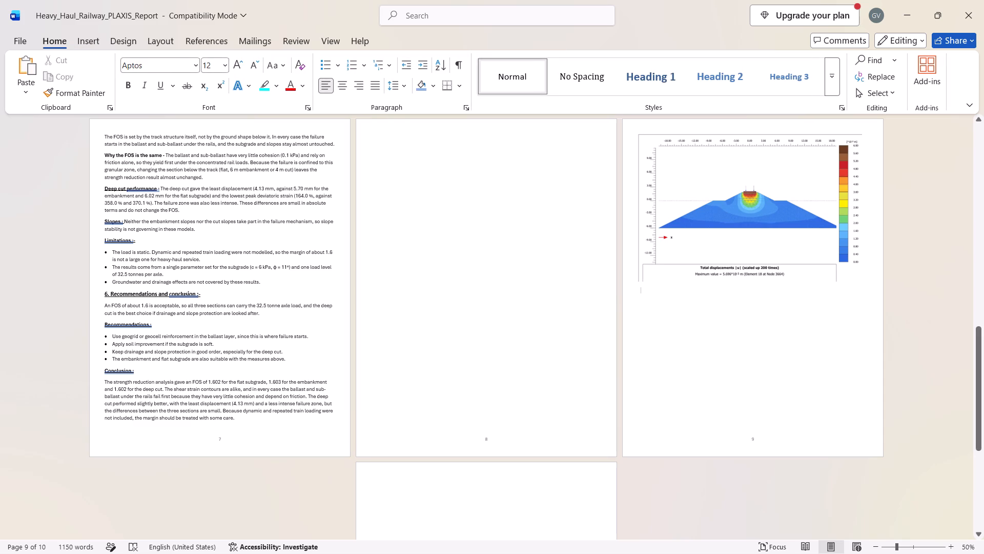
Scale down the Figure 2 total displacements picture on page 3 slightly, keeping its proportions.
{"action": "scroll", "coordinate": [767, 384], "scroll_direction": "up", "scroll_amount": 3}
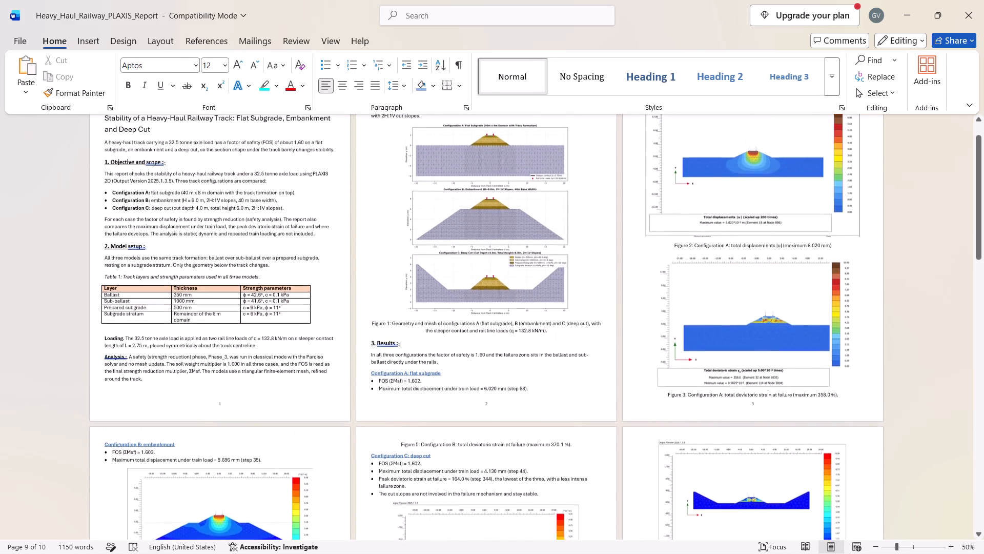
{"action": "scroll", "coordinate": [767, 384], "scroll_direction": "up", "scroll_amount": 1}
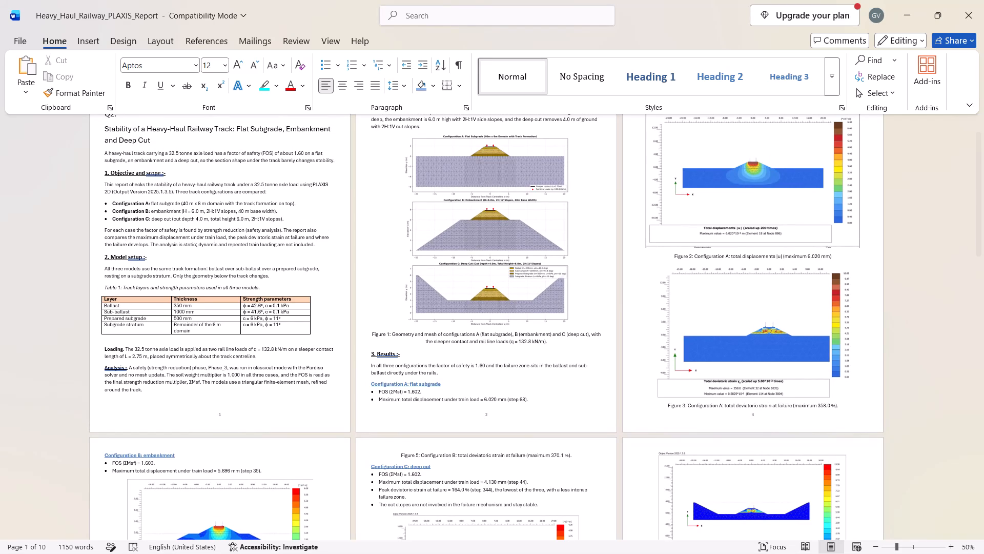
{"action": "scroll", "coordinate": [767, 384], "scroll_direction": "up", "scroll_amount": 1}
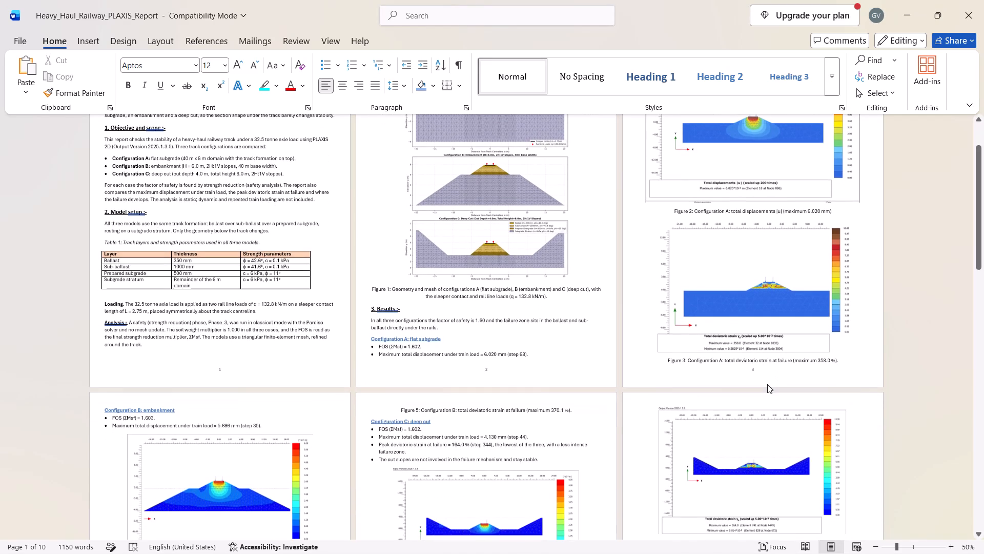
{"action": "scroll", "coordinate": [767, 384], "scroll_direction": "up", "scroll_amount": 2}
{"action": "left_click", "coordinate": [700, 175]}
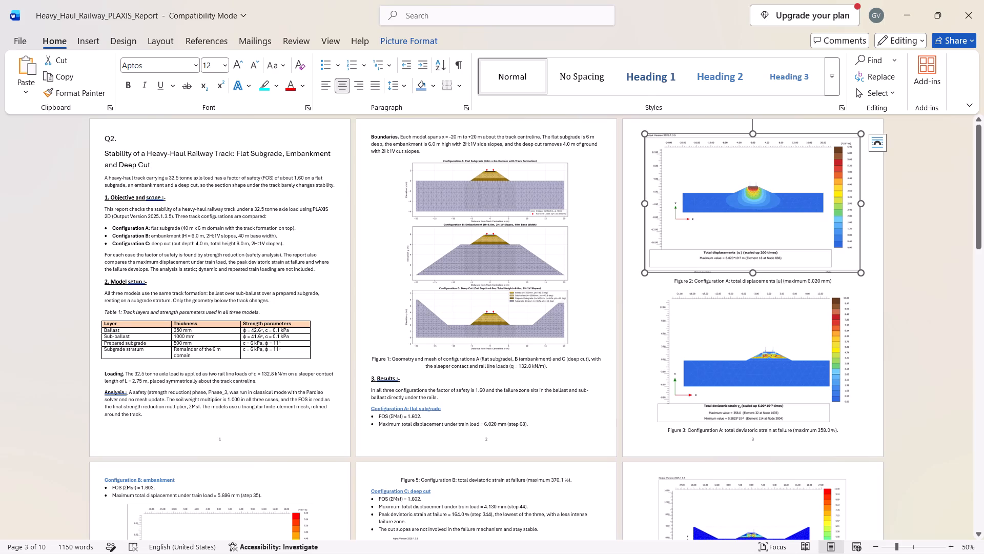
{"action": "left_click_drag", "start_coordinate": [646, 134], "coordinate": [661, 141]}
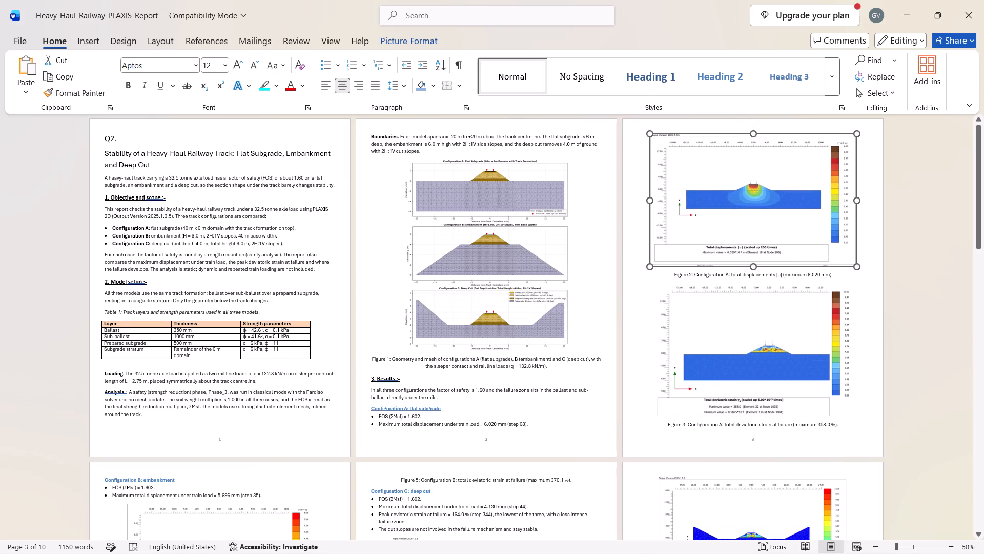
{"action": "left_click_drag", "start_coordinate": [661, 141], "coordinate": [667, 143]}
{"action": "right_click", "coordinate": [913, 364]}
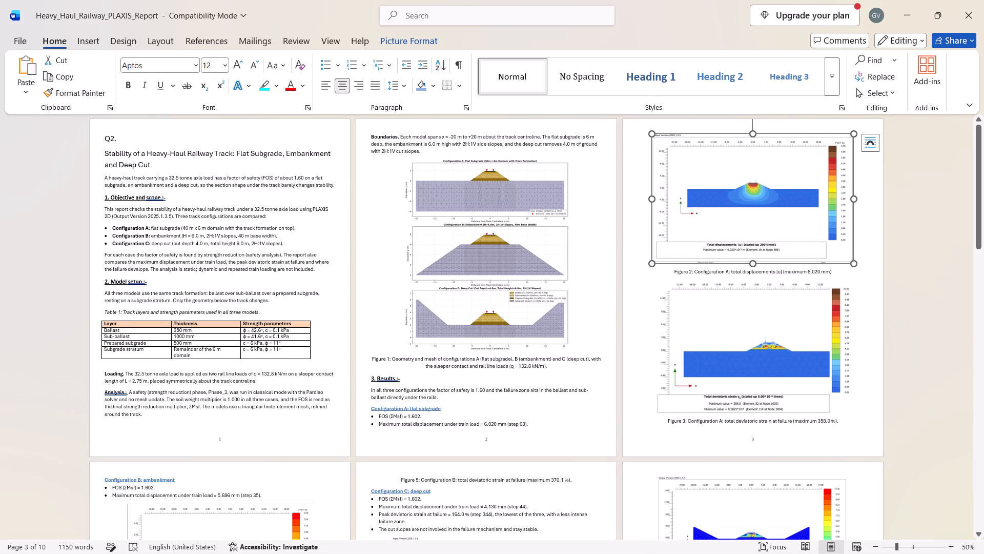
{"action": "left_click", "coordinate": [974, 234]}
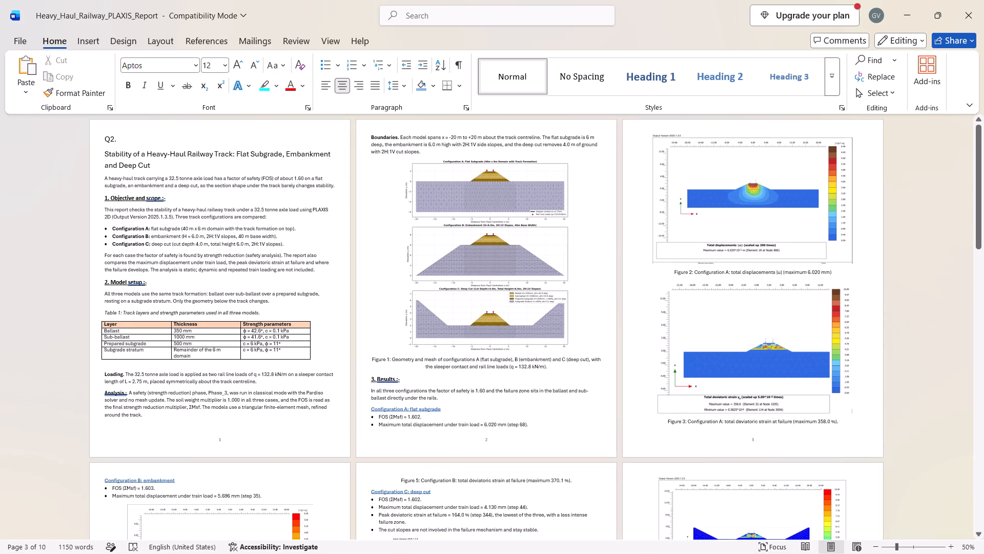
Scale down the cropped Config B total displacements picture on page 9 slightly.
{"action": "scroll", "coordinate": [931, 300], "scroll_direction": "down", "scroll_amount": 6}
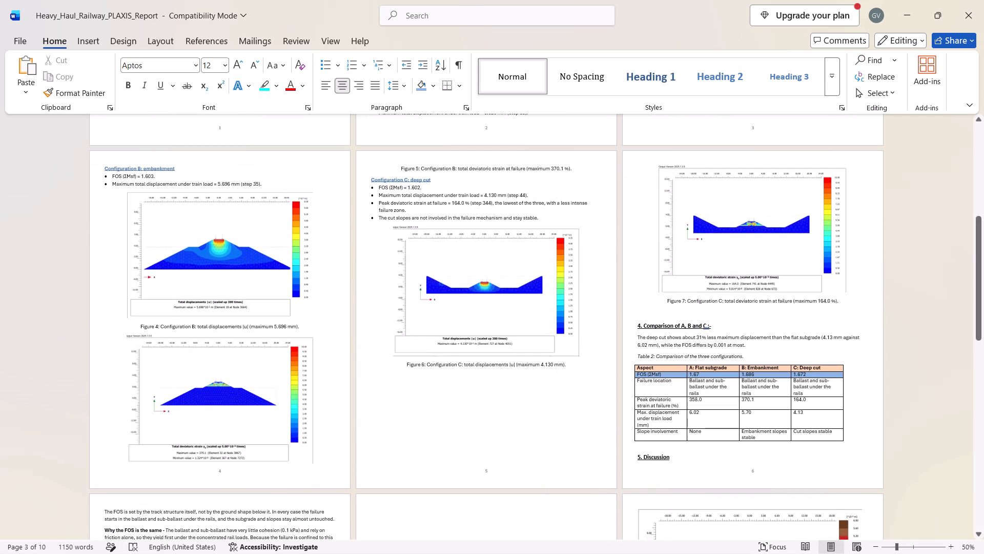
{"action": "scroll", "coordinate": [931, 300], "scroll_direction": "down", "scroll_amount": 2}
{"action": "left_click", "coordinate": [826, 382]}
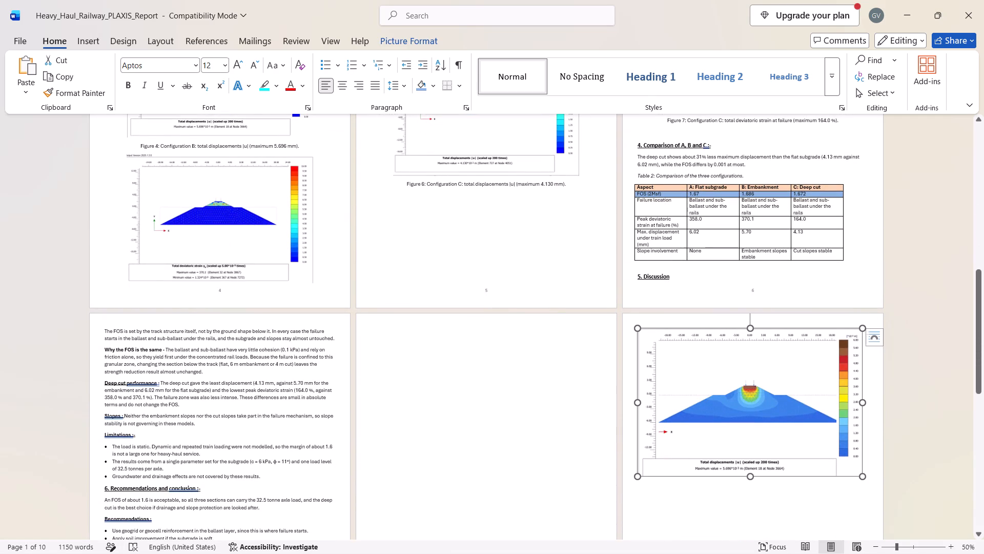
{"action": "left_click_drag", "start_coordinate": [862, 330], "coordinate": [855, 334]}
Replace the old total displacements picture above the Figure 4 caption with the copied Config B total deviatoric strain screenshot.
{"action": "scroll", "coordinate": [731, 389], "scroll_direction": "up", "scroll_amount": 1}
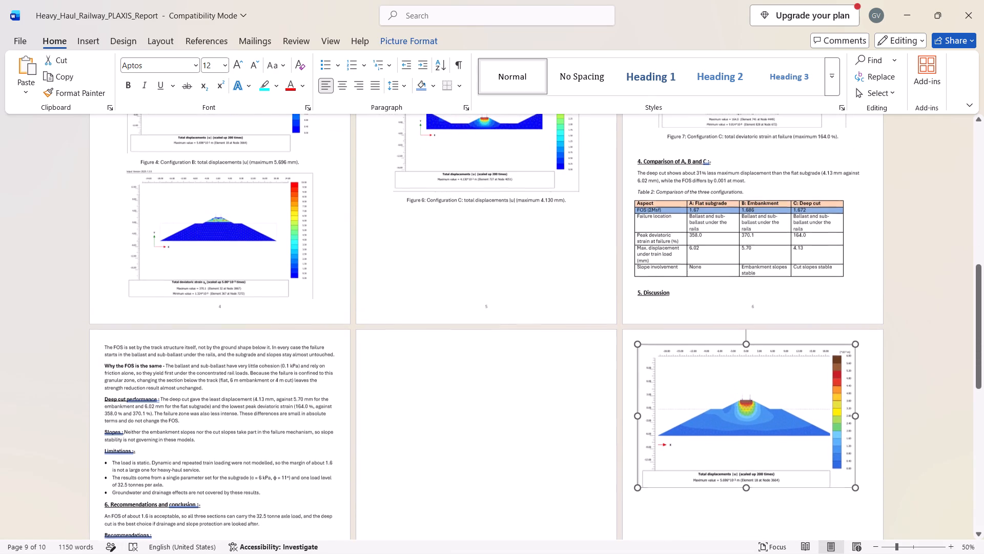
{"action": "scroll", "coordinate": [474, 358], "scroll_direction": "up", "scroll_amount": 2}
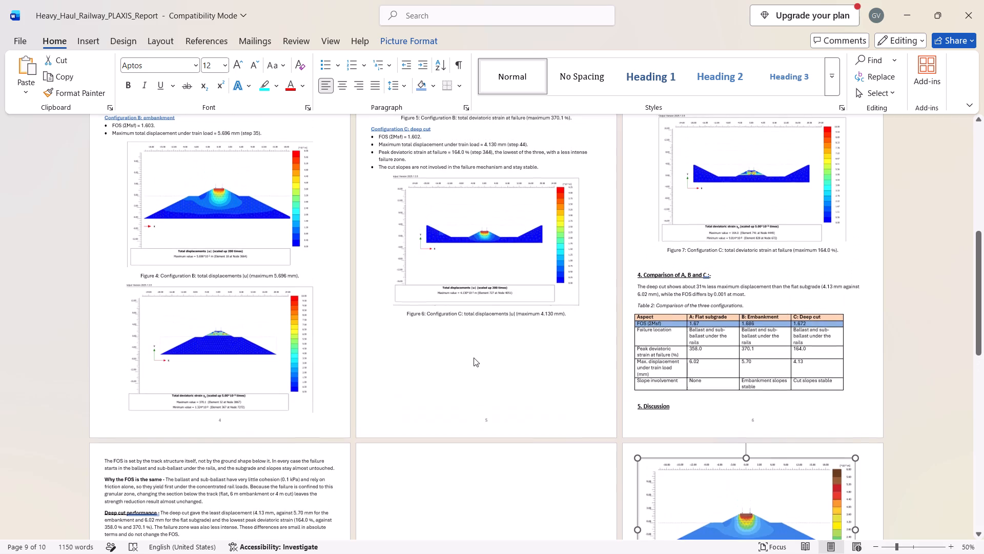
{"action": "scroll", "coordinate": [474, 358], "scroll_direction": "up", "scroll_amount": 1}
{"action": "scroll", "coordinate": [474, 358], "scroll_direction": "right", "scroll_amount": 1}
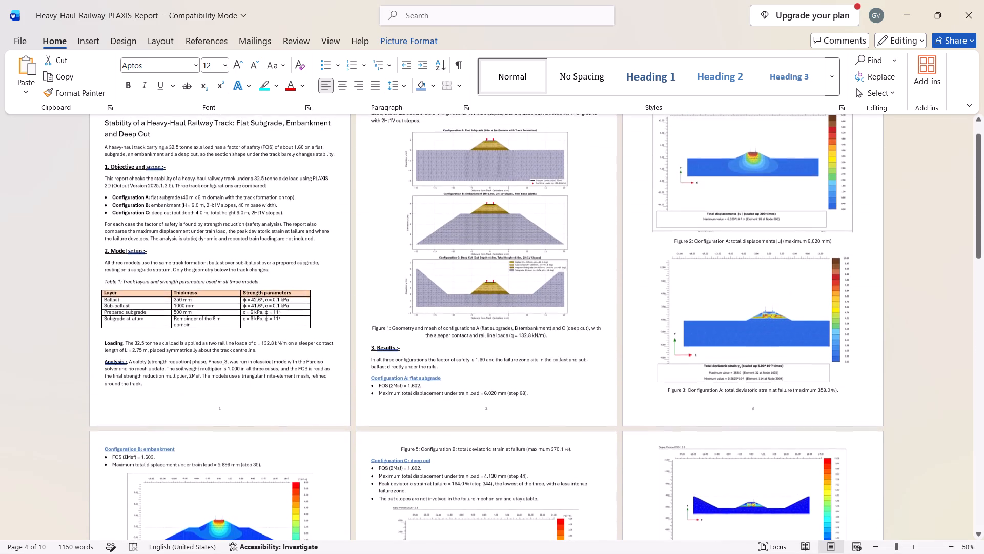
{"action": "scroll", "coordinate": [474, 358], "scroll_direction": "right", "scroll_amount": 2}
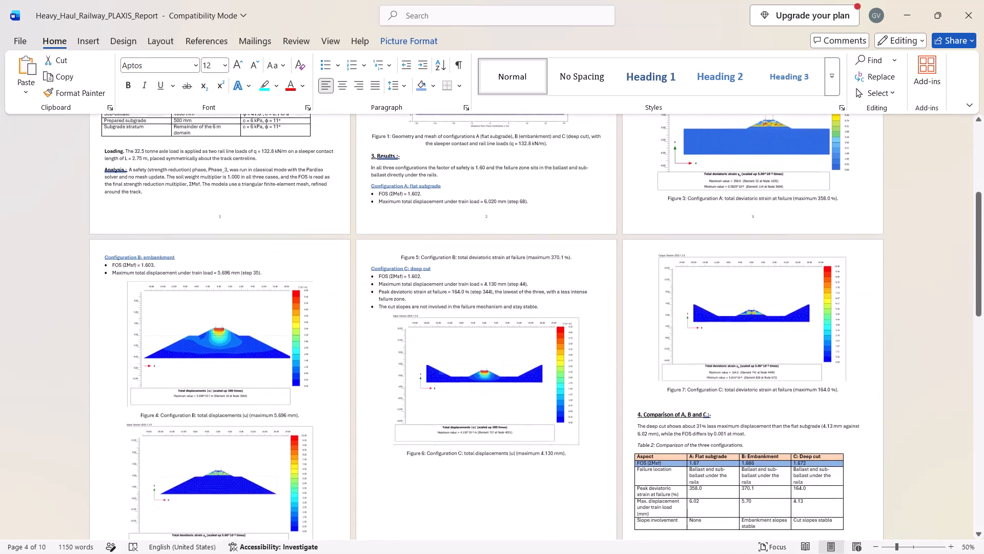
{"action": "scroll", "coordinate": [474, 358], "scroll_direction": "right", "scroll_amount": 1}
{"action": "left_click", "coordinate": [217, 345]}
{"action": "right_click", "coordinate": [217, 345]}
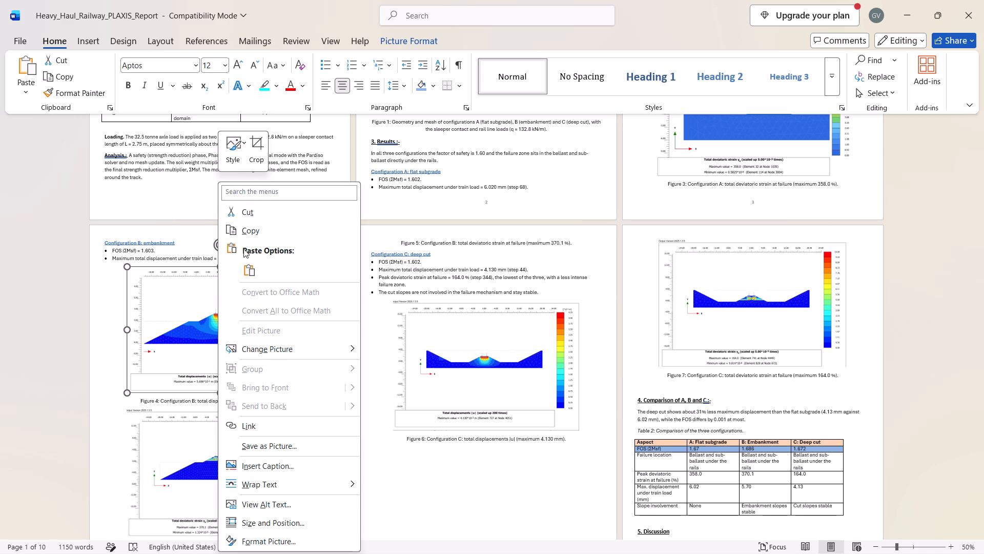
{"action": "key", "text": "Delete"}
{"action": "left_click", "coordinate": [186, 305]}
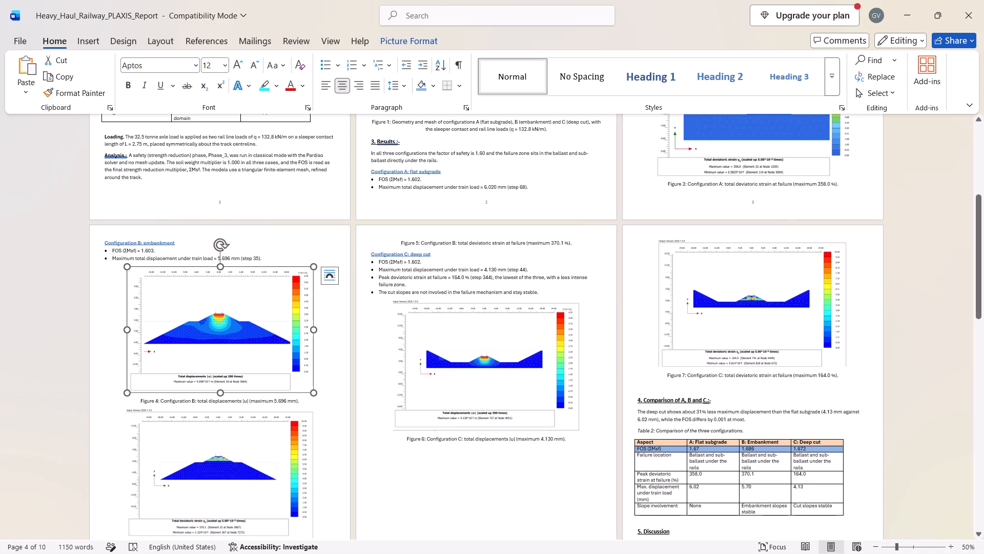
{"action": "key", "text": "Delete"}
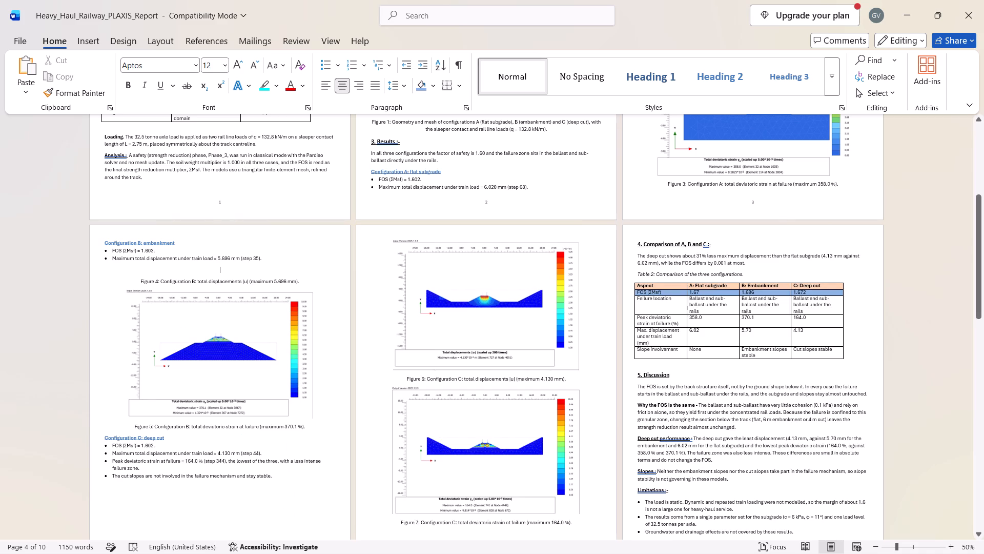
{"action": "key", "text": "ctrl+v"}
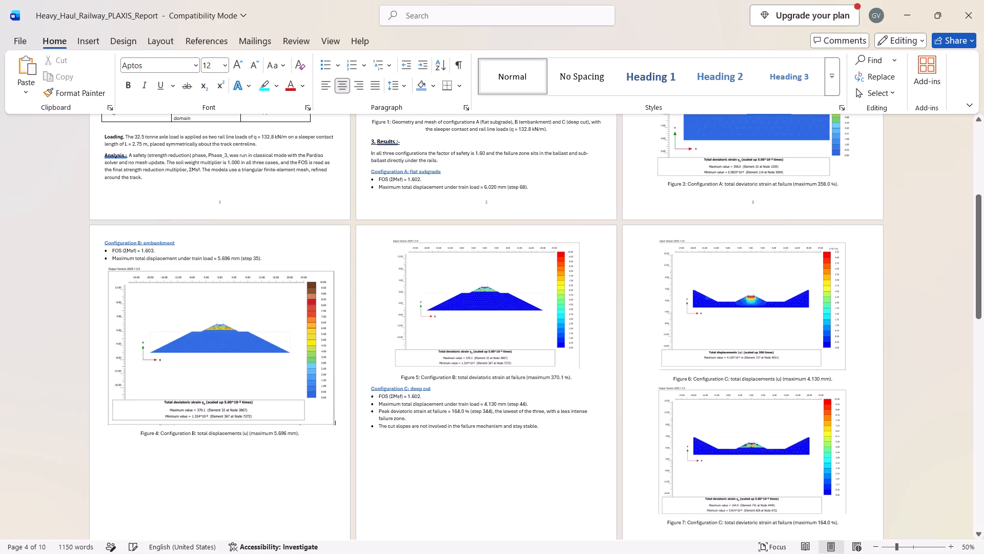
Check the picture pasted above the Figure 4 caption against that caption and the existing Figure 5 strain picture.
{"action": "left_click", "coordinate": [217, 321]}
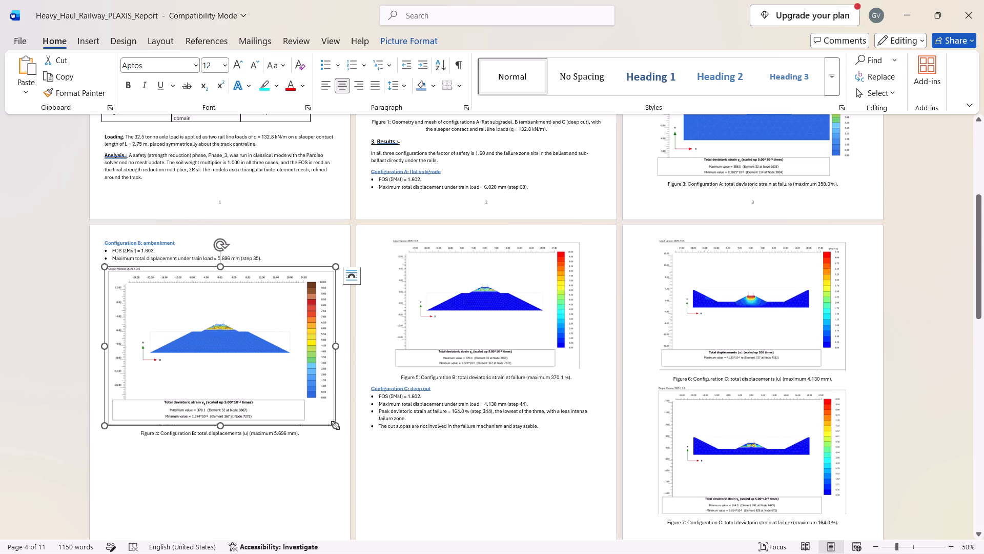
{"action": "scroll", "coordinate": [431, 381], "scroll_direction": "up", "scroll_amount": 5}
{"action": "scroll", "coordinate": [431, 381], "scroll_direction": "down", "scroll_amount": 1}
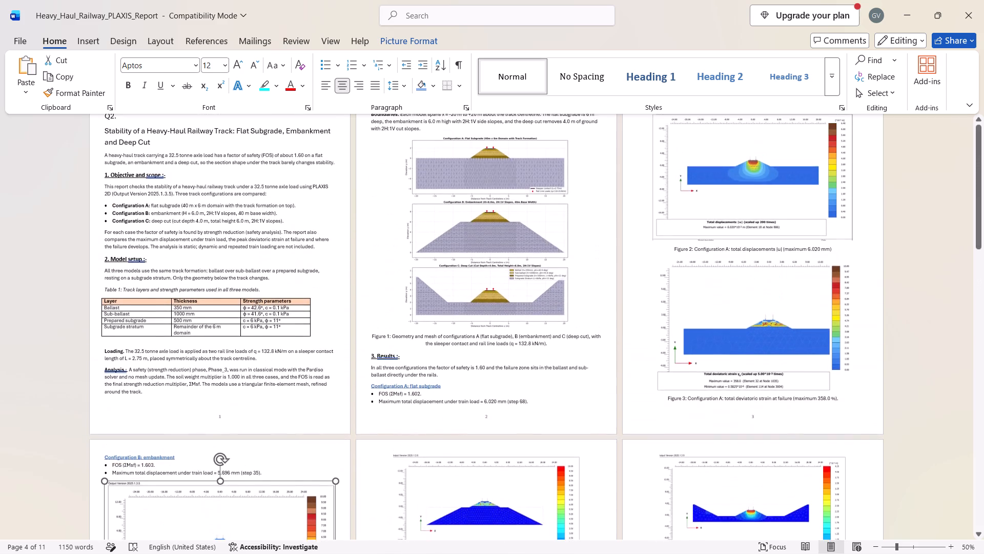
{"action": "scroll", "coordinate": [431, 381], "scroll_direction": "down", "scroll_amount": 1}
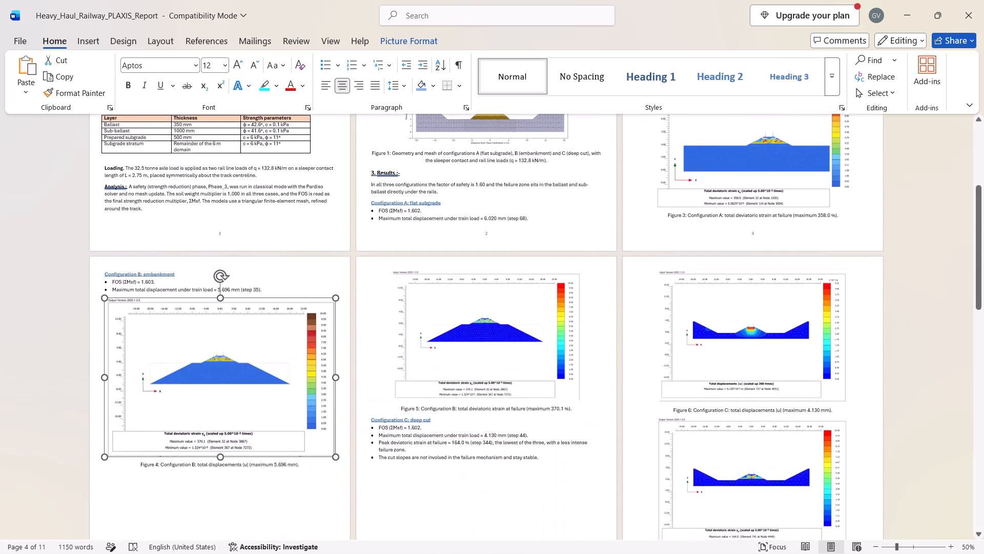
{"action": "scroll", "coordinate": [431, 381], "scroll_direction": "up", "scroll_amount": 6, "text": "ctrl"}
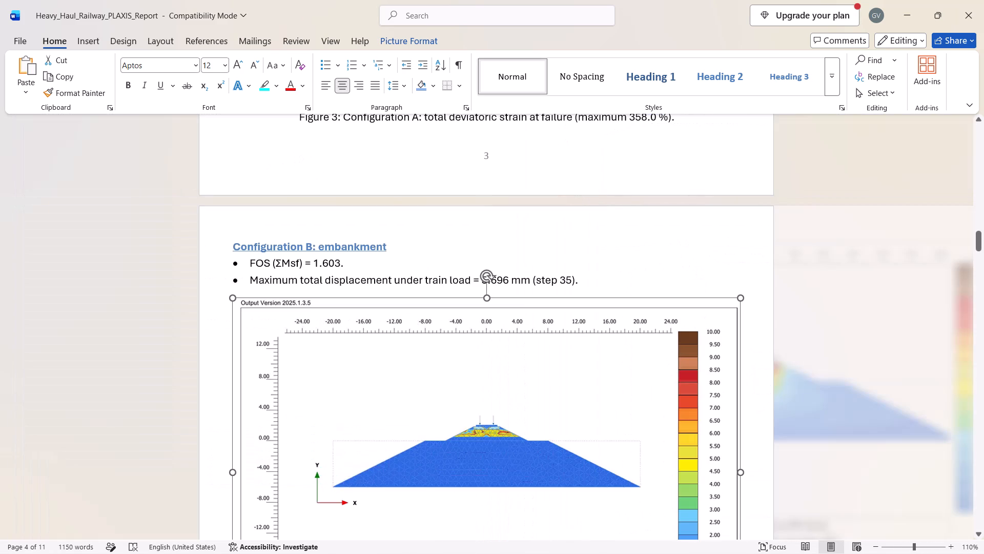
{"action": "scroll", "coordinate": [431, 381], "scroll_direction": "down", "scroll_amount": 3}
{"action": "scroll", "coordinate": [431, 381], "scroll_direction": "right", "scroll_amount": 1}
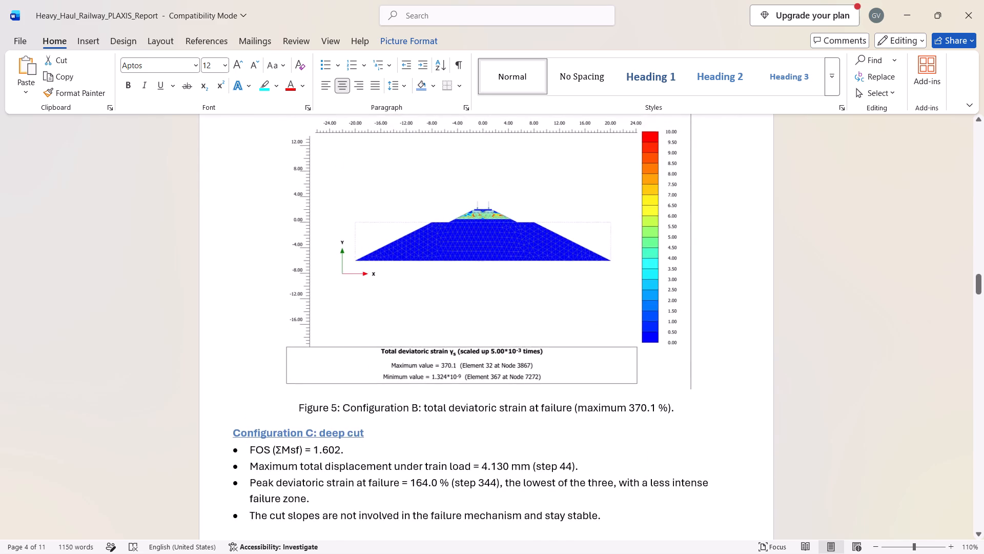
{"action": "scroll", "coordinate": [431, 381], "scroll_direction": "right", "scroll_amount": 1}
{"action": "scroll", "coordinate": [431, 381], "scroll_direction": "up", "scroll_amount": 1}
{"action": "scroll", "coordinate": [431, 381], "scroll_direction": "right", "scroll_amount": 1}
{"action": "scroll", "coordinate": [431, 381], "scroll_direction": "up", "scroll_amount": 1}
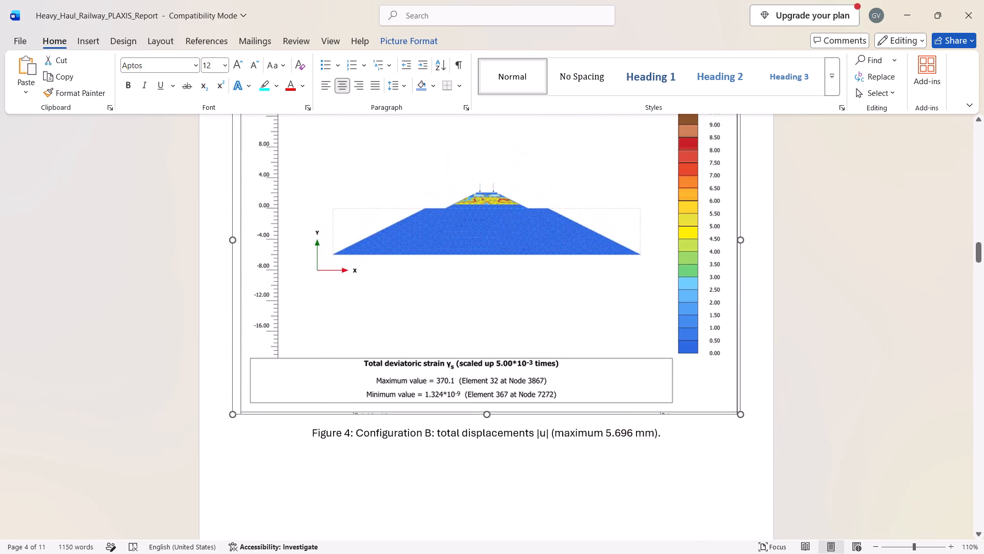
{"action": "scroll", "coordinate": [431, 381], "scroll_direction": "up", "scroll_amount": 1}
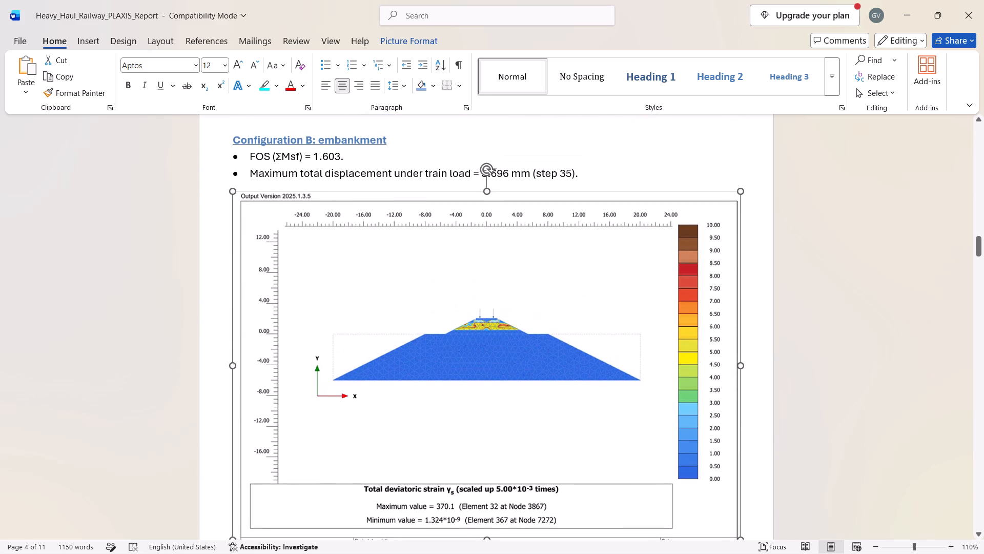
{"action": "scroll", "coordinate": [431, 381], "scroll_direction": "down", "scroll_amount": 5, "text": "ctrl"}
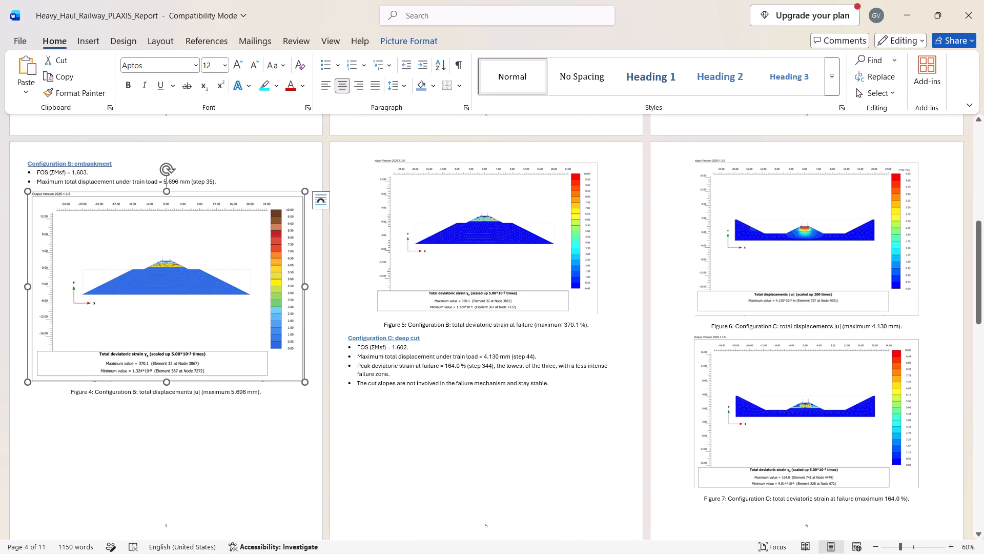
Replace the strain picture above the Figure 4 caption with a copy of the Configuration B total displacements picture from page 10.
{"action": "scroll", "coordinate": [590, 527], "scroll_direction": "down", "scroll_amount": 5}
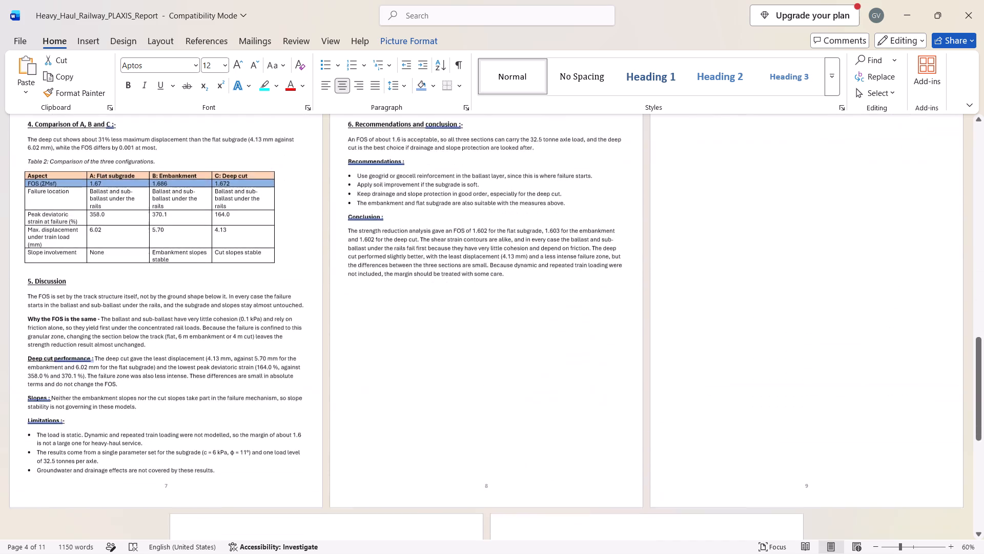
{"action": "scroll", "coordinate": [590, 527], "scroll_direction": "down", "scroll_amount": 2}
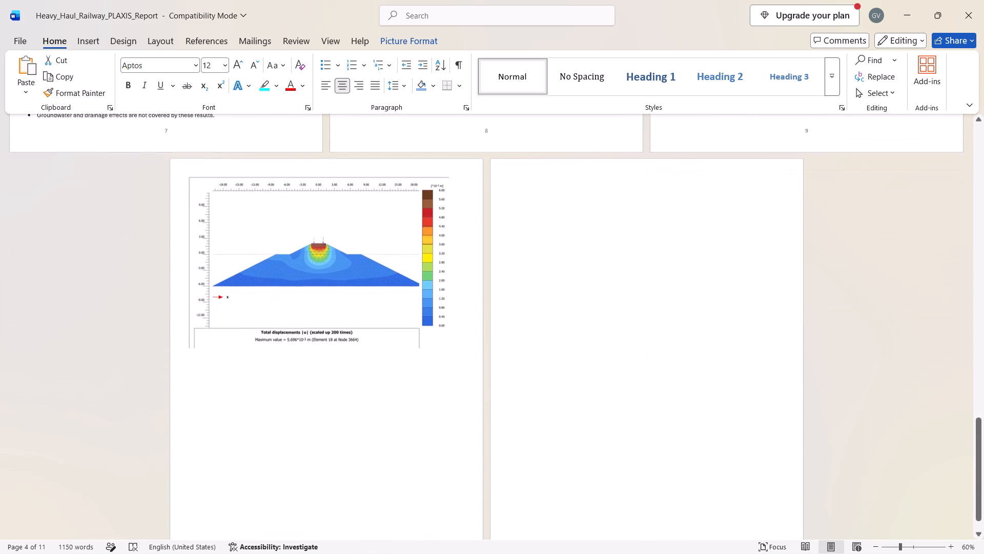
{"action": "scroll", "coordinate": [590, 527], "scroll_direction": "down", "scroll_amount": 1}
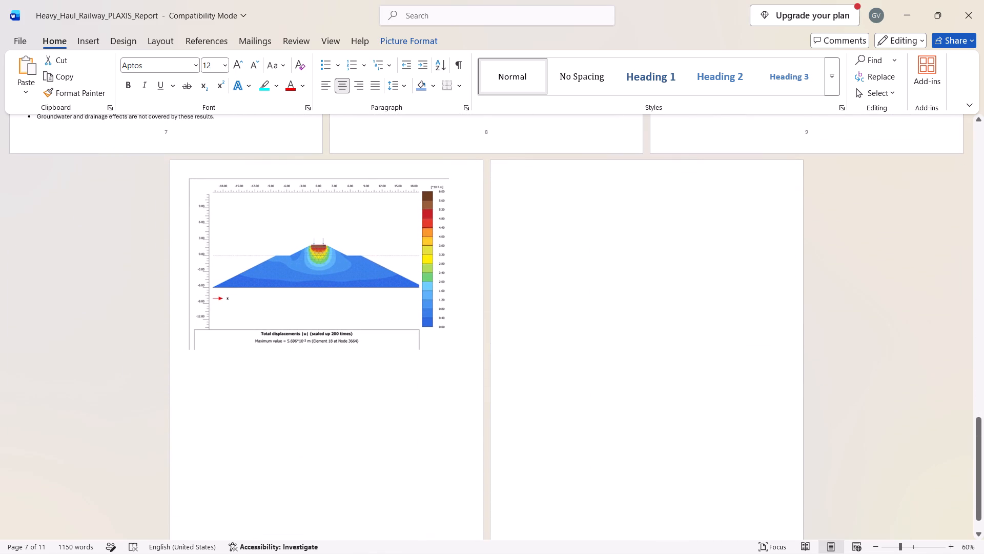
{"action": "scroll", "coordinate": [583, 425], "scroll_direction": "up", "scroll_amount": 3}
{"action": "scroll", "coordinate": [583, 425], "scroll_direction": "down", "scroll_amount": 1}
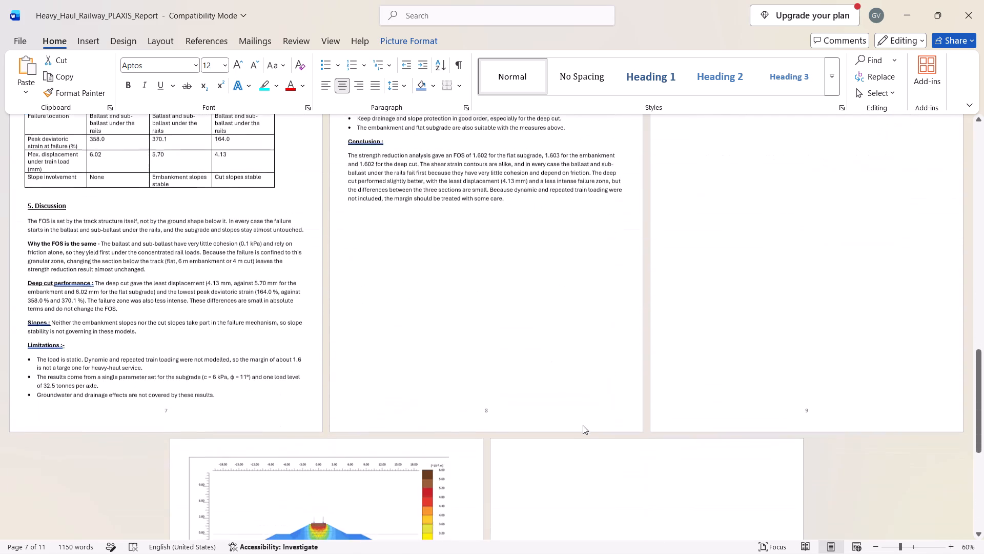
{"action": "scroll", "coordinate": [583, 425], "scroll_direction": "down", "scroll_amount": 2}
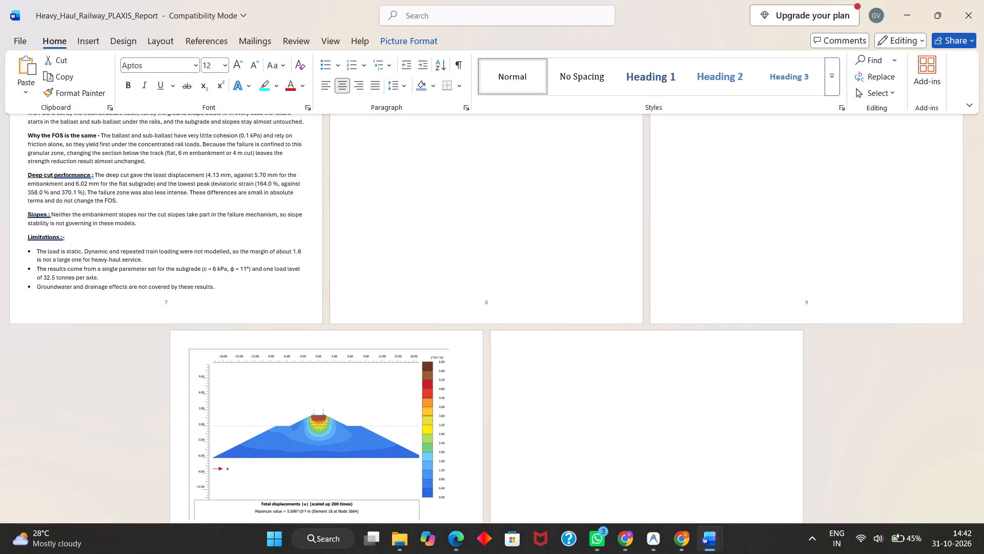
{"action": "left_click", "coordinate": [359, 417]}
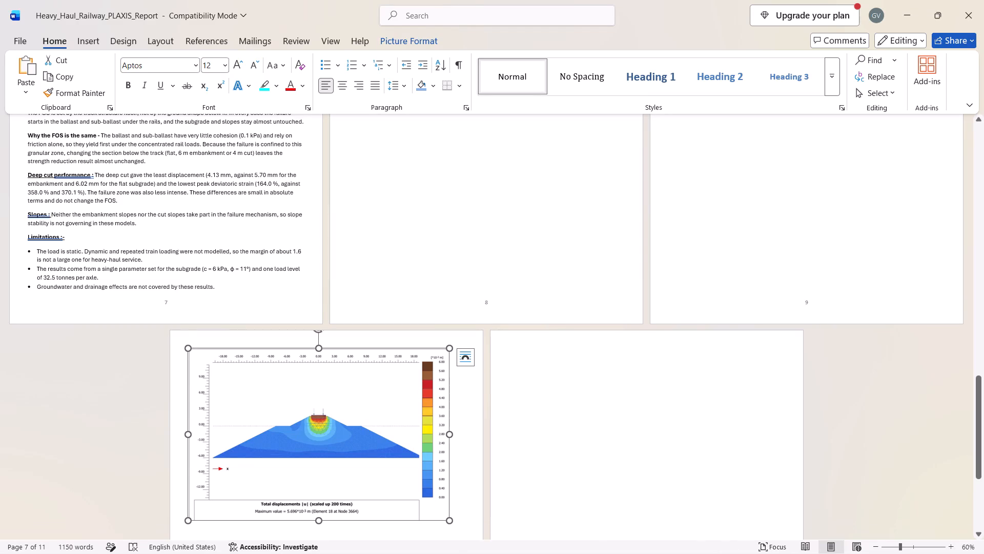
{"action": "key", "text": "ctrl+c"}
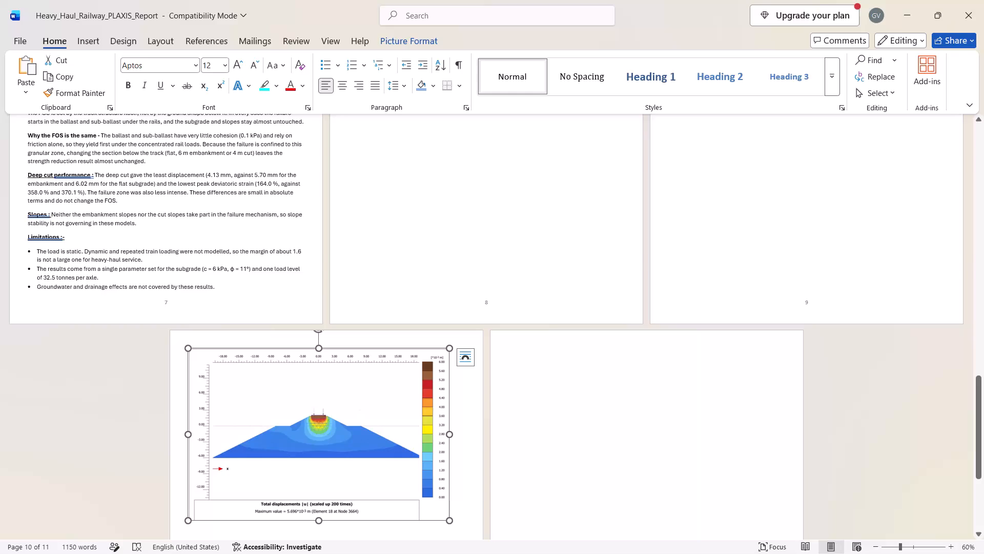
{"action": "key", "text": "ctrl+c"}
{"action": "key", "text": "ctrl+c"}
{"action": "key", "text": "ctrl+c"}
{"action": "scroll", "coordinate": [368, 389], "scroll_direction": "up", "scroll_amount": 6}
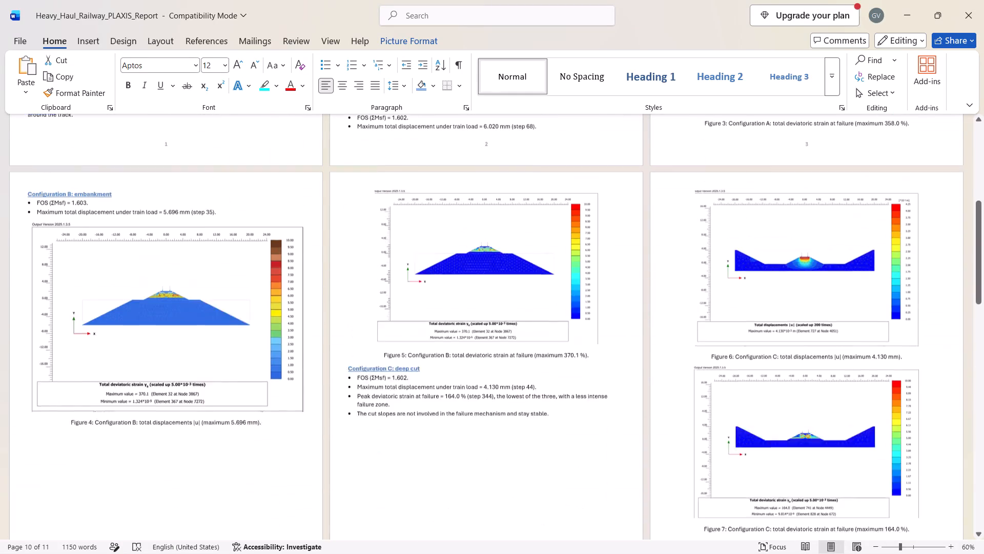
{"action": "left_click", "coordinate": [230, 394]}
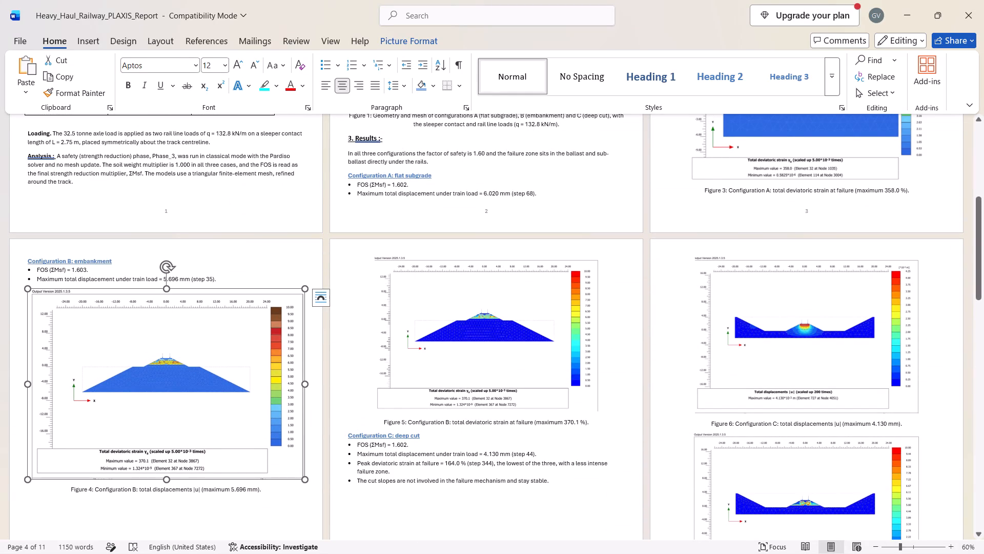
{"action": "key", "text": "Delete"}
{"action": "key", "text": "ctrl+v"}
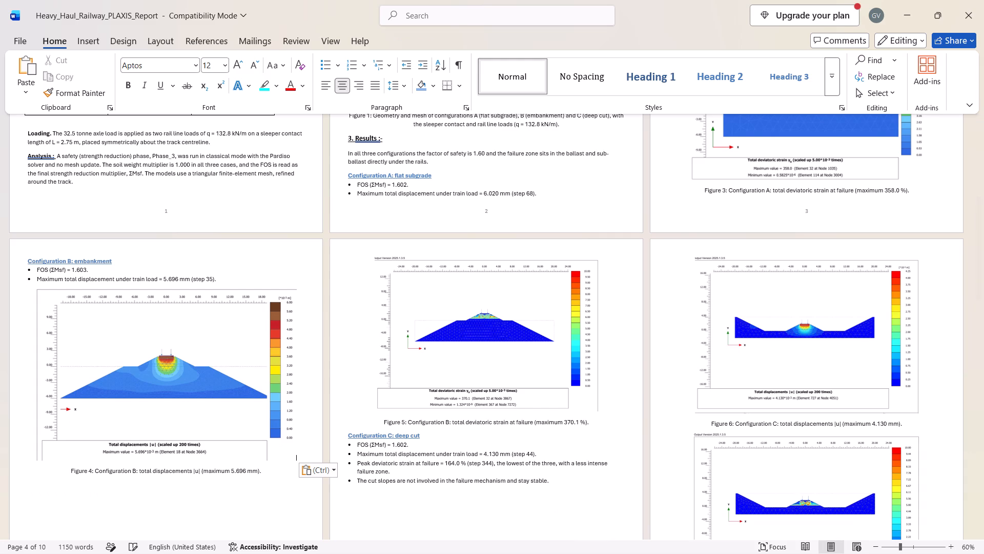
Scale down the new Figure 4 total displacements picture slightly, keeping its proportions.
{"action": "left_click", "coordinate": [231, 421]}
{"action": "left_click_drag", "start_coordinate": [295, 460], "coordinate": [273, 411]}
Scale down the Figure 5 total deviatoric strain picture so it fits with its caption below Figure 4 on page 4.
{"action": "left_click", "coordinate": [494, 343]}
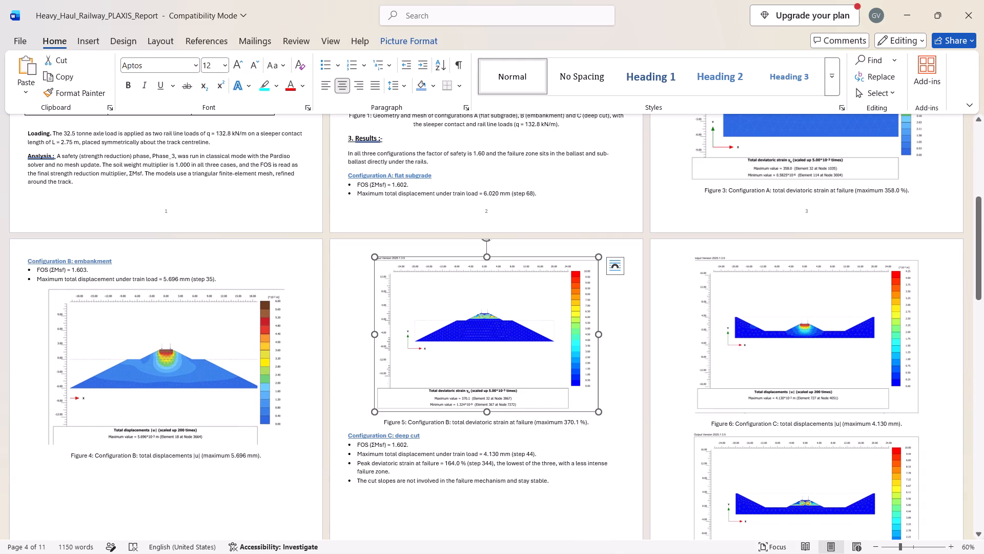
{"action": "left_click_drag", "start_coordinate": [597, 413], "coordinate": [499, 351]}
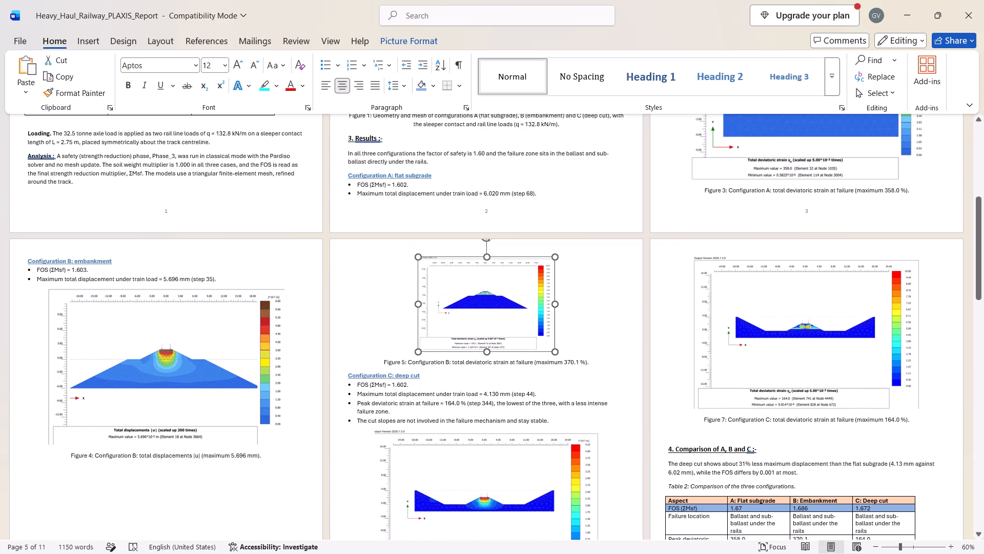
{"action": "scroll", "coordinate": [263, 450], "scroll_direction": "down", "scroll_amount": 3}
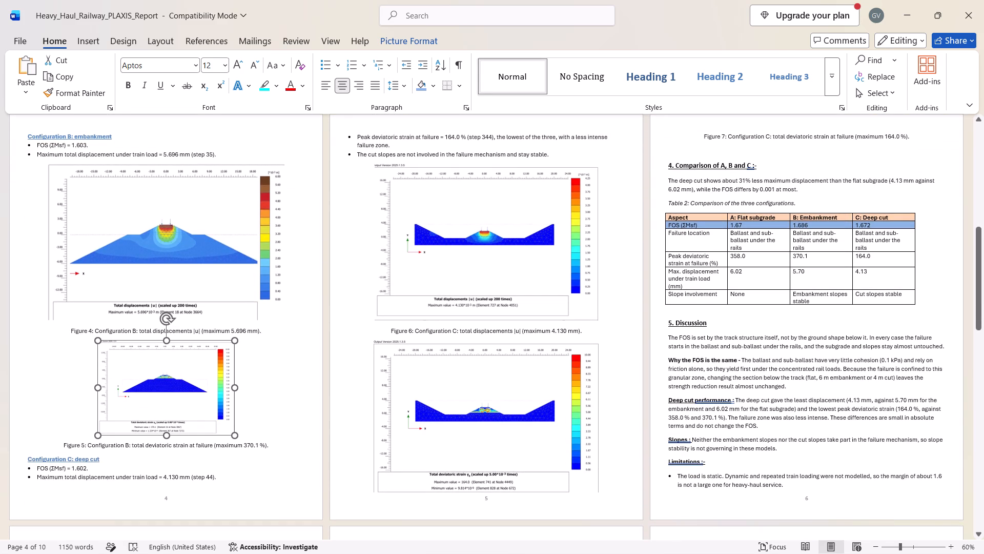
{"action": "left_click_drag", "start_coordinate": [233, 435], "coordinate": [271, 445]}
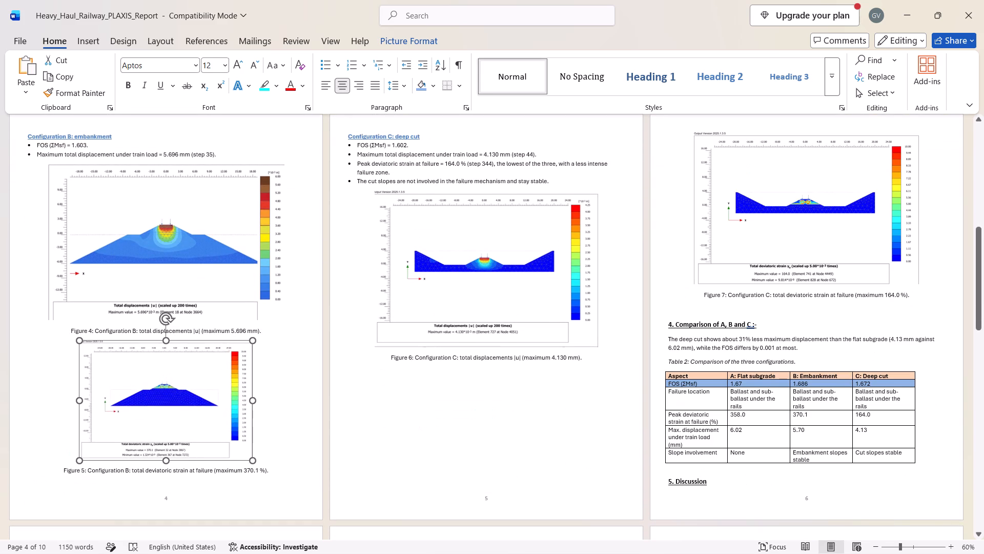
{"action": "left_click_drag", "start_coordinate": [271, 445], "coordinate": [300, 457]}
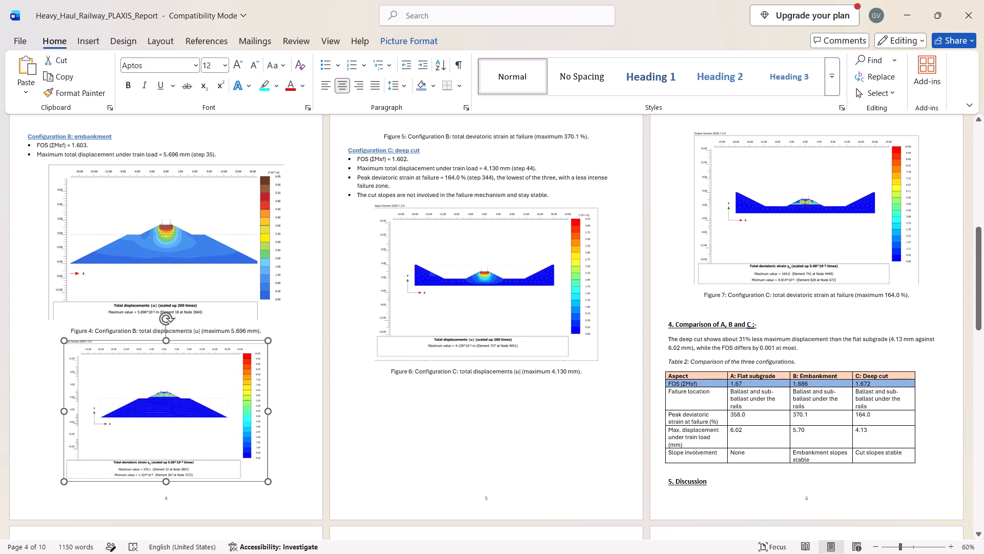
{"action": "left_click_drag", "start_coordinate": [300, 457], "coordinate": [291, 455]}
Scale down the Figure 4 total displacements picture a little more, keeping its proportions.
{"action": "left_click", "coordinate": [192, 253]}
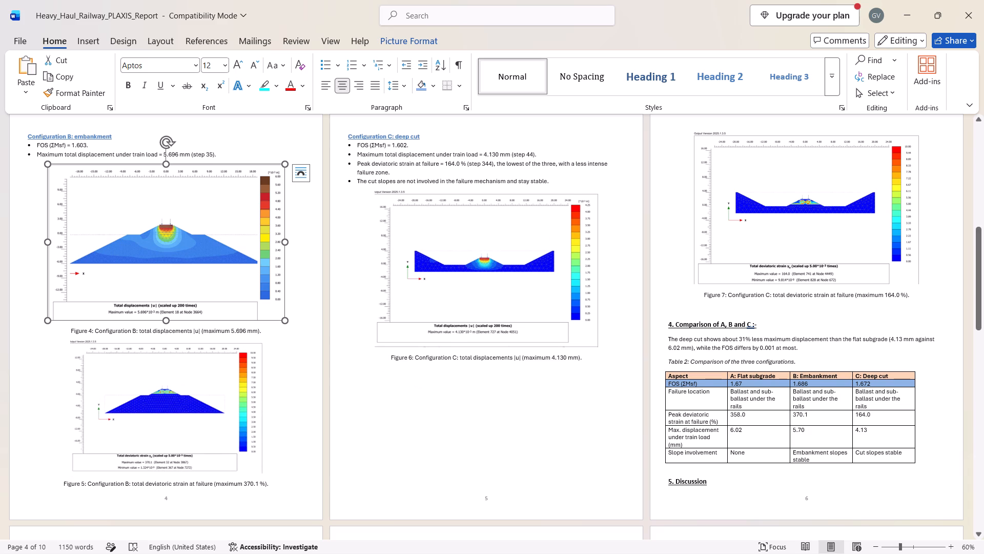
{"action": "left_click_drag", "start_coordinate": [286, 320], "coordinate": [266, 304]}
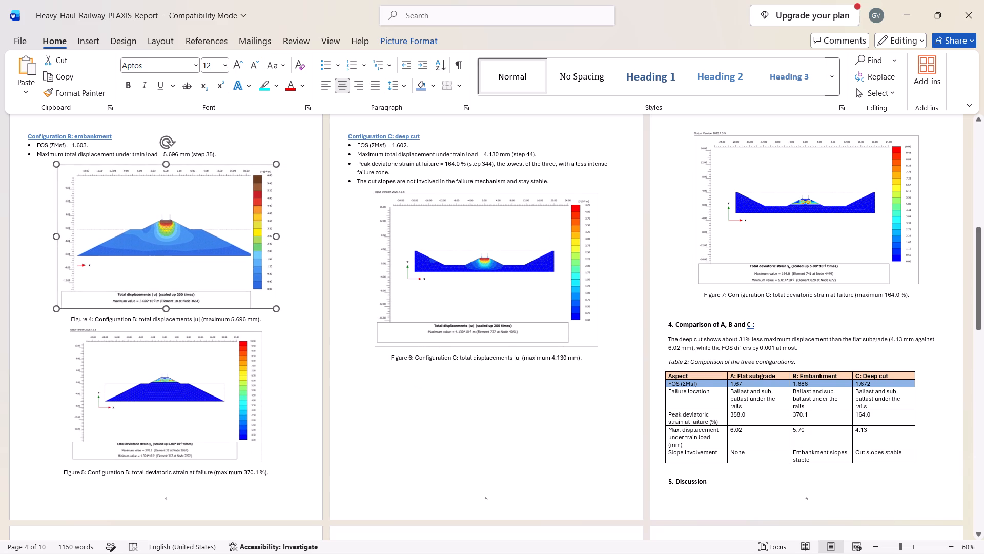
{"action": "left_click_drag", "start_coordinate": [266, 304], "coordinate": [265, 303]}
Enlarge the Figure 5 strain picture to about the width of the Figure 4 picture, keeping both on page 4.
{"action": "left_click", "coordinate": [194, 375]}
{"action": "left_click_drag", "start_coordinate": [265, 463], "coordinate": [266, 464]}
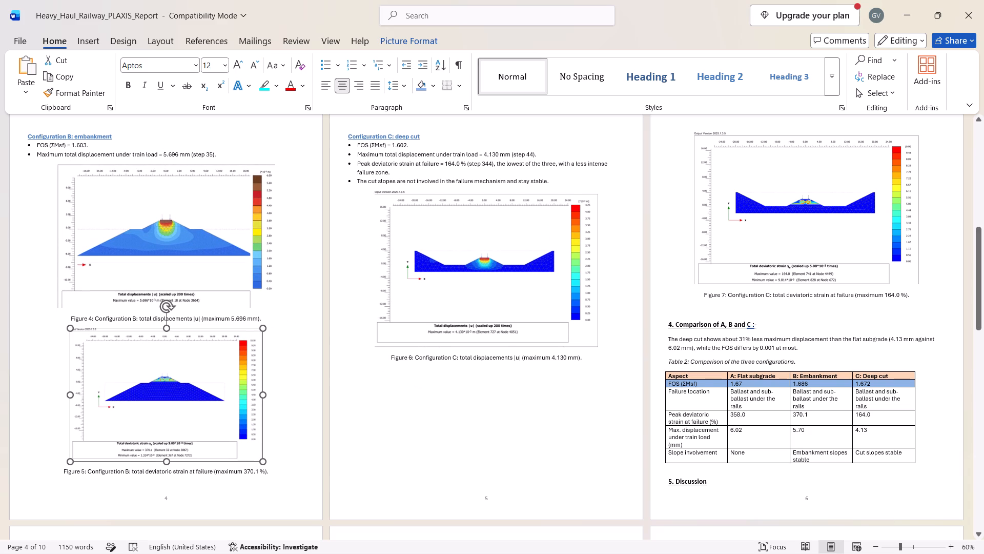
{"action": "left_click_drag", "start_coordinate": [266, 464], "coordinate": [285, 467]}
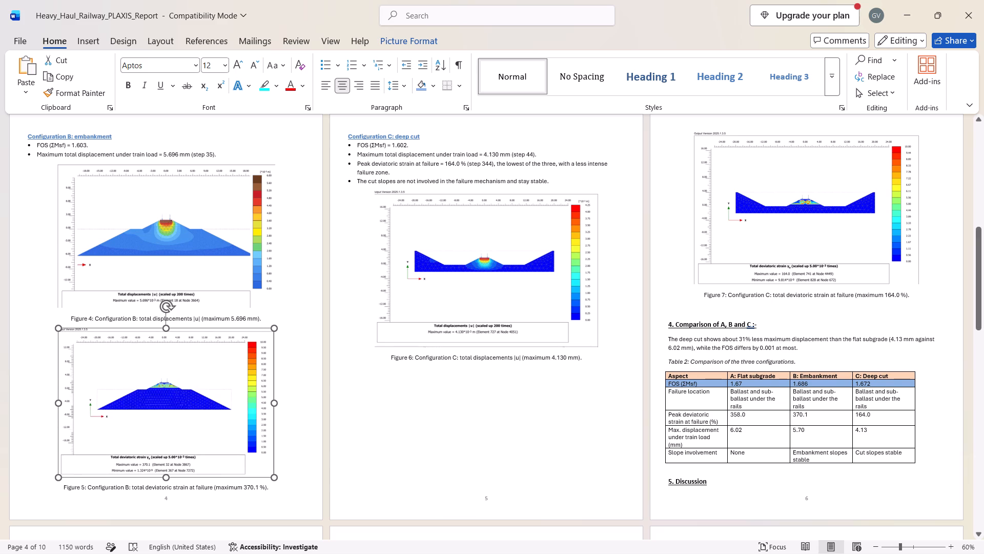
{"action": "left_click_drag", "start_coordinate": [285, 467], "coordinate": [286, 468]}
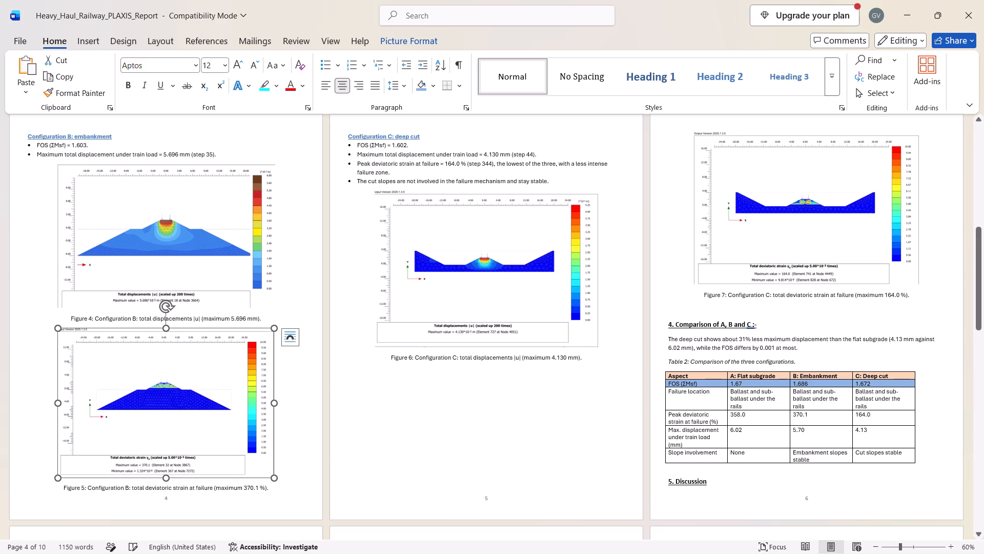
{"action": "left_click", "coordinate": [290, 456]}
{"action": "left_click", "coordinate": [215, 425]}
{"action": "left_click_drag", "start_coordinate": [170, 350], "coordinate": [167, 362]}
{"action": "left_click_drag", "start_coordinate": [168, 362], "coordinate": [167, 400]}
{"action": "left_click", "coordinate": [322, 414]}
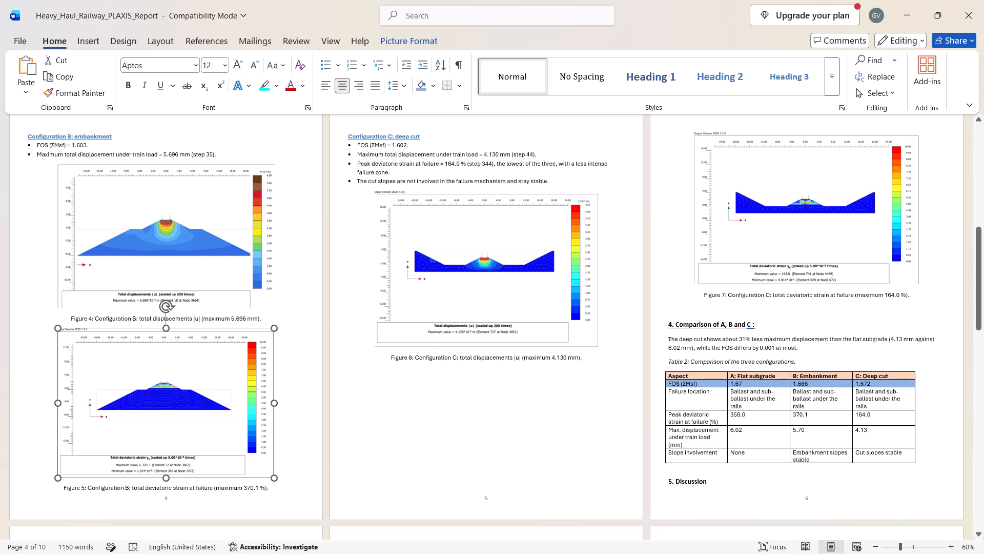
Delete the leftover Configuration B total displacements picture from page 9.
{"action": "scroll", "coordinate": [322, 414], "scroll_direction": "right", "scroll_amount": 1}
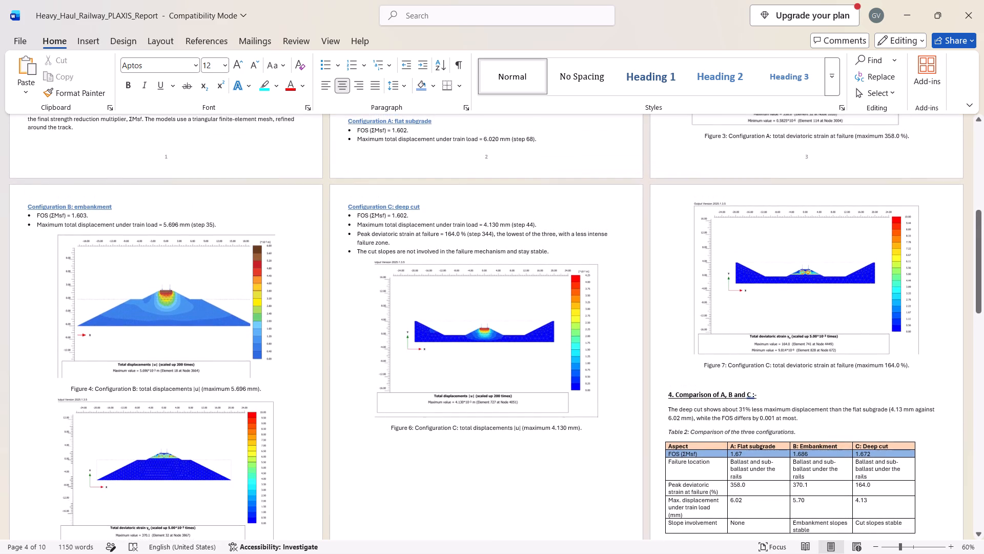
{"action": "scroll", "coordinate": [322, 414], "scroll_direction": "right", "scroll_amount": 1}
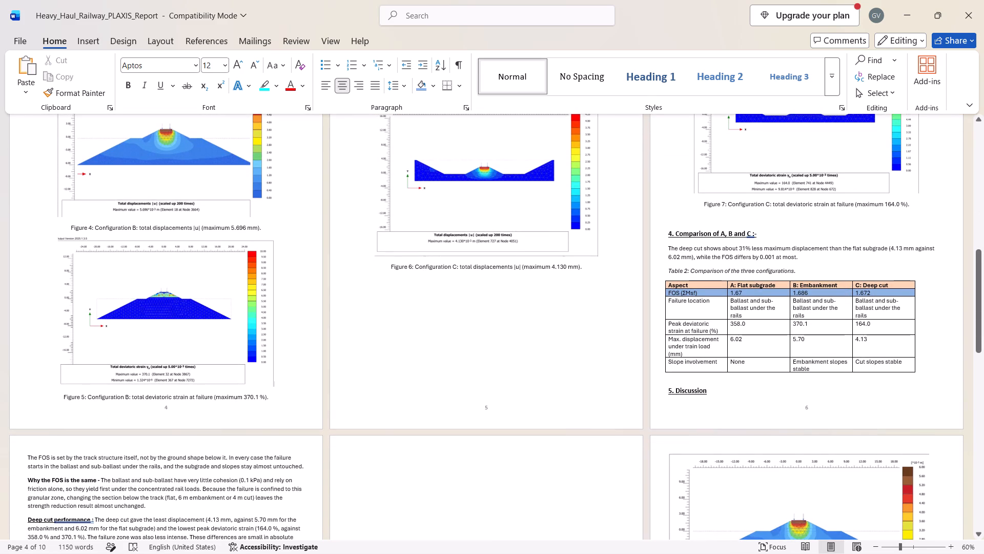
{"action": "scroll", "coordinate": [193, 334], "scroll_direction": "down", "scroll_amount": 5}
{"action": "scroll", "coordinate": [193, 334], "scroll_direction": "up", "scroll_amount": 2}
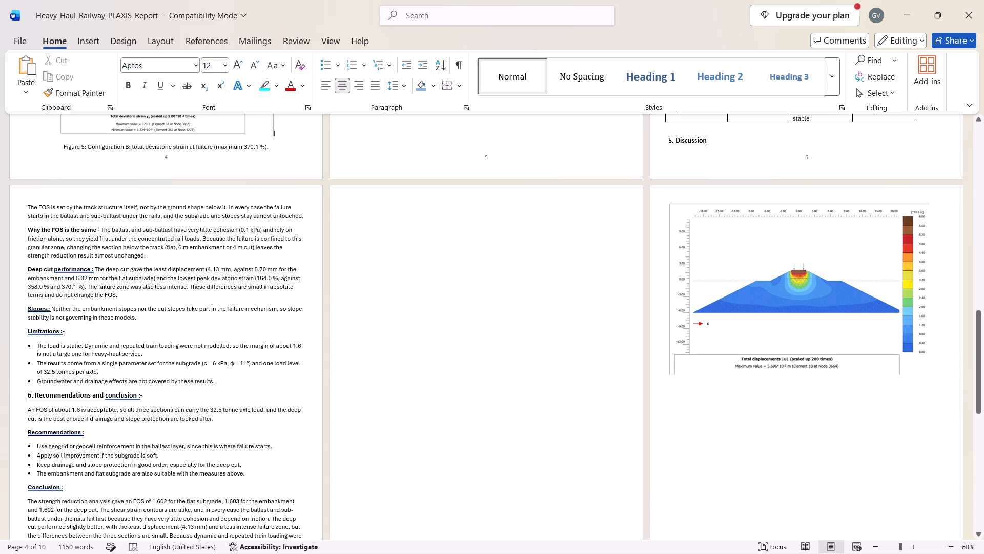
{"action": "left_click", "coordinate": [785, 294]}
{"action": "right_click", "coordinate": [785, 294]}
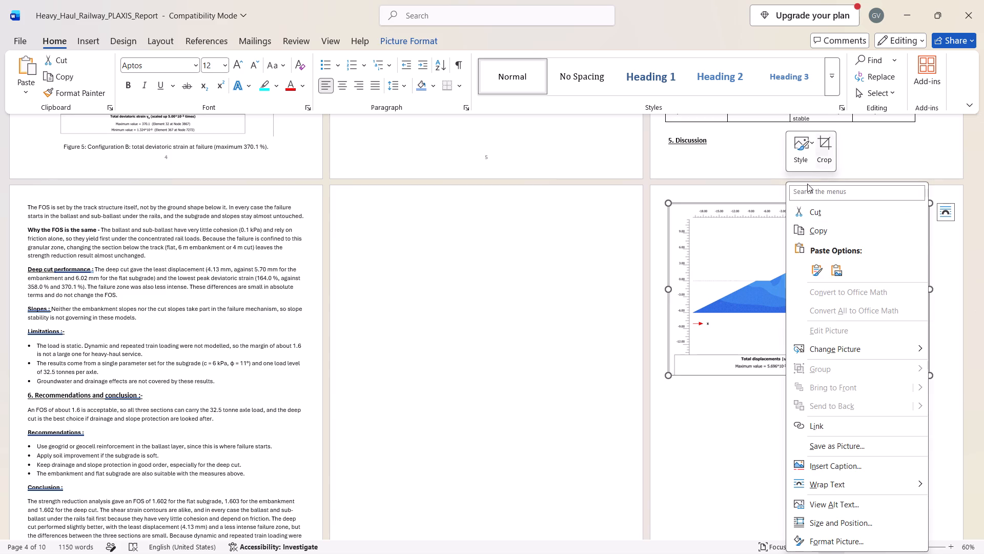
{"action": "key", "text": "Delete"}
{"action": "left_click", "coordinate": [757, 310]}
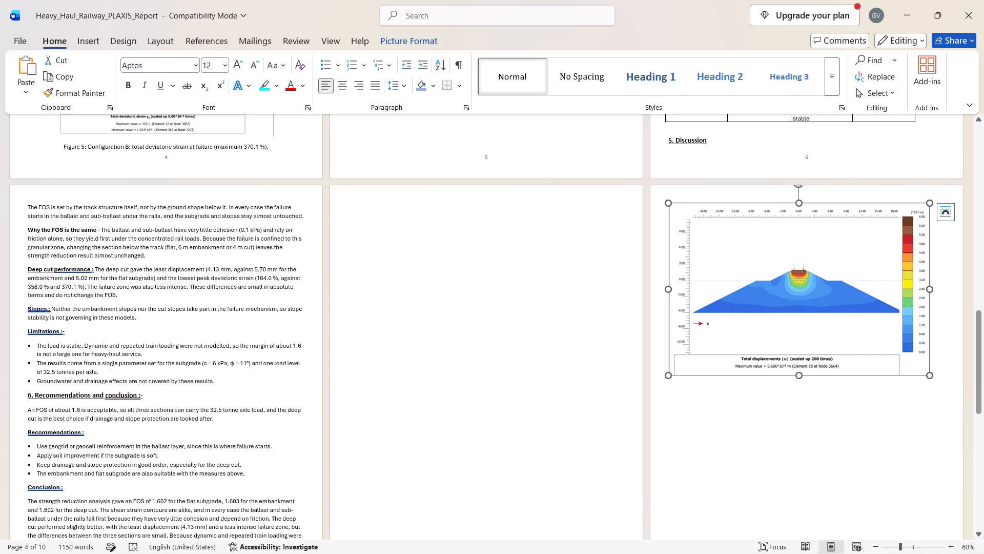
{"action": "key", "text": "Delete"}
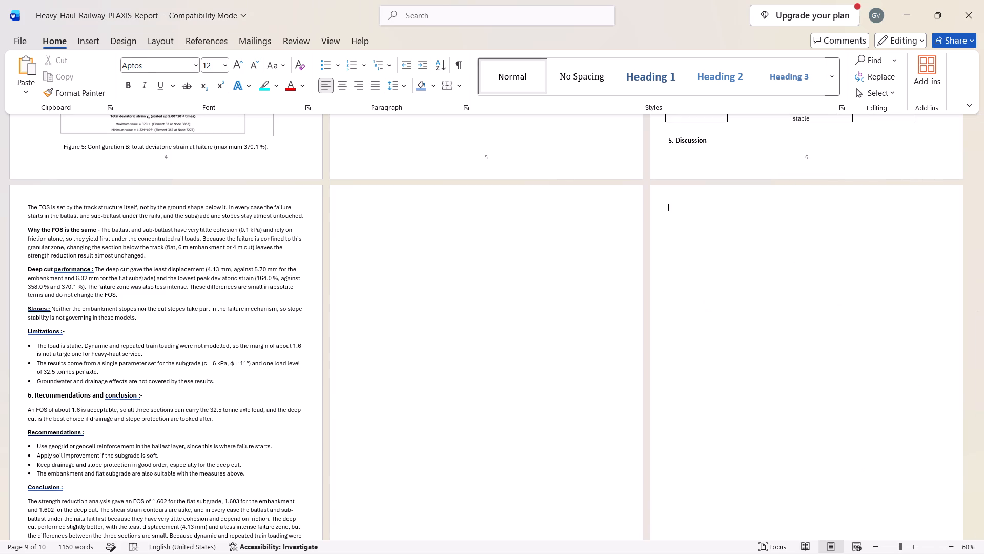
{"action": "left_click", "coordinate": [90, 44]}
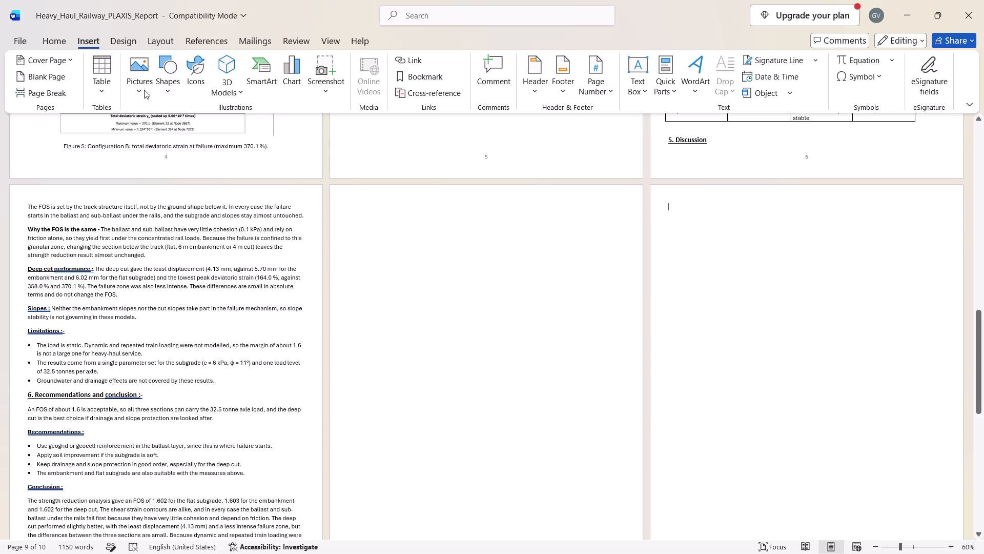
{"action": "left_click", "coordinate": [140, 90]}
{"action": "left_click", "coordinate": [157, 137]}
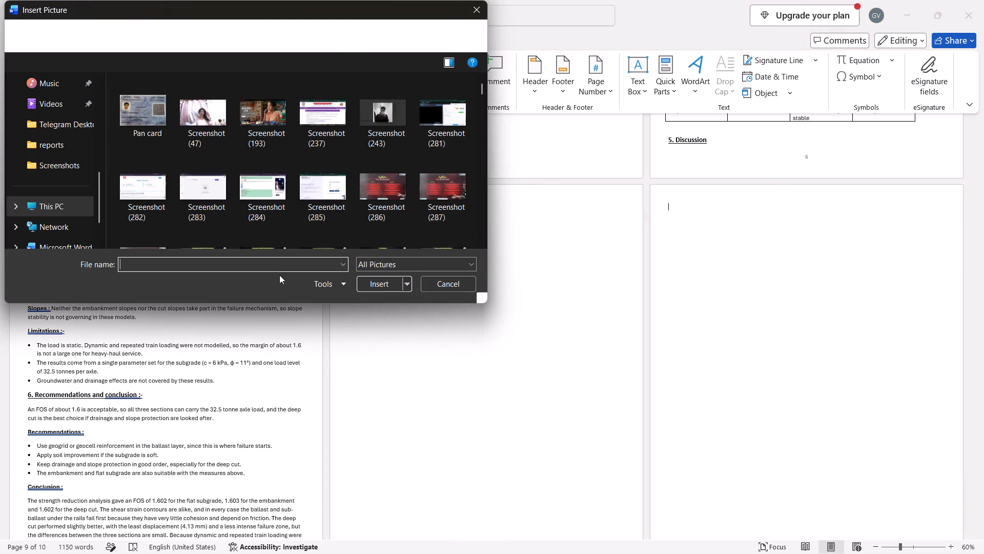
{"action": "scroll", "coordinate": [331, 210], "scroll_direction": "down", "scroll_amount": 20}
{"action": "scroll", "coordinate": [331, 210], "scroll_direction": "down", "scroll_amount": 15}
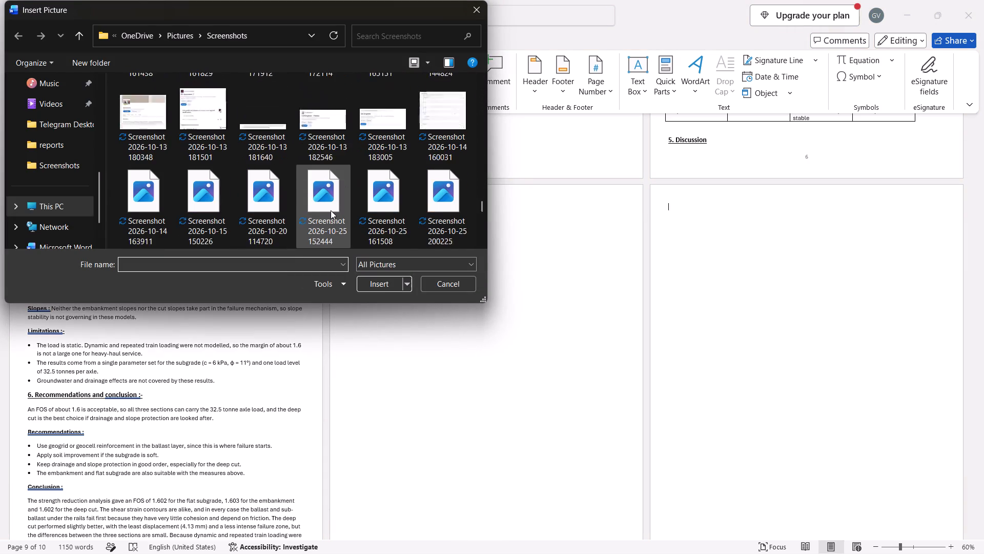
{"action": "scroll", "coordinate": [331, 210], "scroll_direction": "down", "scroll_amount": 2}
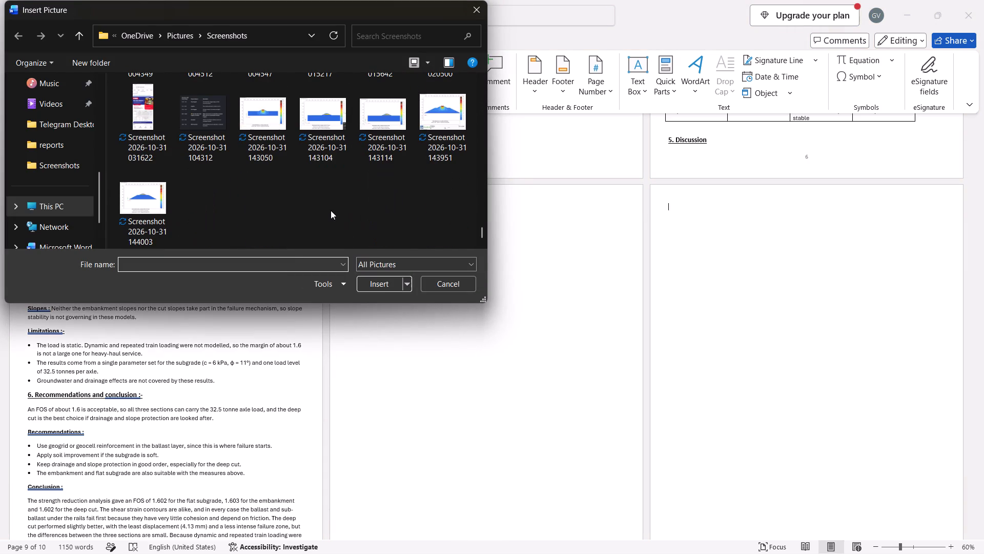
{"action": "double_click", "coordinate": [152, 209]}
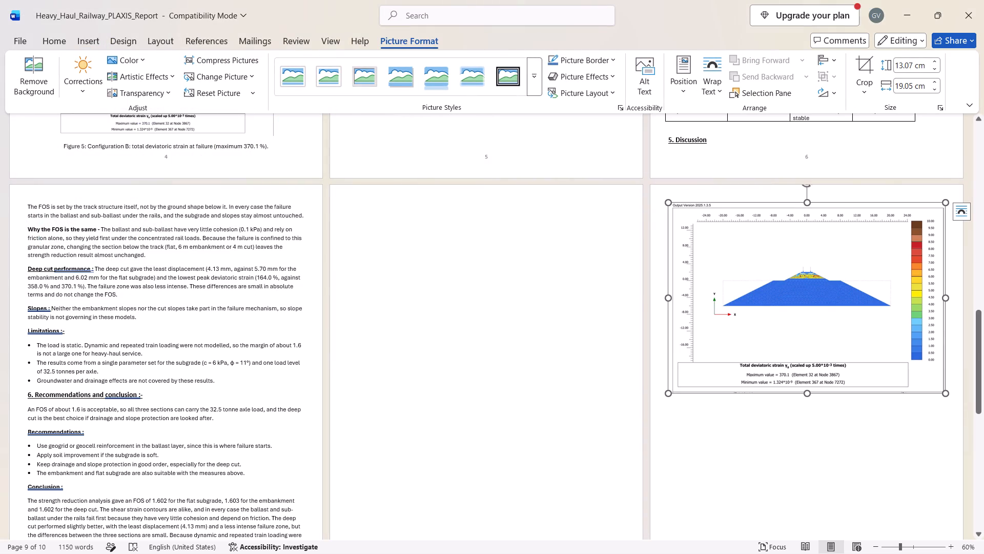
Crop the edges off the Configuration B total deviatoric strain picture on page 9, to about 12.67 cm by 18.59 cm.
{"action": "left_click", "coordinate": [805, 303]}
{"action": "right_click", "coordinate": [888, 348]}
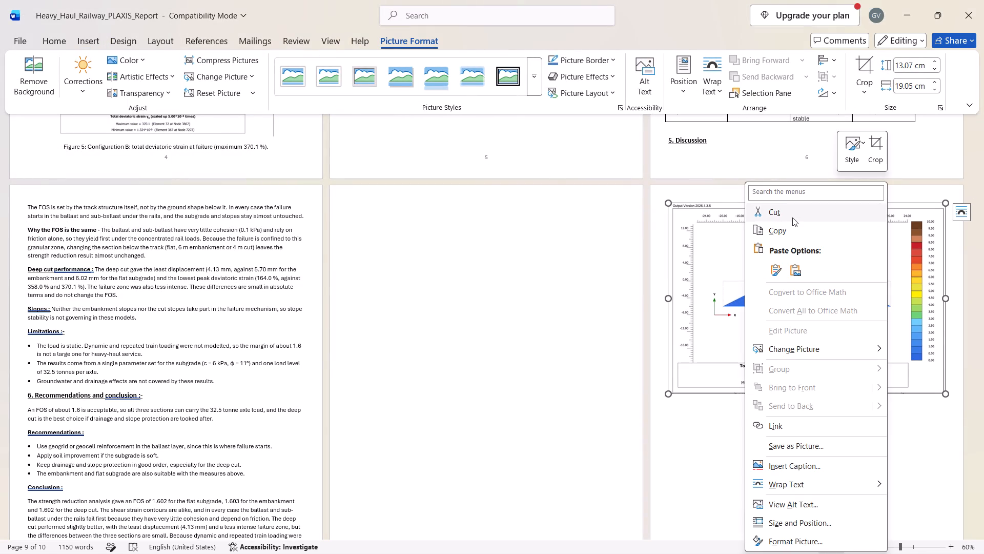
{"action": "left_click", "coordinate": [894, 141]}
{"action": "right_click", "coordinate": [823, 282]}
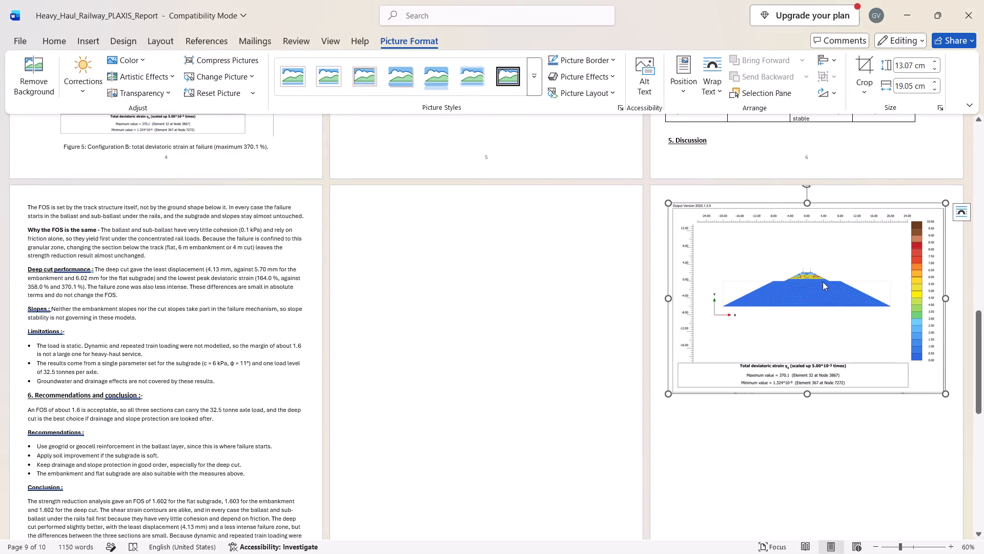
{"action": "left_click", "coordinate": [867, 141]}
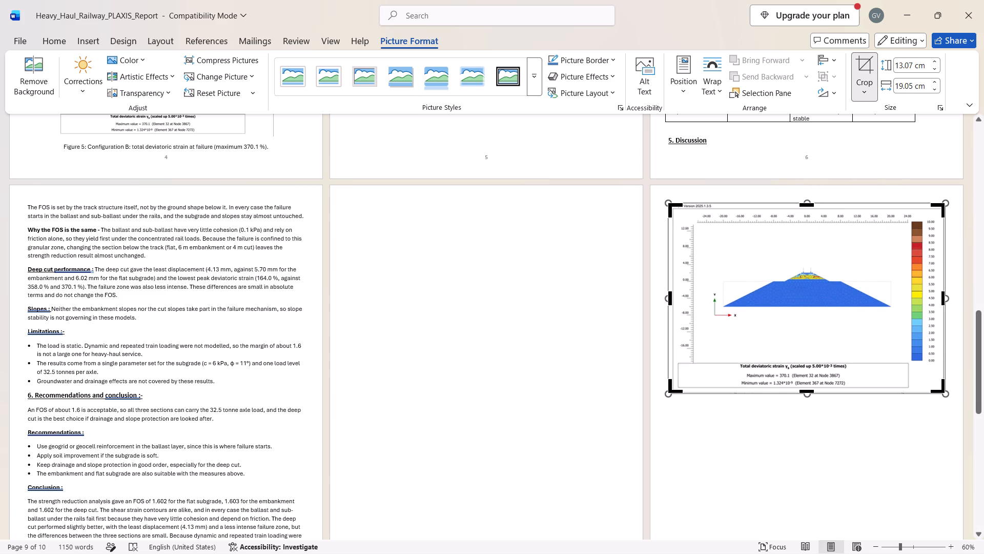
{"action": "left_click_drag", "start_coordinate": [941, 392], "coordinate": [938, 387]}
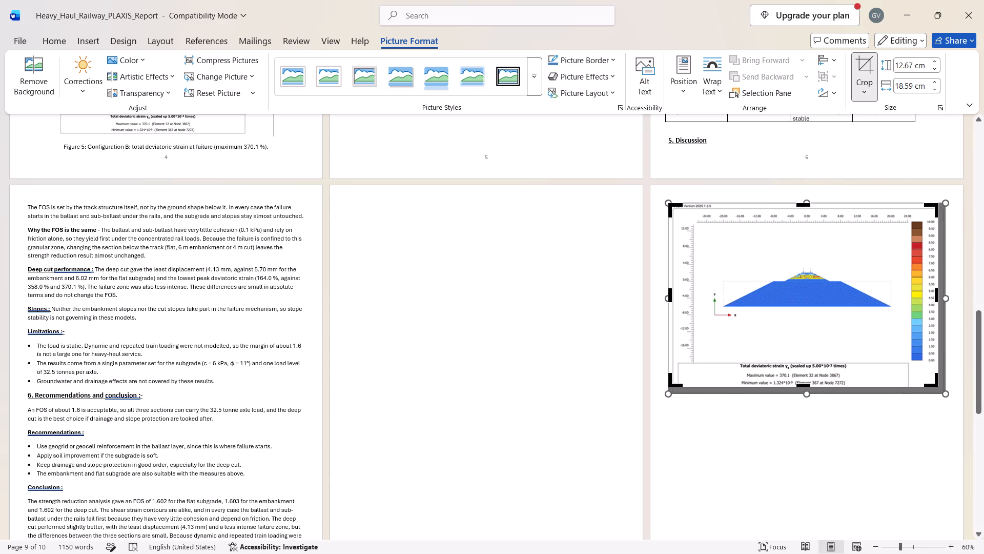
{"action": "left_click", "coordinate": [775, 454]}
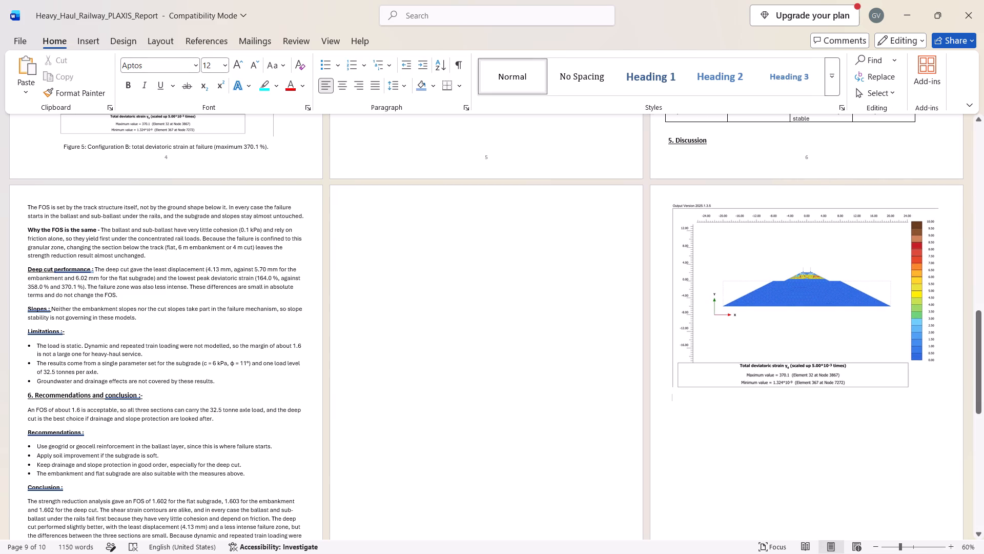
Replace the old Figure 5 picture above its caption with a copy of the cropped strain picture from page 9.
{"action": "left_click", "coordinate": [772, 426]}
{"action": "left_click", "coordinate": [783, 365]}
{"action": "key", "text": "ctrl+c"}
{"action": "key", "text": "ctrl+c"}
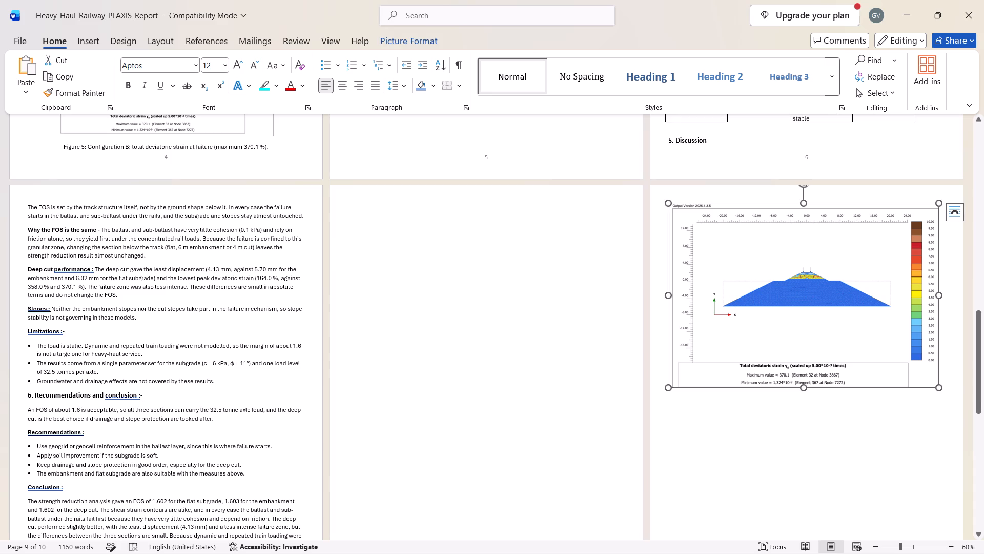
{"action": "scroll", "coordinate": [467, 287], "scroll_direction": "up", "scroll_amount": 2}
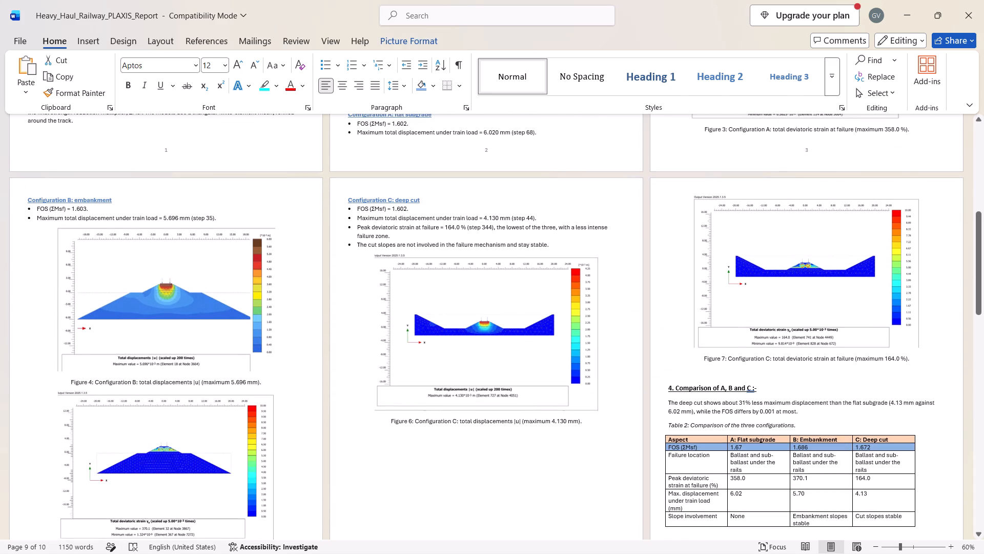
{"action": "left_click", "coordinate": [171, 440]}
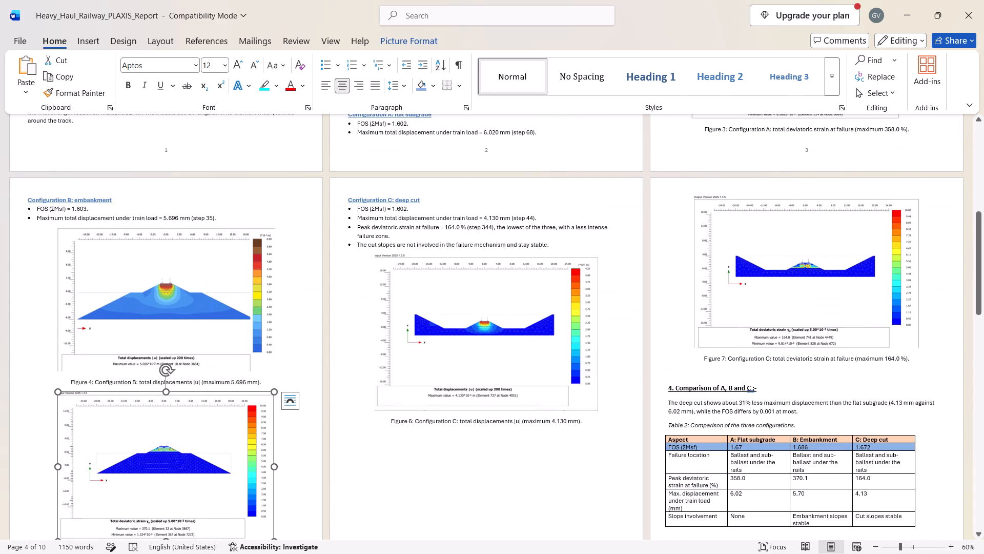
{"action": "key", "text": "Delete"}
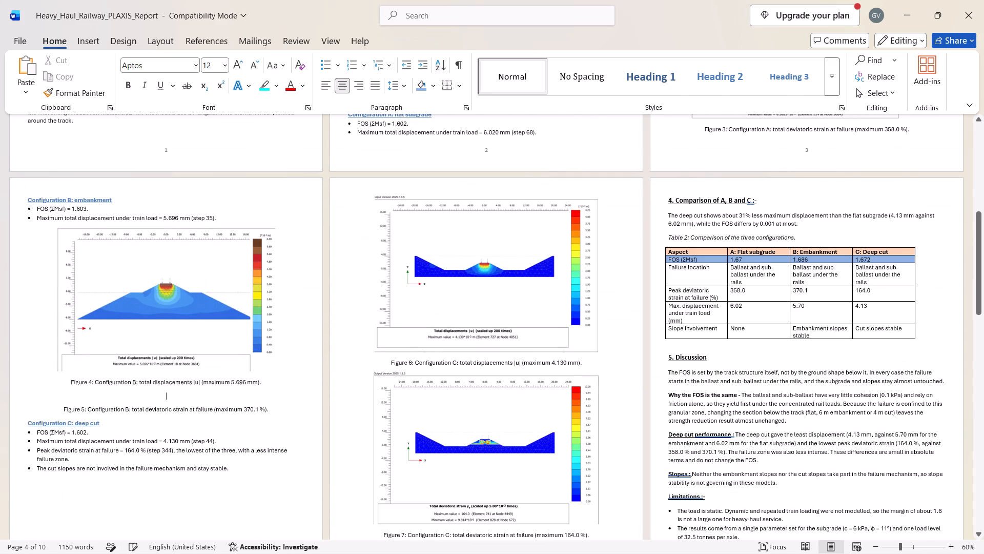
{"action": "key", "text": "ctrl+v"}
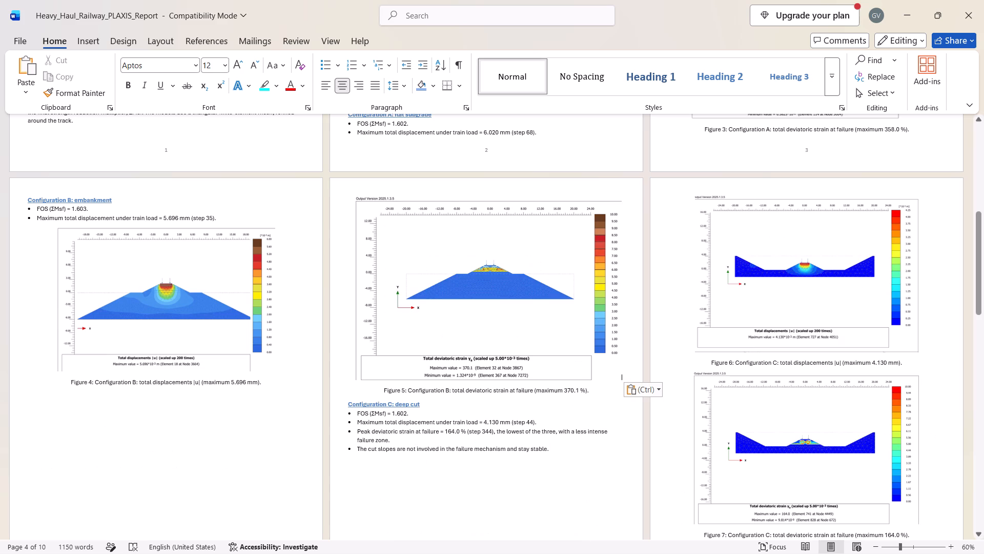
Scale the new Figure 5 picture proportionally to about the width of the Figure 4 picture, keeping both on page 4.
{"action": "left_click", "coordinate": [461, 346]}
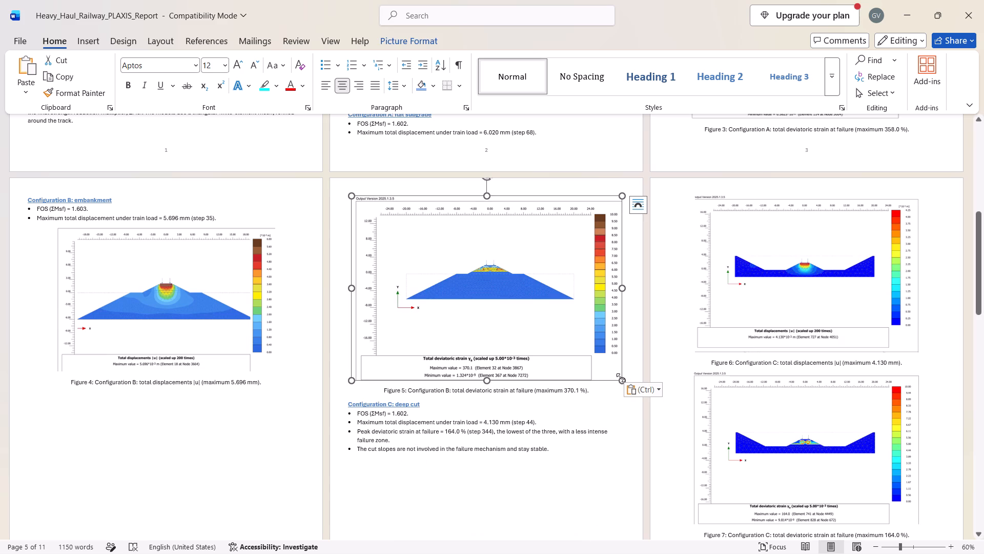
{"action": "left_click_drag", "start_coordinate": [621, 378], "coordinate": [578, 326]}
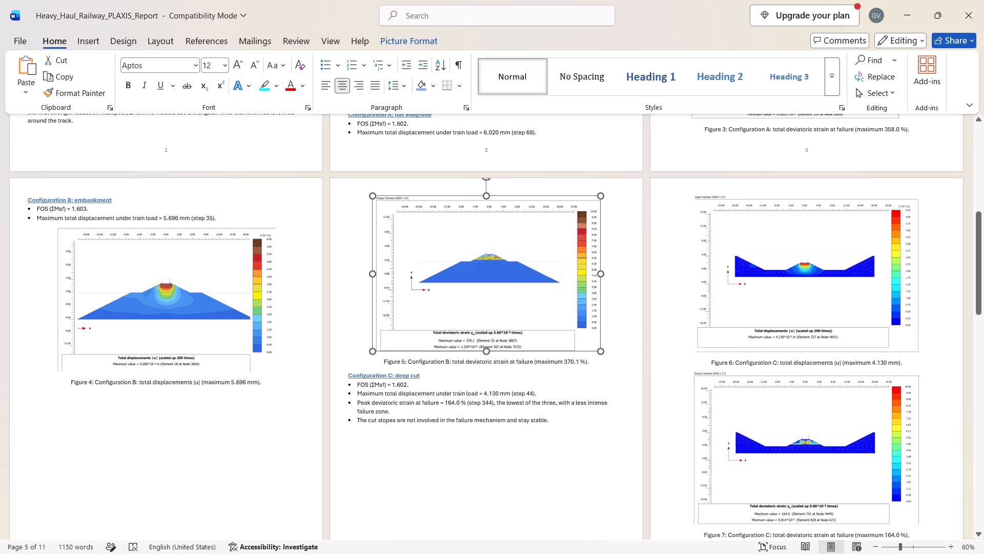
{"action": "left_click_drag", "start_coordinate": [578, 326], "coordinate": [527, 300]}
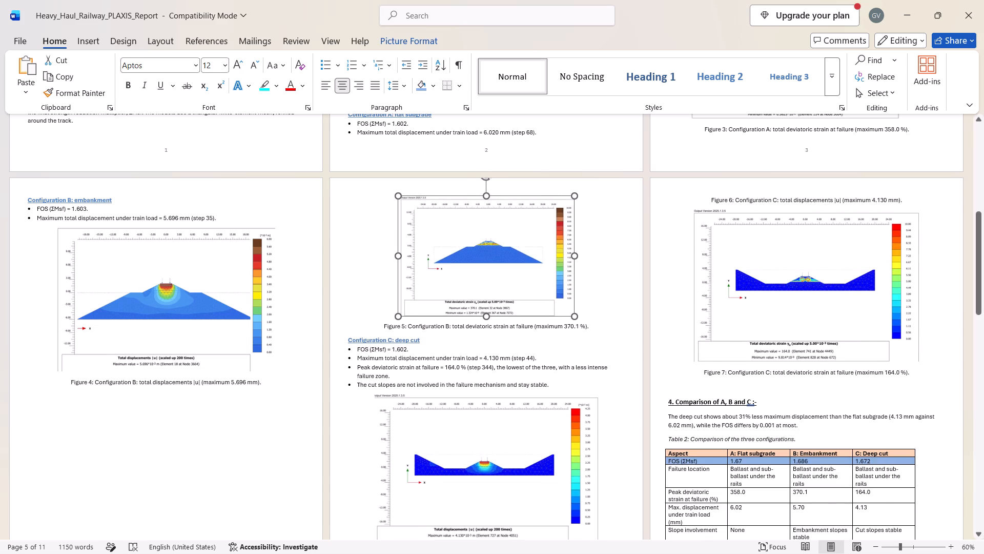
{"action": "scroll", "coordinate": [276, 469], "scroll_direction": "down", "scroll_amount": 1}
{"action": "left_click", "coordinate": [213, 413]}
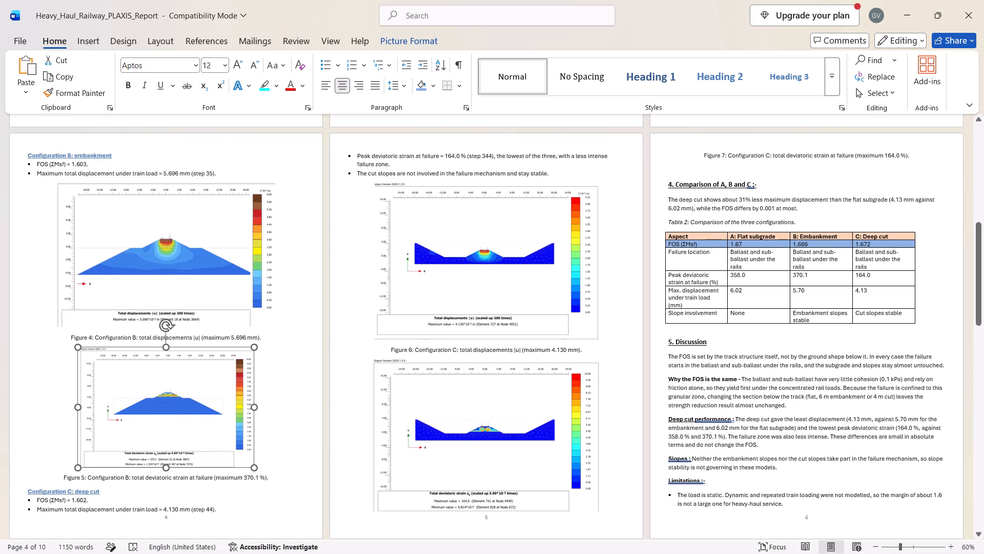
{"action": "left_click_drag", "start_coordinate": [251, 469], "coordinate": [278, 483]}
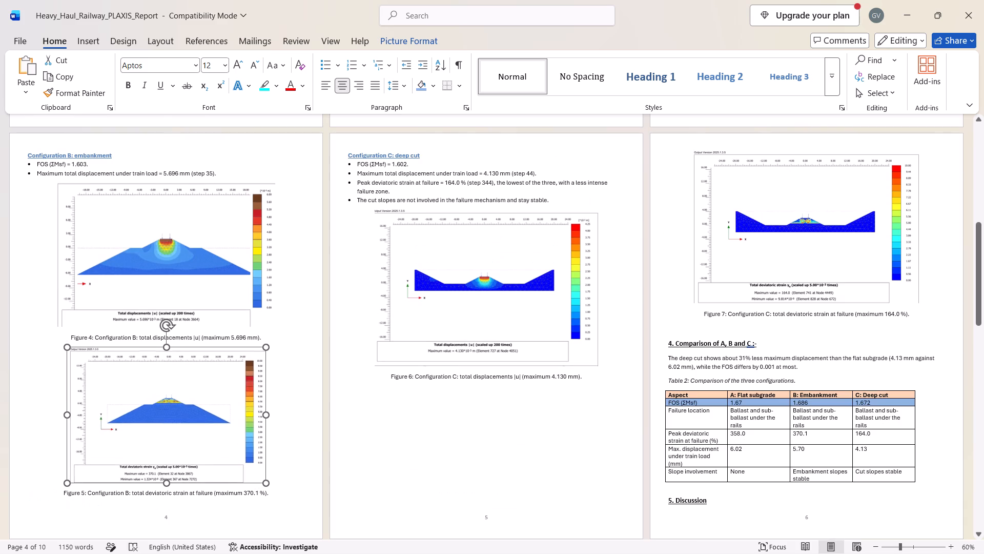
{"action": "left_click_drag", "start_coordinate": [278, 483], "coordinate": [281, 484]}
{"action": "left_click", "coordinate": [195, 252]}
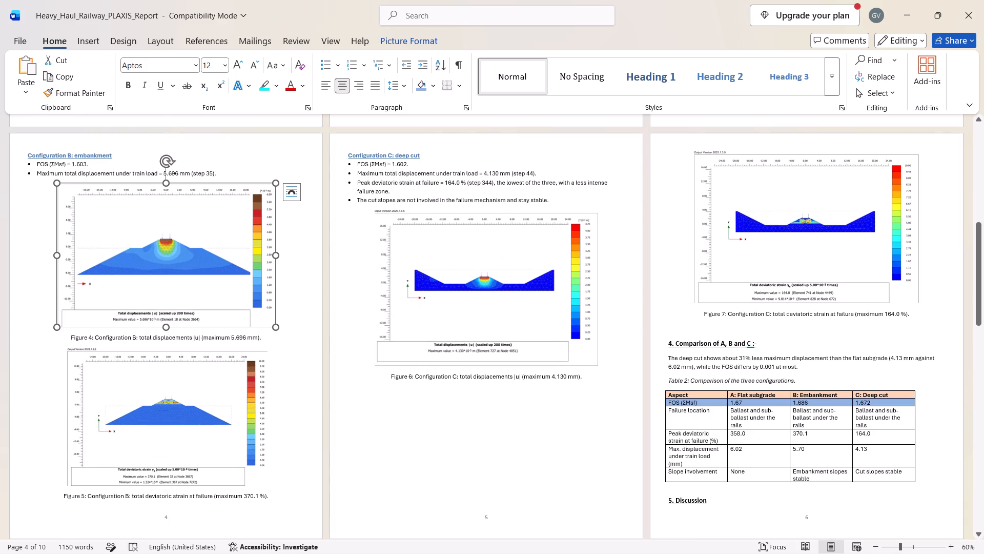
{"action": "left_click", "coordinate": [211, 388]}
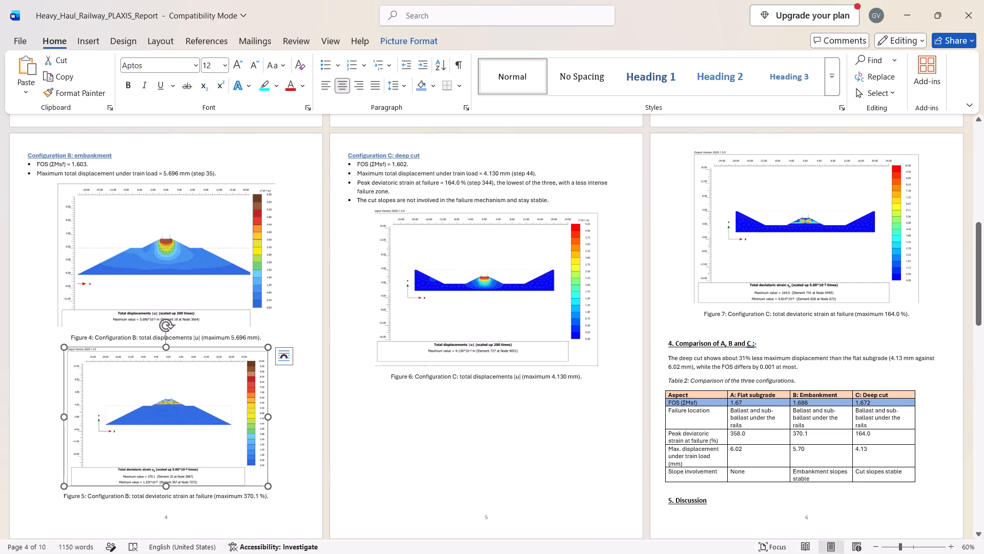
{"action": "left_click_drag", "start_coordinate": [266, 486], "coordinate": [277, 497]}
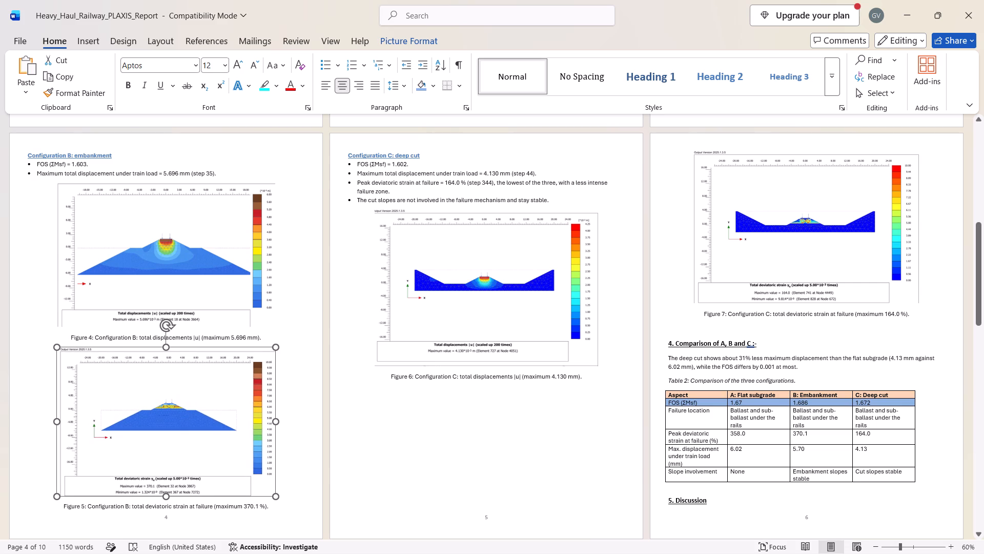
{"action": "left_click_drag", "start_coordinate": [277, 497], "coordinate": [281, 499]}
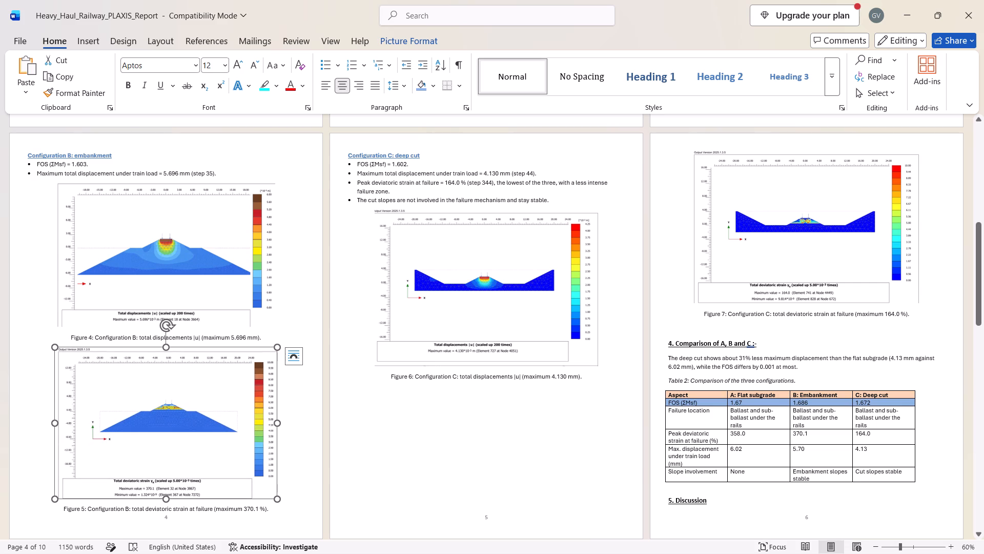
Enlarge the Figure 4 total displacements picture very slightly to match the Figure 5 picture's width.
{"action": "left_click", "coordinate": [211, 287]}
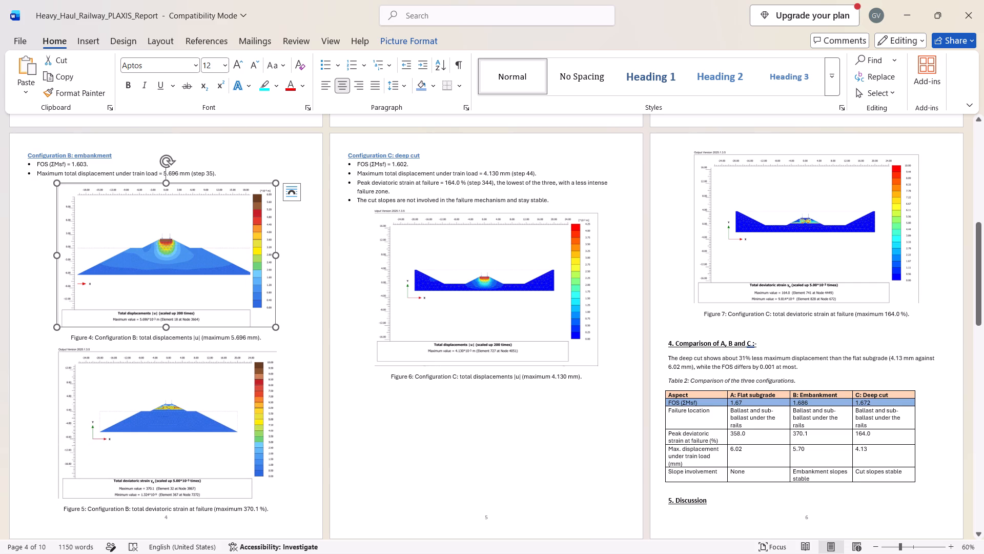
{"action": "left_click", "coordinate": [277, 326]}
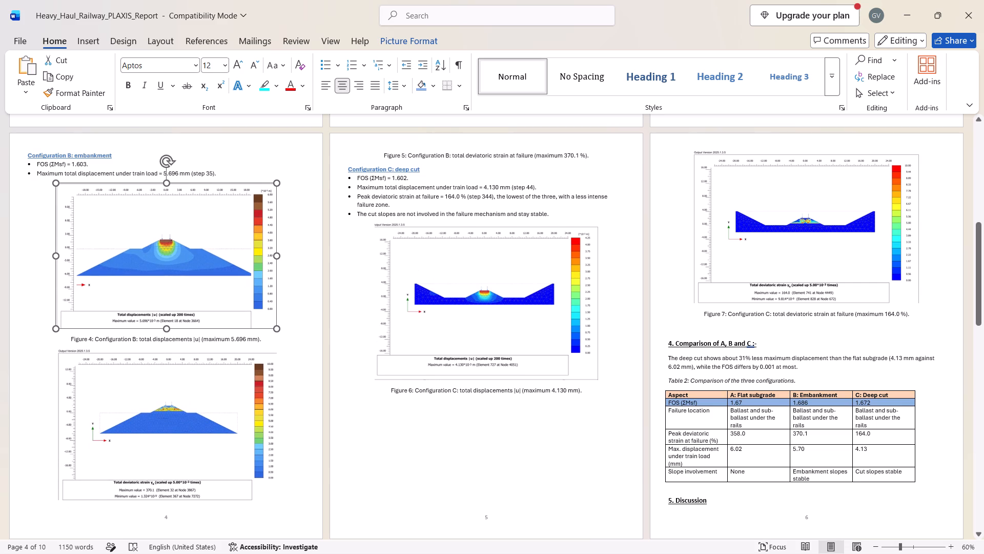
{"action": "left_click", "coordinate": [374, 458]}
Review the report's figures, captions and page layout for Configurations A, B and C.
{"action": "scroll", "coordinate": [374, 458], "scroll_direction": "down", "scroll_amount": 1}
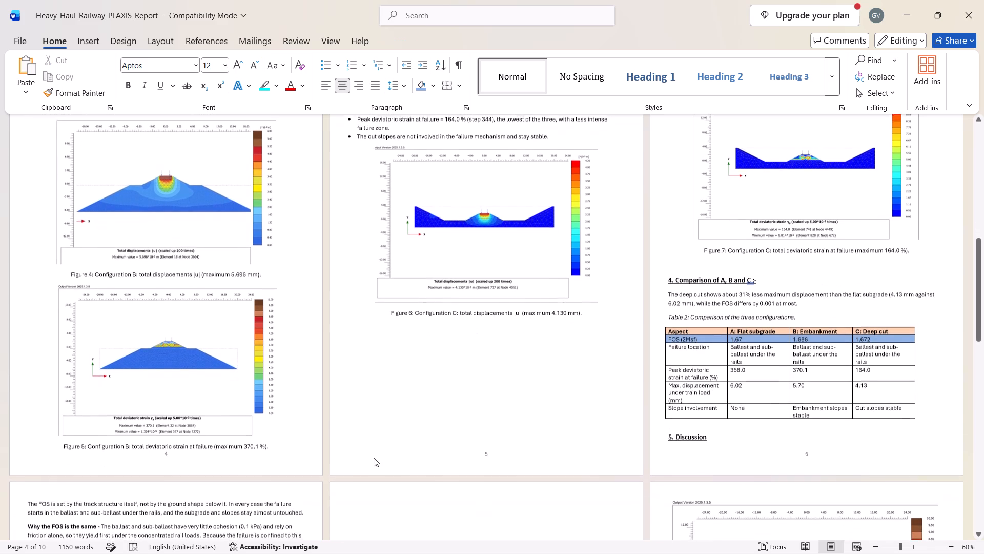
{"action": "scroll", "coordinate": [374, 458], "scroll_direction": "down", "scroll_amount": 1}
{"action": "scroll", "coordinate": [374, 458], "scroll_direction": "up", "scroll_amount": 1}
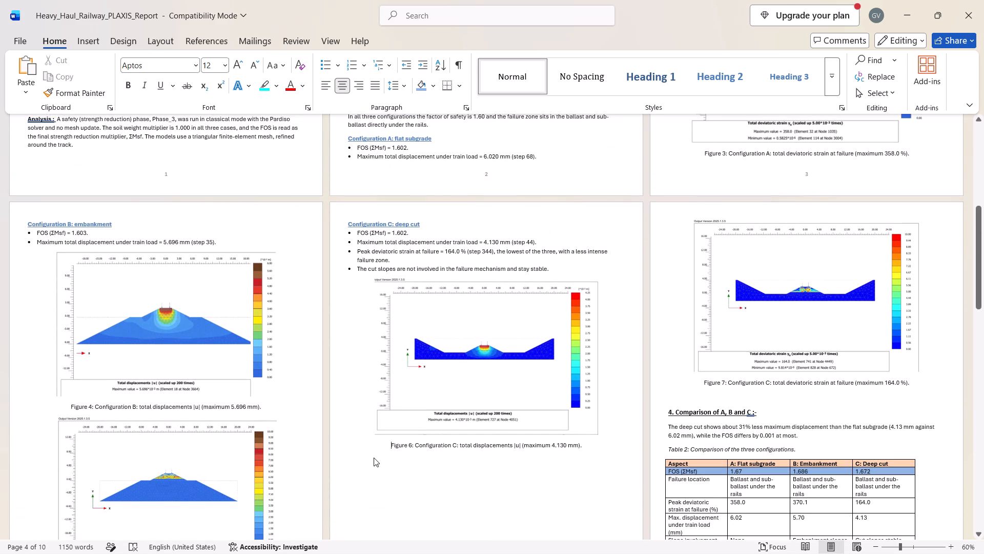
{"action": "scroll", "coordinate": [374, 458], "scroll_direction": "up", "scroll_amount": 4}
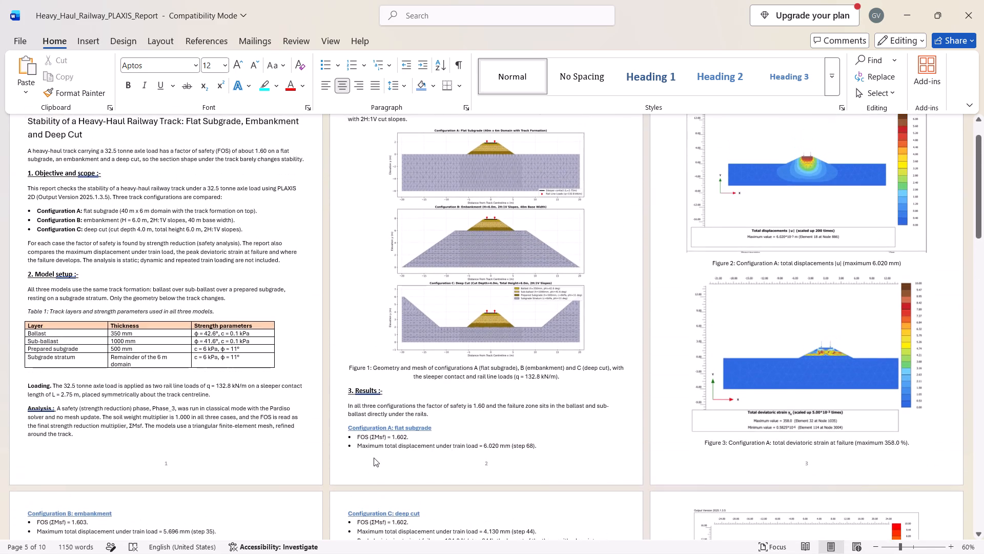
{"action": "scroll", "coordinate": [374, 458], "scroll_direction": "up", "scroll_amount": 1}
{"action": "scroll", "coordinate": [374, 458], "scroll_direction": "down", "scroll_amount": 2}
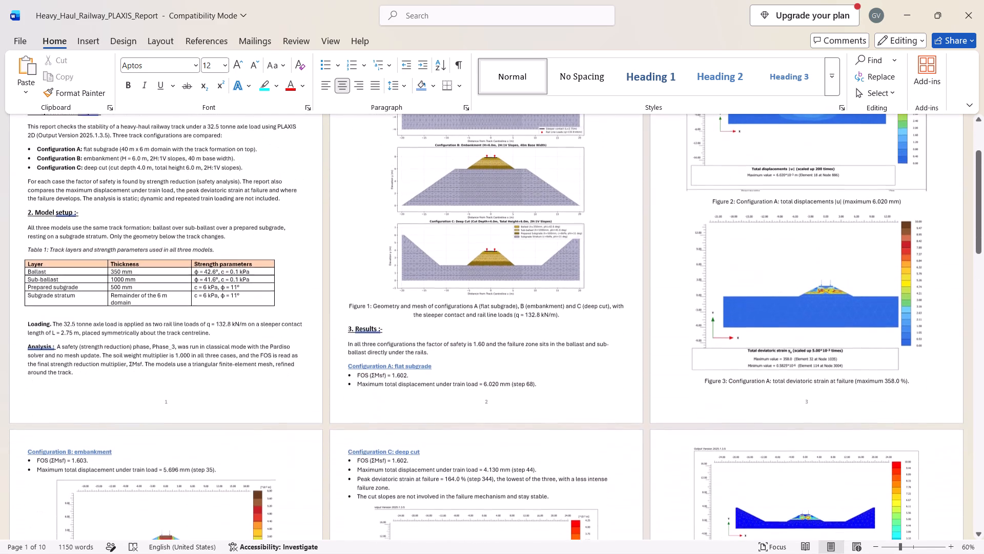
{"action": "scroll", "coordinate": [374, 458], "scroll_direction": "down", "scroll_amount": 2}
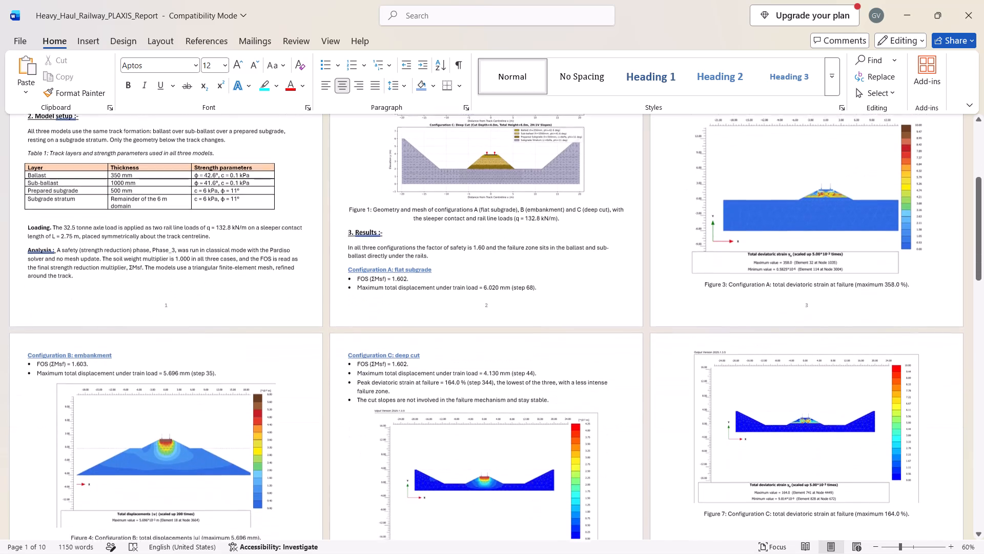
{"action": "scroll", "coordinate": [374, 458], "scroll_direction": "down", "scroll_amount": 2}
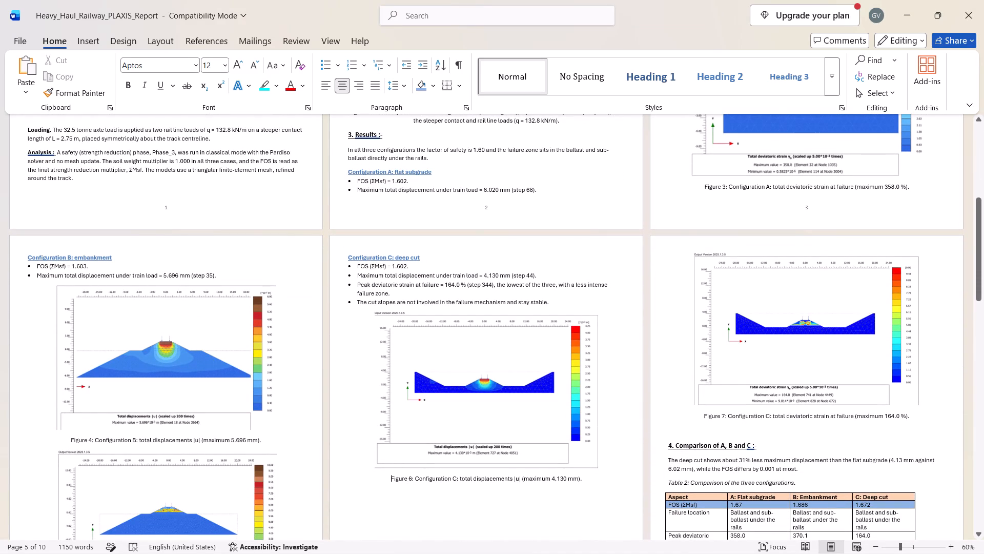
Switch to A_FOS_merged_recoloured_v3.pdf in Edge and capture the Configuration C total displacements plot on page 9, without its title block.
{"action": "left_click", "coordinate": [458, 539]}
{"action": "scroll", "coordinate": [473, 359], "scroll_direction": "down", "scroll_amount": 4}
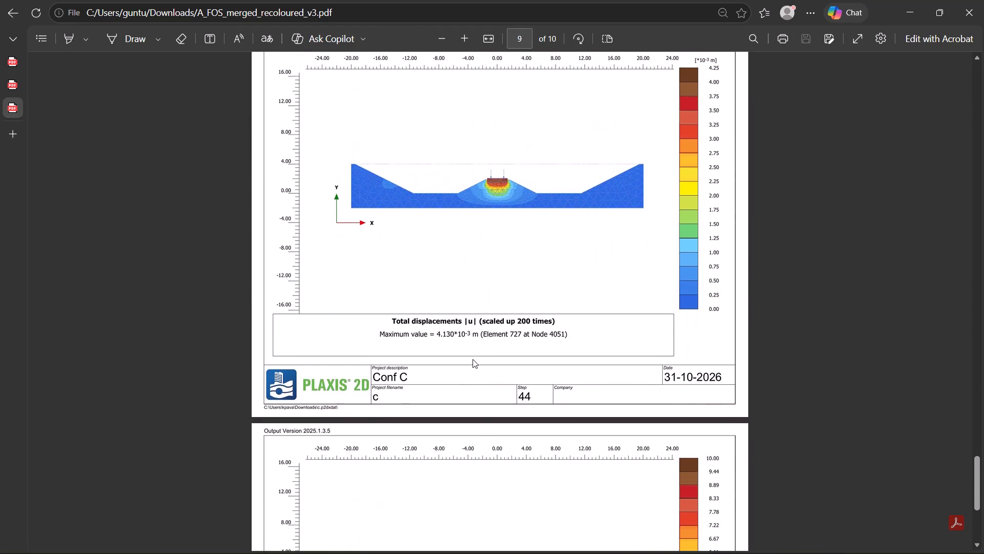
{"action": "scroll", "coordinate": [473, 359], "scroll_direction": "down", "scroll_amount": 2}
{"action": "key", "text": "Print"}
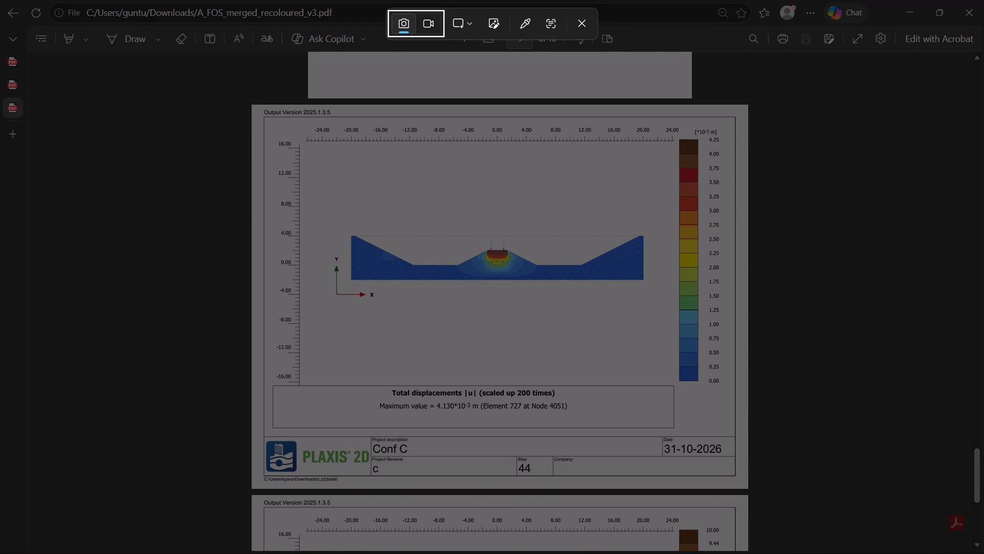
{"action": "left_click_drag", "start_coordinate": [261, 108], "coordinate": [731, 412]}
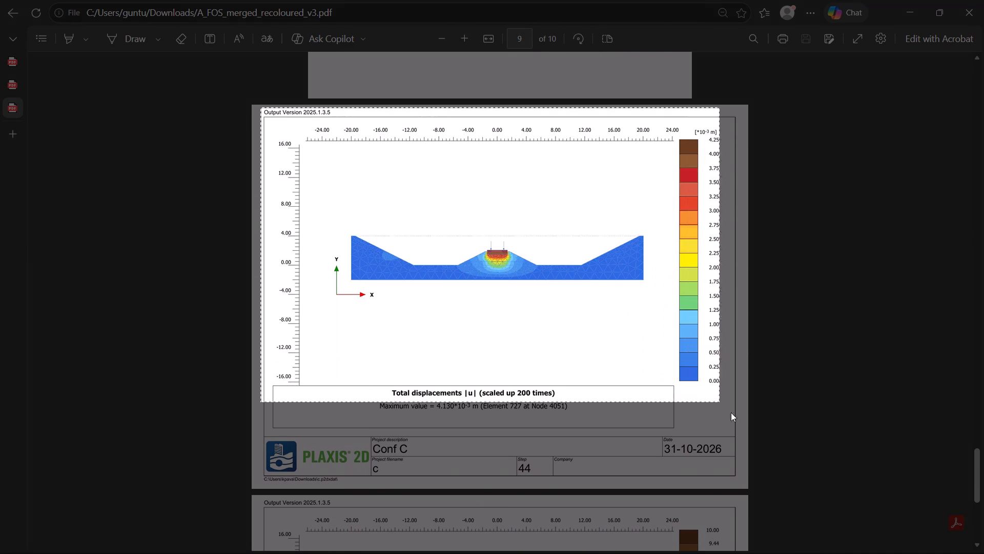
{"action": "left_click_drag", "start_coordinate": [731, 412], "coordinate": [734, 435]}
Capture the Configuration C total deviatoric strain plot on page 10 of the PDF, leaving out its title block.
{"action": "scroll", "coordinate": [734, 435], "scroll_direction": "down", "scroll_amount": 3}
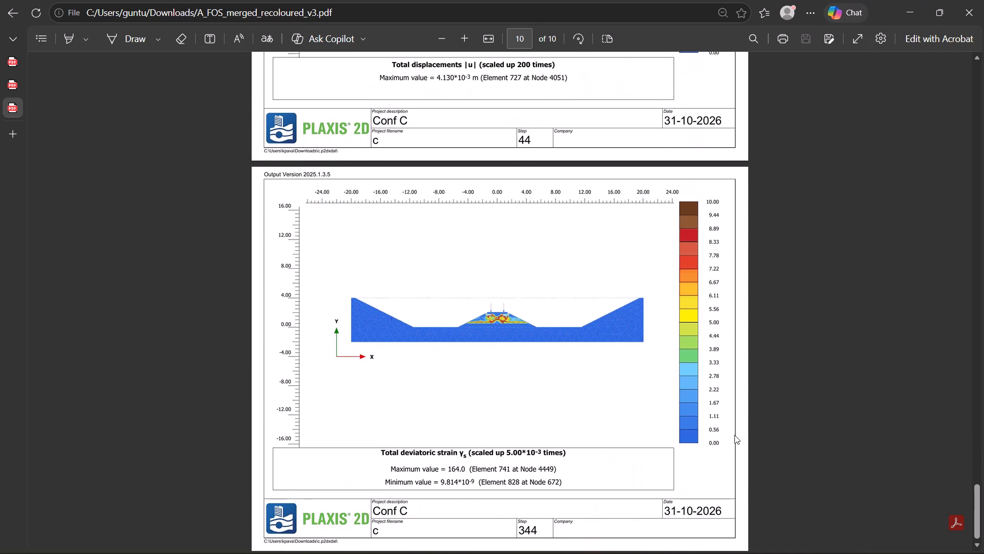
{"action": "scroll", "coordinate": [734, 435], "scroll_direction": "down", "scroll_amount": 2}
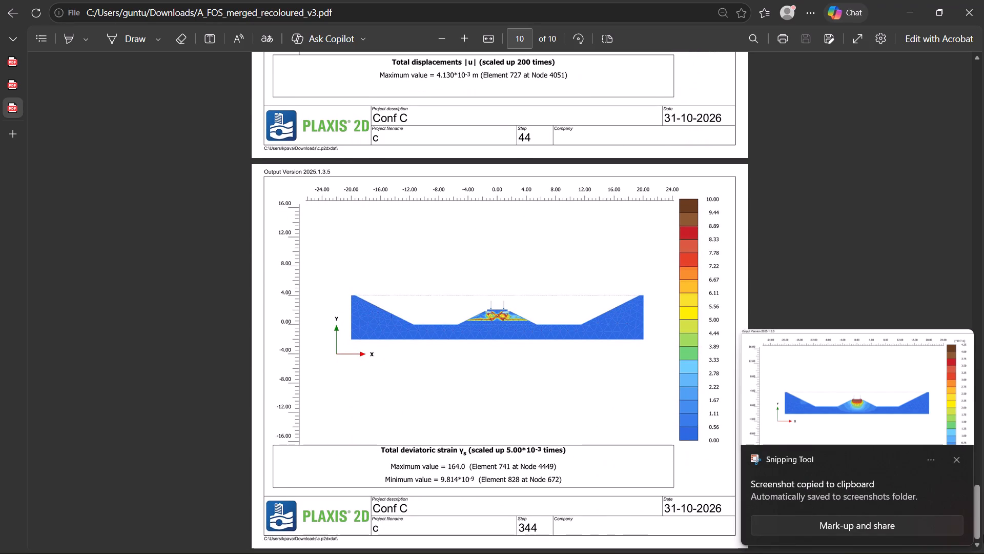
{"action": "left_click", "coordinate": [955, 460]}
{"action": "key", "text": "Print"}
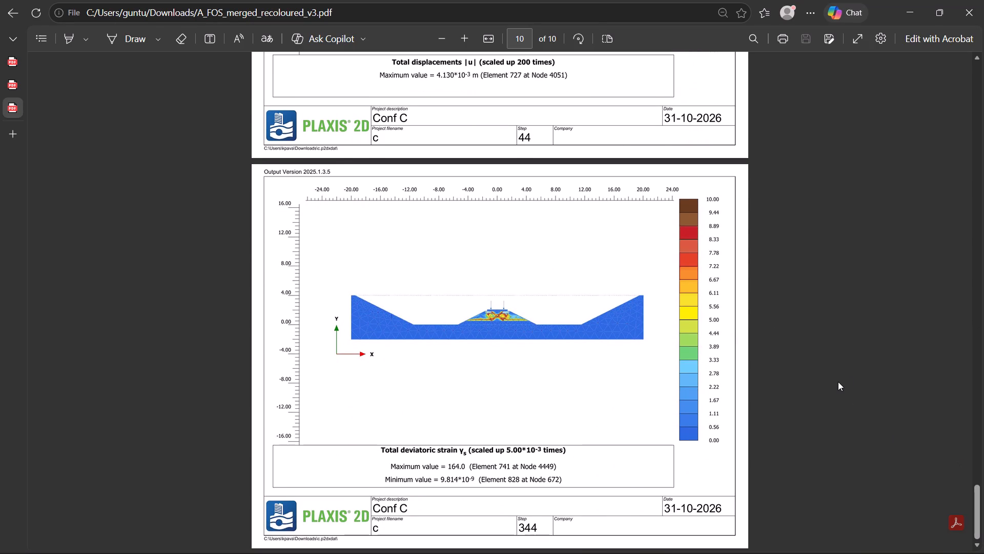
{"action": "left_click_drag", "start_coordinate": [257, 168], "coordinate": [642, 415]}
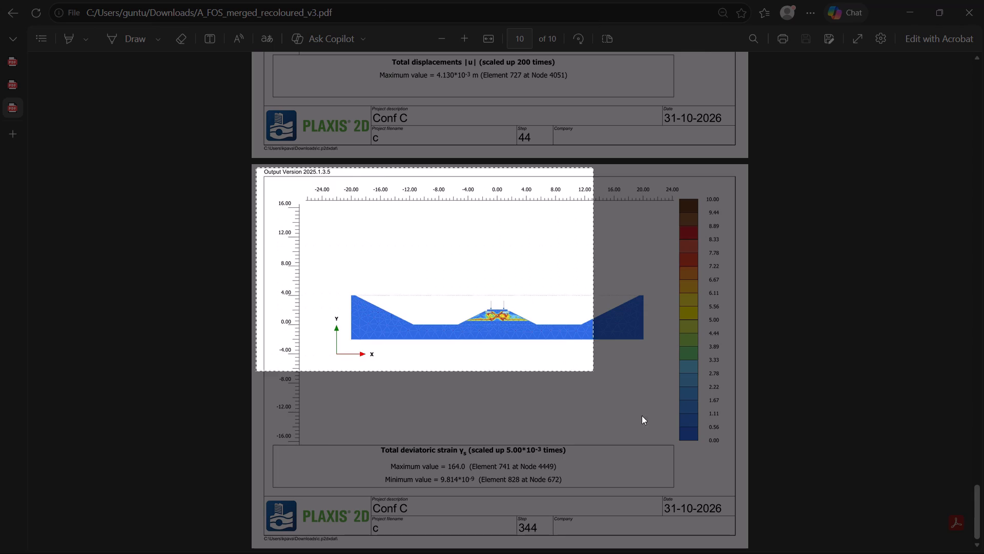
{"action": "left_click_drag", "start_coordinate": [642, 415], "coordinate": [741, 494]}
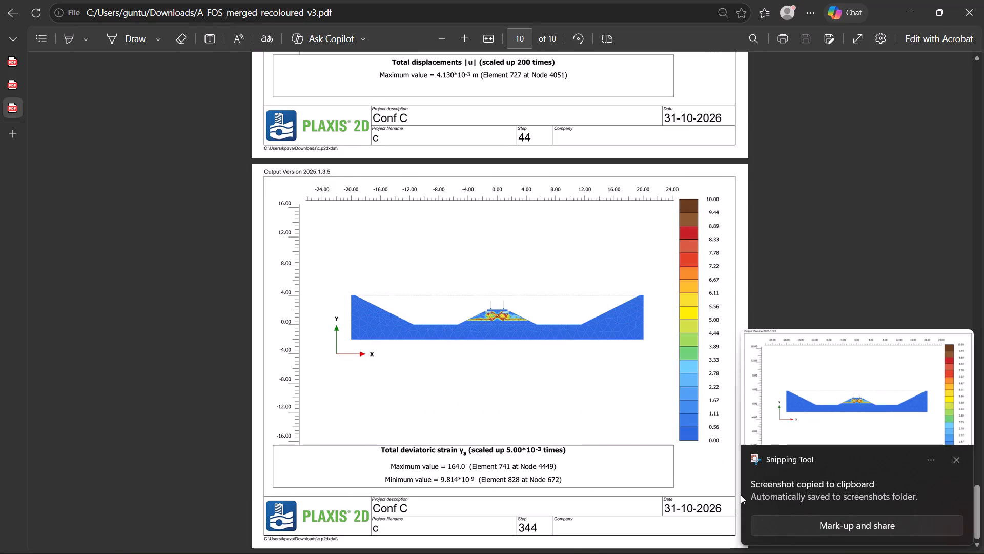
Return to the Word report and delete the leftover Configuration B total deviatoric strain picture on page 9.
{"action": "scroll", "coordinate": [604, 457], "scroll_direction": "down", "scroll_amount": 7}
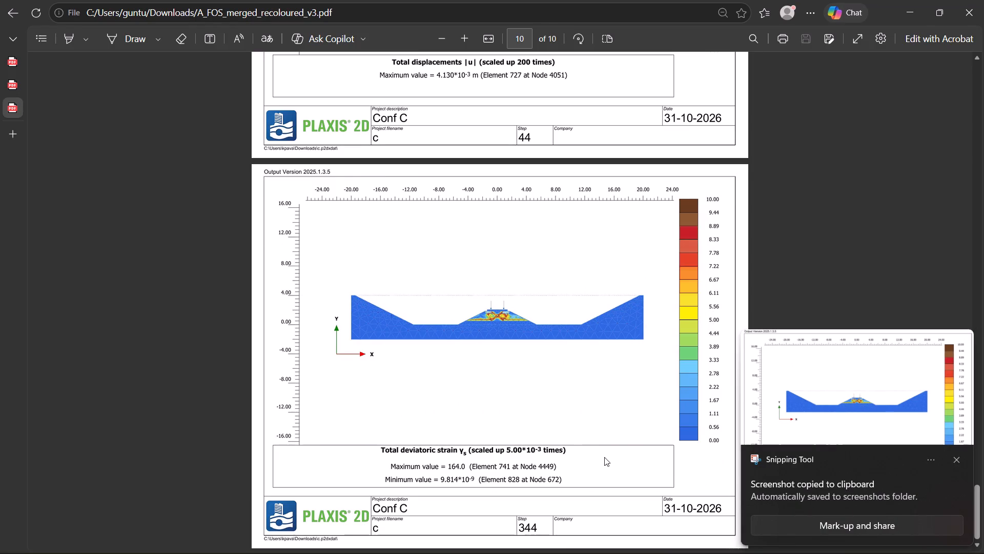
{"action": "left_click", "coordinate": [908, 12]}
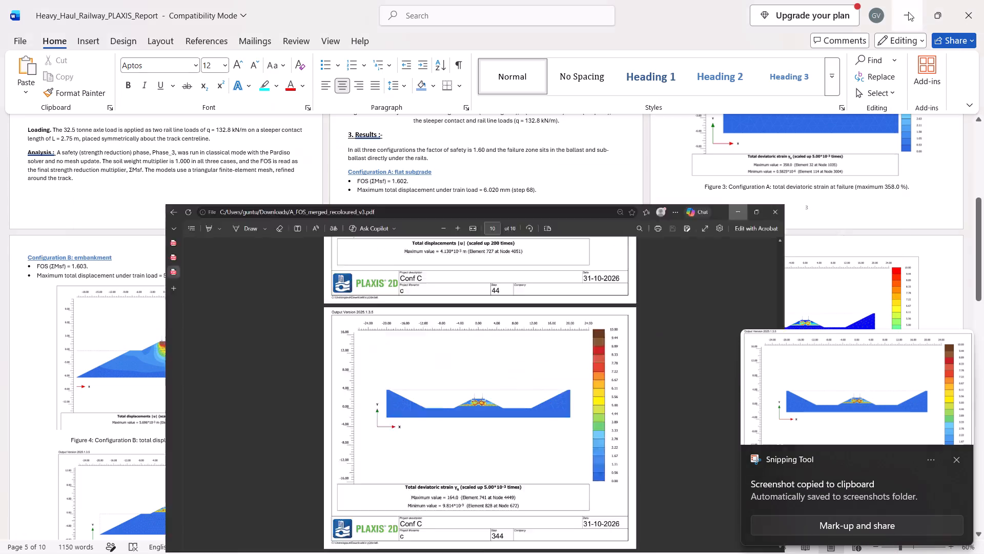
{"action": "scroll", "coordinate": [543, 383], "scroll_direction": "down", "scroll_amount": 6}
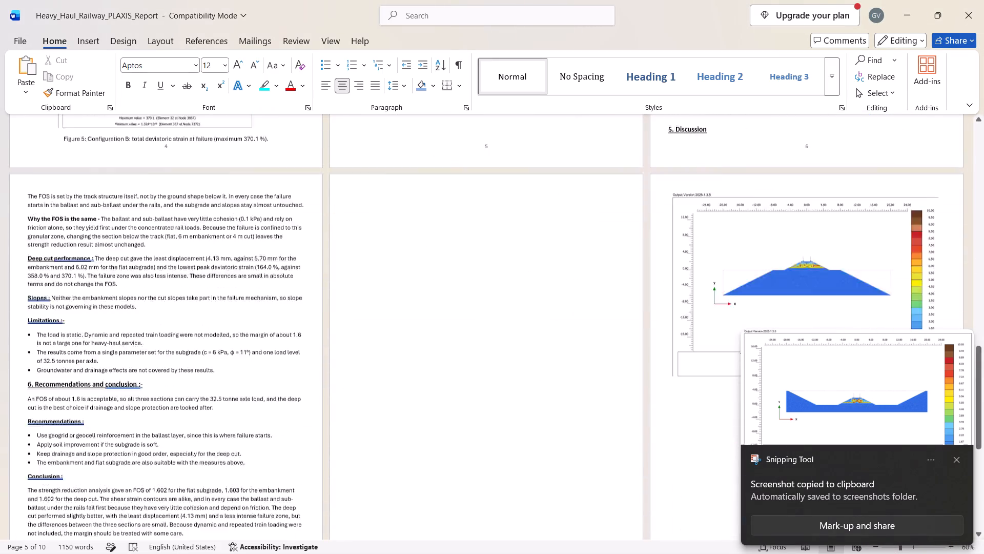
{"action": "scroll", "coordinate": [543, 383], "scroll_direction": "down", "scroll_amount": 1}
{"action": "scroll", "coordinate": [543, 383], "scroll_direction": "up", "scroll_amount": 3}
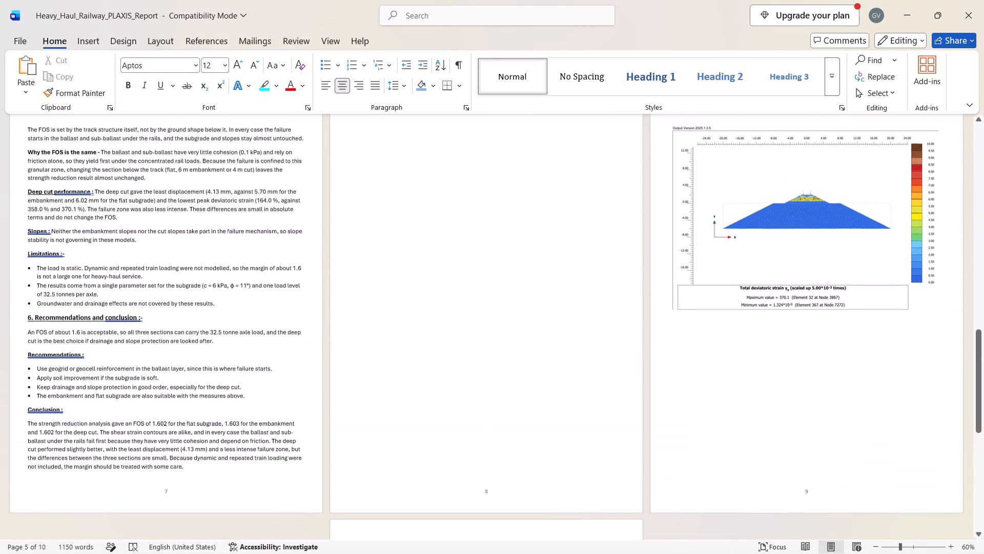
{"action": "left_click", "coordinate": [755, 256]}
{"action": "key", "text": "Delete"}
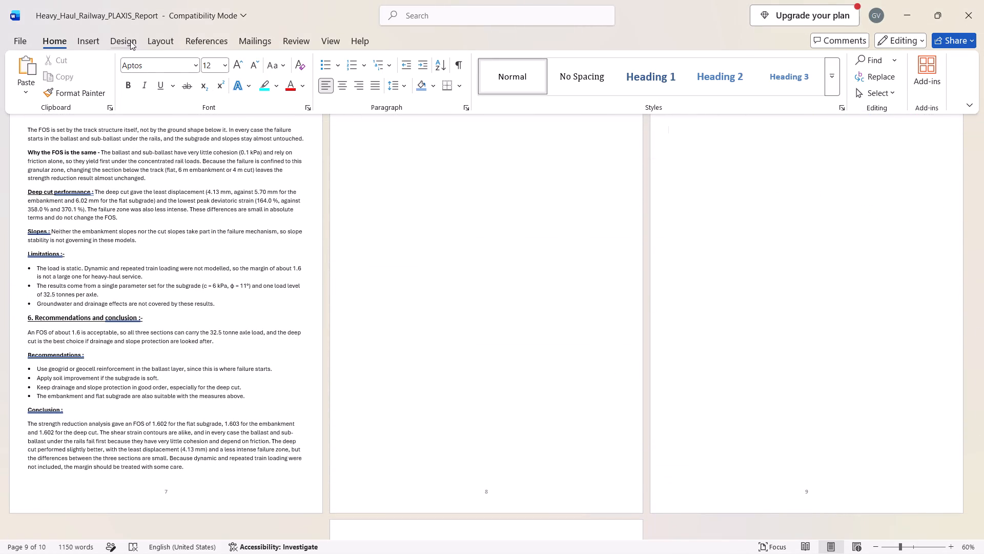
Insert the captured Configuration C total displacements screenshot from the Screenshots folder onto the empty page 9.
{"action": "left_click", "coordinate": [104, 37]}
{"action": "left_click", "coordinate": [137, 102]}
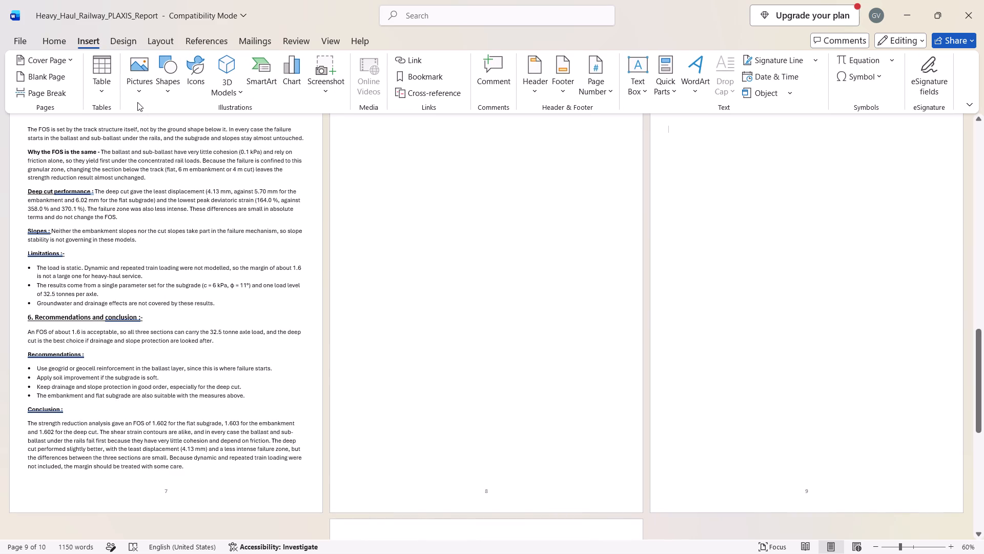
{"action": "left_click", "coordinate": [132, 89]}
{"action": "left_click", "coordinate": [193, 134]}
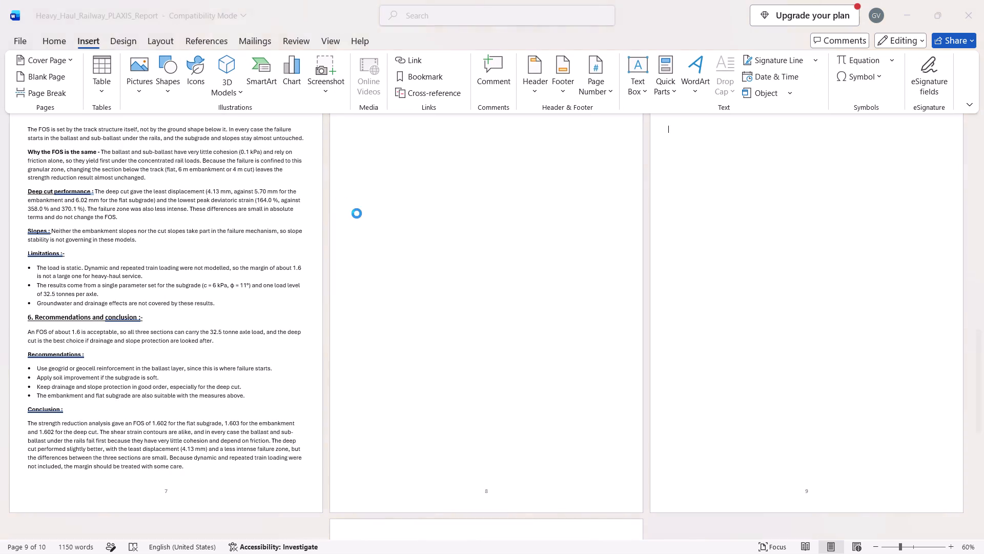
{"action": "scroll", "coordinate": [357, 212], "scroll_direction": "down", "scroll_amount": 20}
{"action": "scroll", "coordinate": [357, 212], "scroll_direction": "down", "scroll_amount": 20}
{"action": "scroll", "coordinate": [357, 212], "scroll_direction": "down", "scroll_amount": 19}
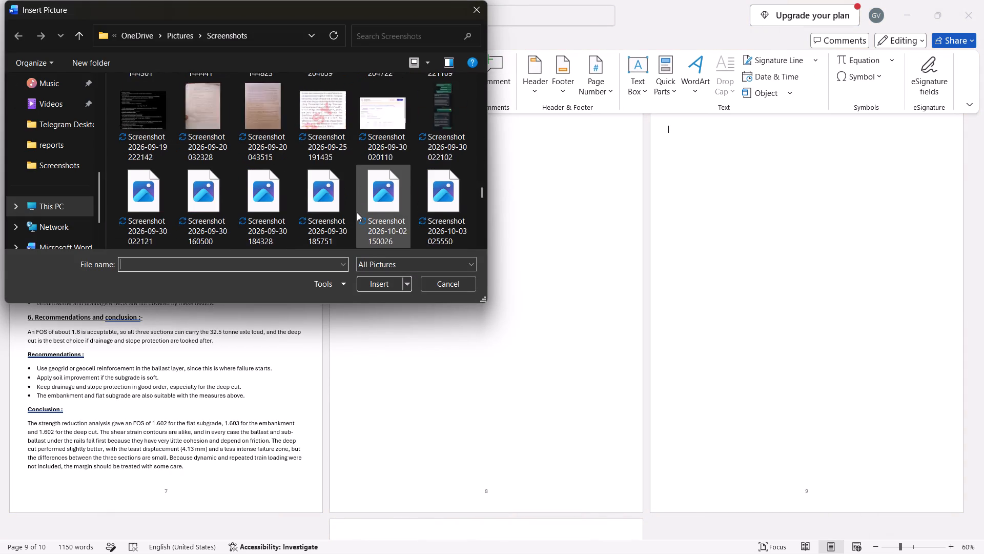
{"action": "scroll", "coordinate": [357, 212], "scroll_direction": "down", "scroll_amount": 20}
{"action": "scroll", "coordinate": [357, 212], "scroll_direction": "down", "scroll_amount": 4}
{"action": "double_click", "coordinate": [220, 206]}
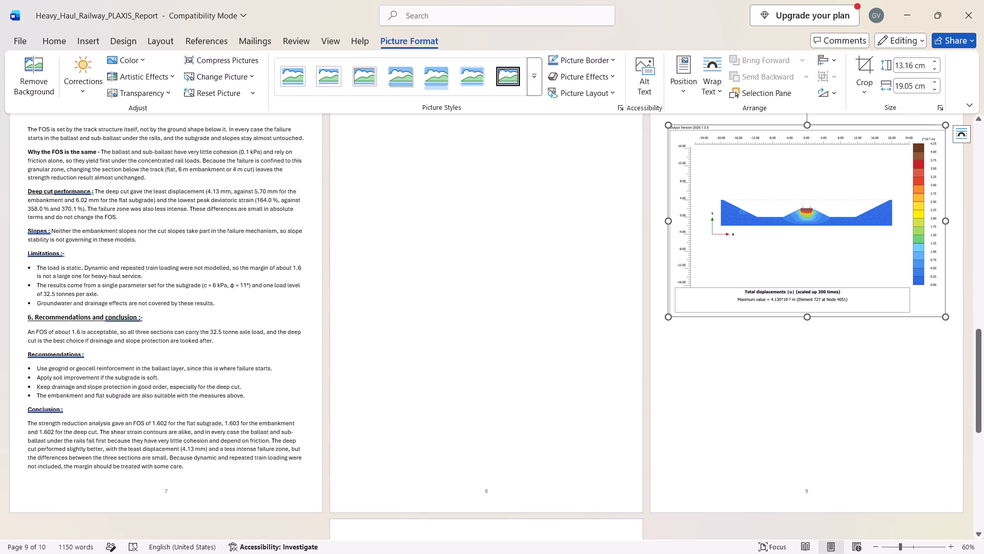
Shrink the displacements picture to 18.45 cm wide and crop its version text and outer margins, leaving about 11.85 by 18.24 cm.
{"action": "left_click", "coordinate": [926, 291]}
{"action": "scroll", "coordinate": [926, 291], "scroll_direction": "up", "scroll_amount": 1}
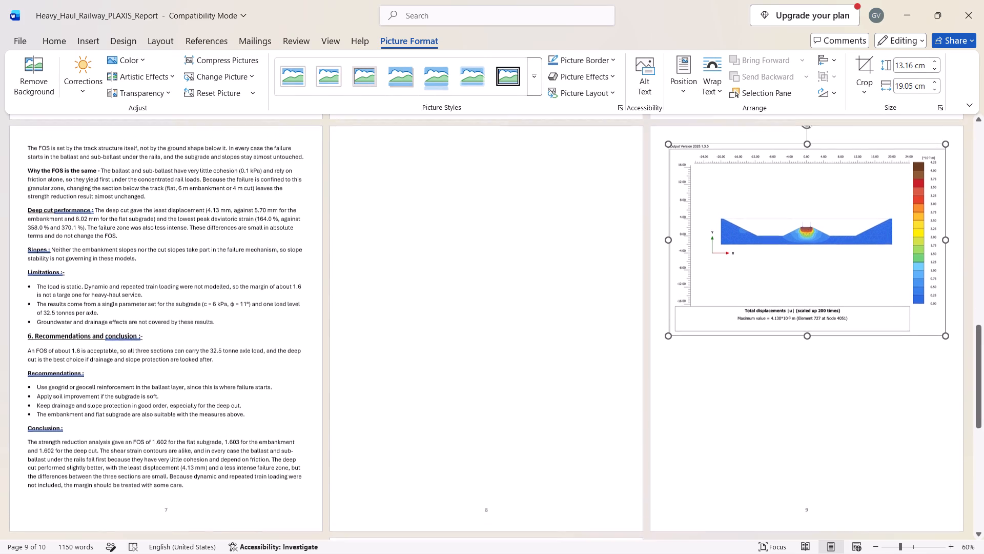
{"action": "scroll", "coordinate": [926, 291], "scroll_direction": "up", "scroll_amount": 1}
{"action": "left_click_drag", "start_coordinate": [945, 345], "coordinate": [936, 330]}
{"action": "left_click", "coordinate": [839, 289]}
{"action": "right_click", "coordinate": [839, 289]}
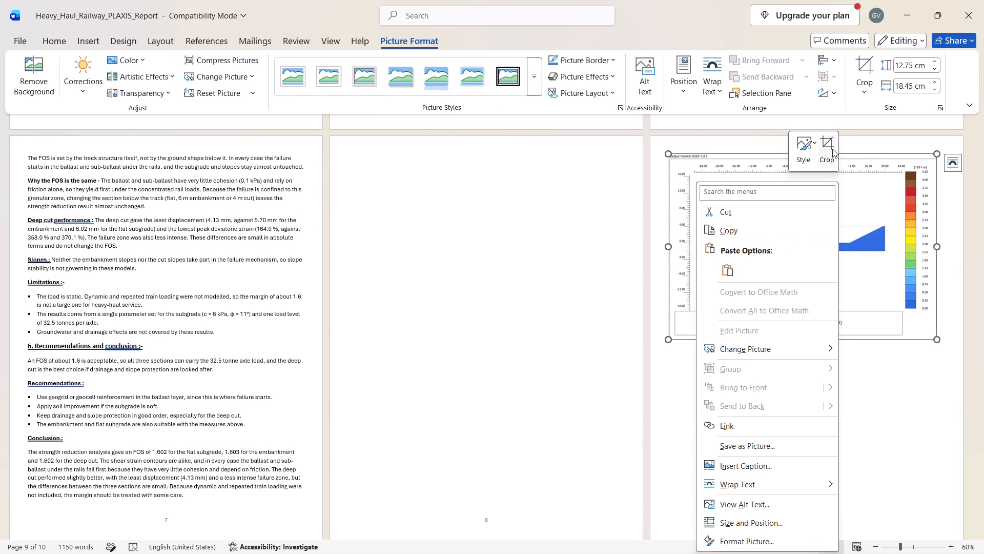
{"action": "left_click", "coordinate": [831, 147]}
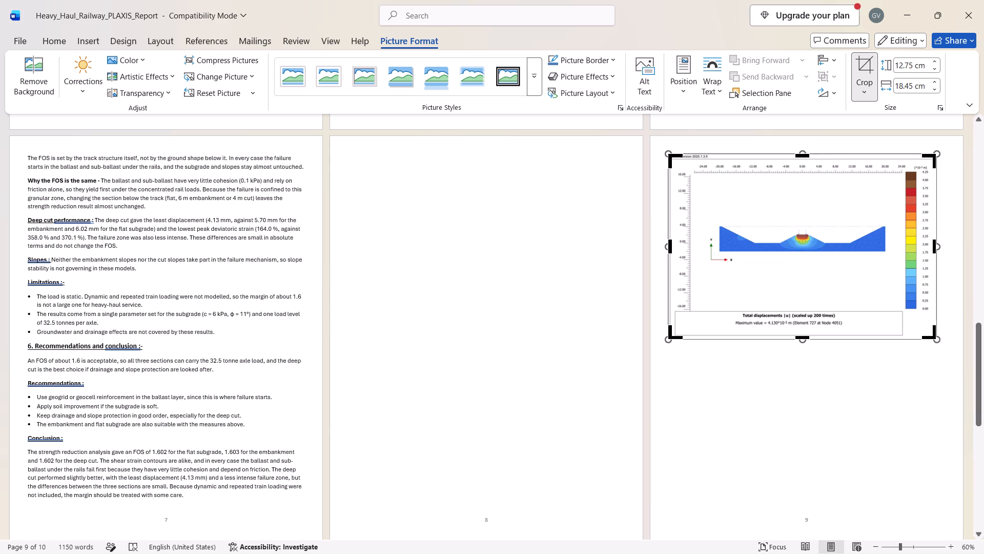
{"action": "left_click", "coordinate": [934, 153]}
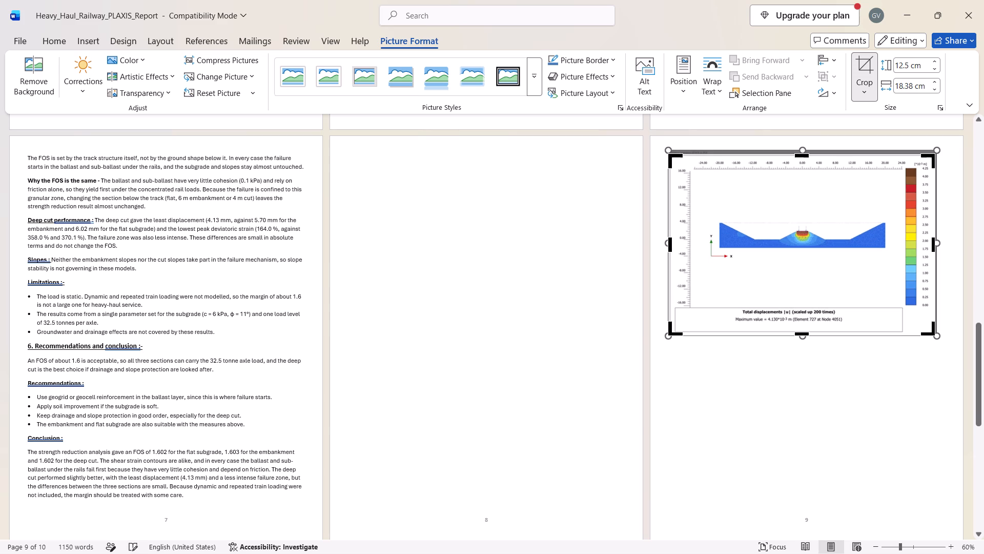
{"action": "left_click_drag", "start_coordinate": [933, 334], "coordinate": [933, 326]}
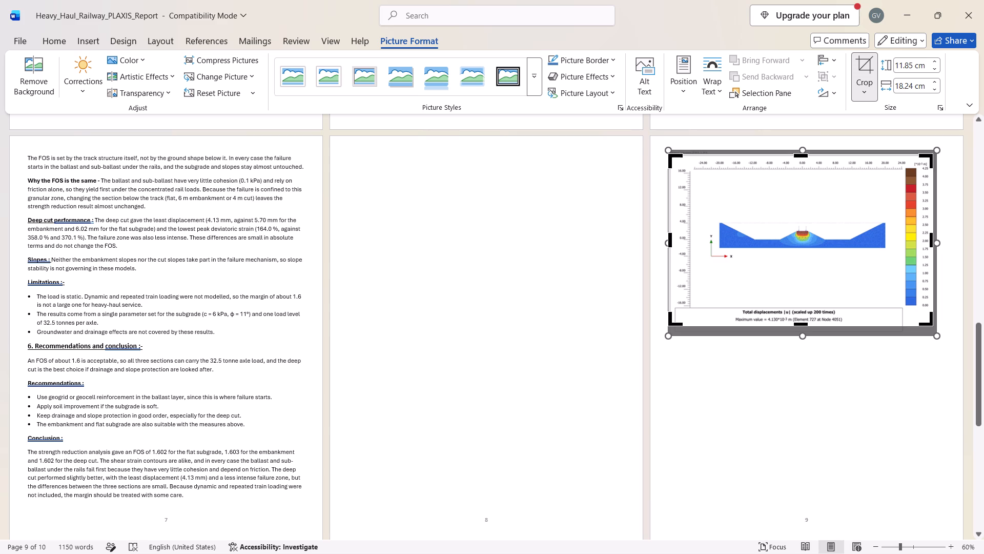
{"action": "left_click", "coordinate": [872, 392]}
Replace the old Figure 6 picture on page 5 with a copy of the cropped displacements picture and shrink it slightly.
{"action": "left_click", "coordinate": [831, 282]}
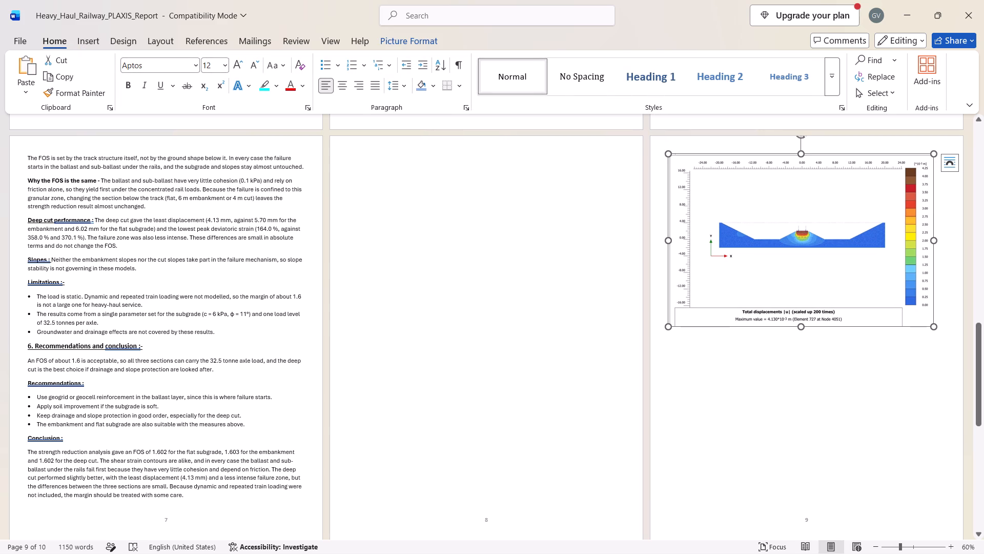
{"action": "key", "text": "ctrl+c"}
{"action": "key", "text": "ctrl+c"}
{"action": "key", "text": "ctrl+c"}
{"action": "scroll", "coordinate": [522, 310], "scroll_direction": "up", "scroll_amount": 1}
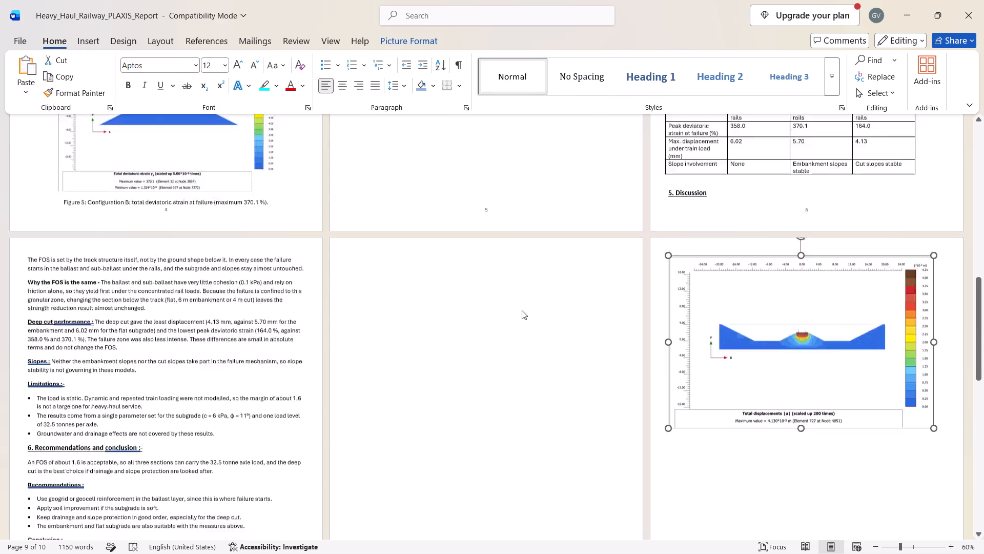
{"action": "scroll", "coordinate": [522, 310], "scroll_direction": "up", "scroll_amount": 2}
{"action": "left_click", "coordinate": [496, 268]}
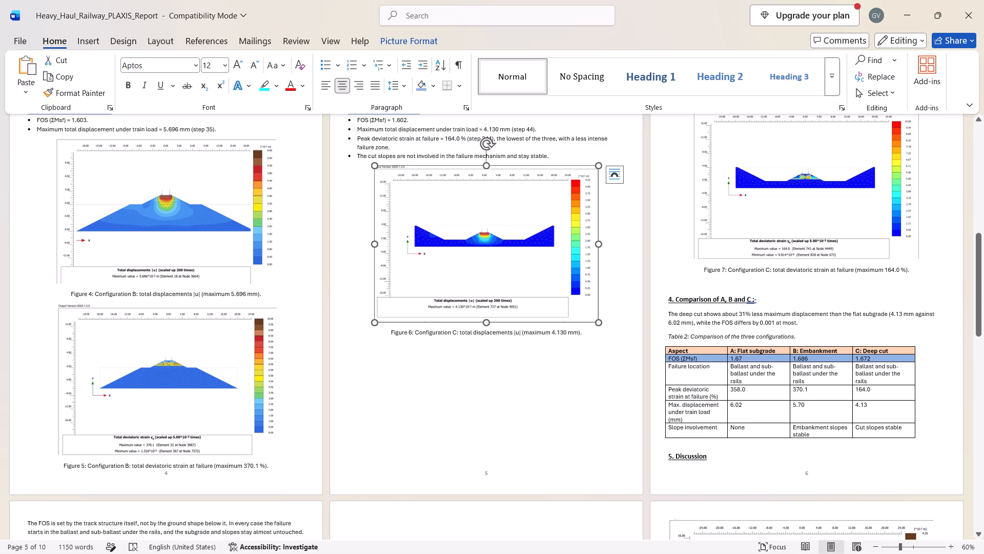
{"action": "key", "text": "Delete"}
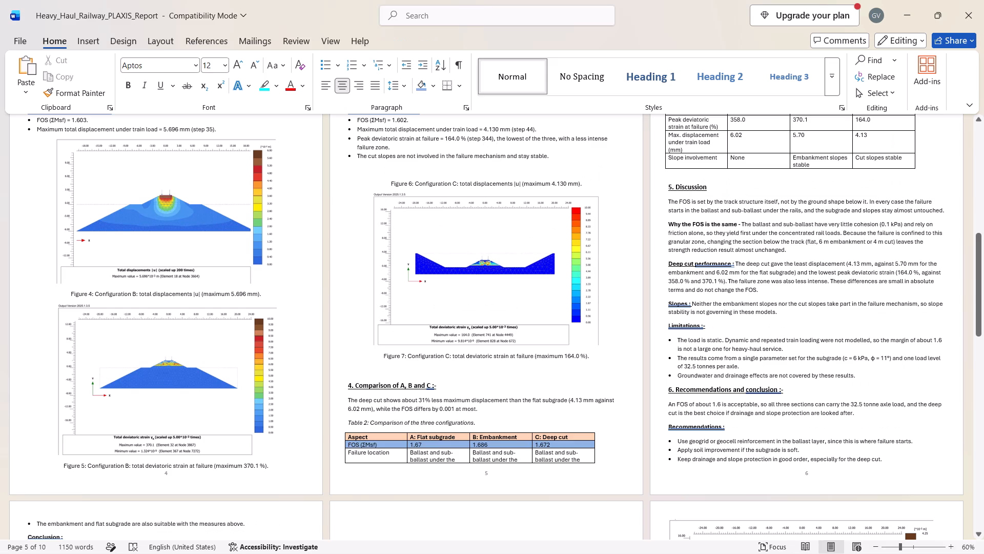
{"action": "key", "text": "ctrl+v"}
{"action": "left_click", "coordinate": [495, 265]}
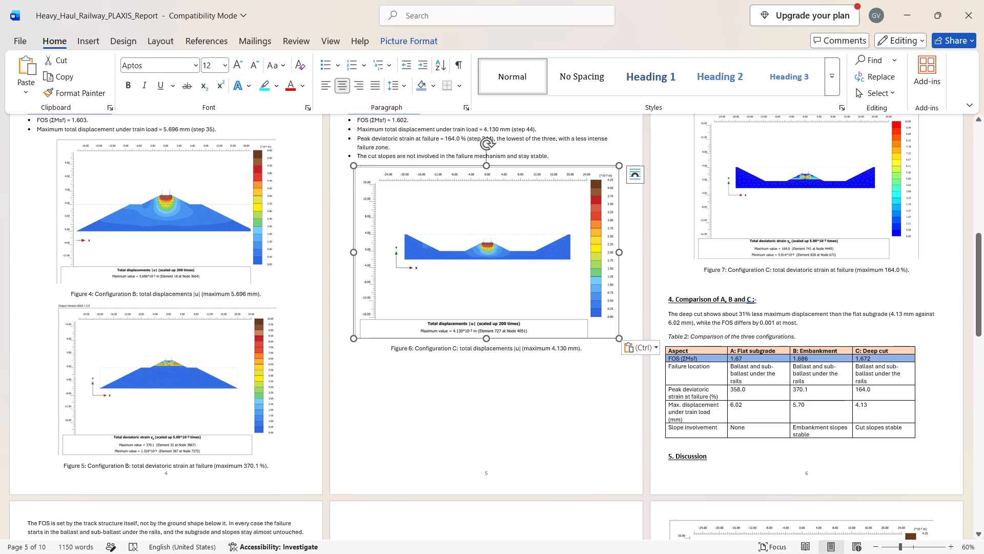
{"action": "left_click_drag", "start_coordinate": [619, 337], "coordinate": [587, 290]}
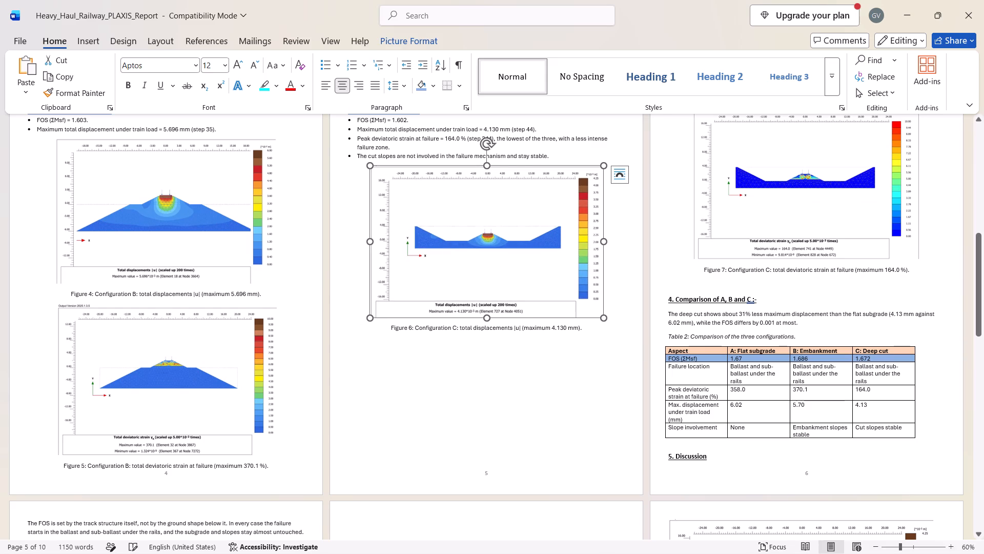
Delete the Configuration C bullets about peak deviatoric strain and the cut slopes above Figure 6.
{"action": "left_click_drag", "start_coordinate": [553, 162], "coordinate": [354, 137]}
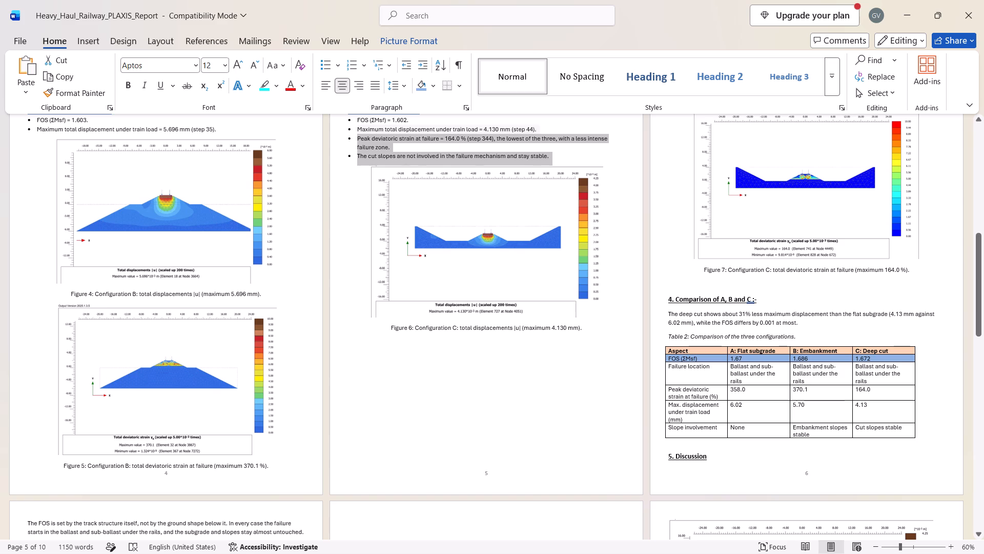
{"action": "left_click_drag", "start_coordinate": [354, 137], "coordinate": [354, 138]}
{"action": "key", "text": "BackSpace"}
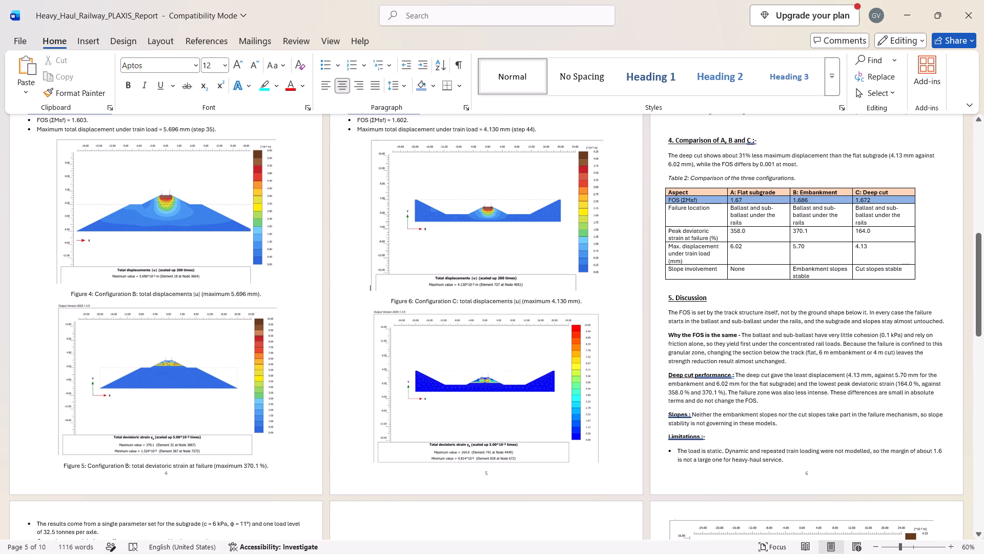
Delete the leftover Configuration C total displacements picture from page 9.
{"action": "left_click", "coordinate": [465, 217]}
{"action": "left_click", "coordinate": [478, 341]}
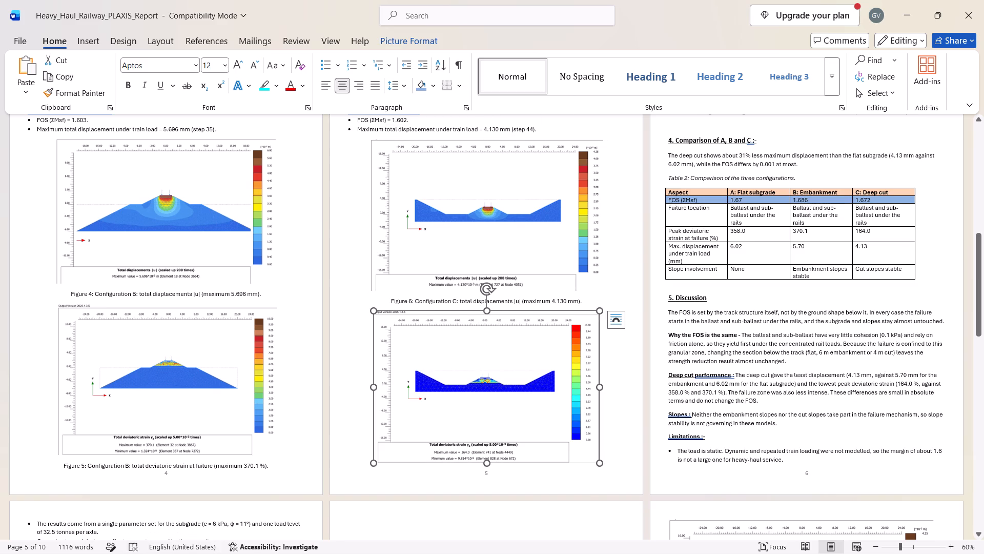
{"action": "scroll", "coordinate": [663, 405], "scroll_direction": "down", "scroll_amount": 4}
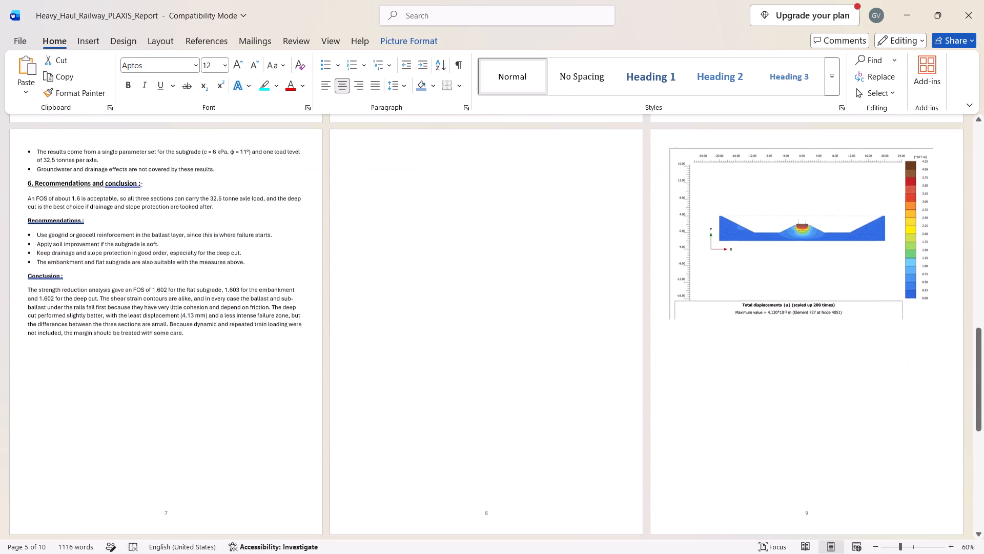
{"action": "left_click", "coordinate": [810, 233]}
{"action": "key", "text": "Delete"}
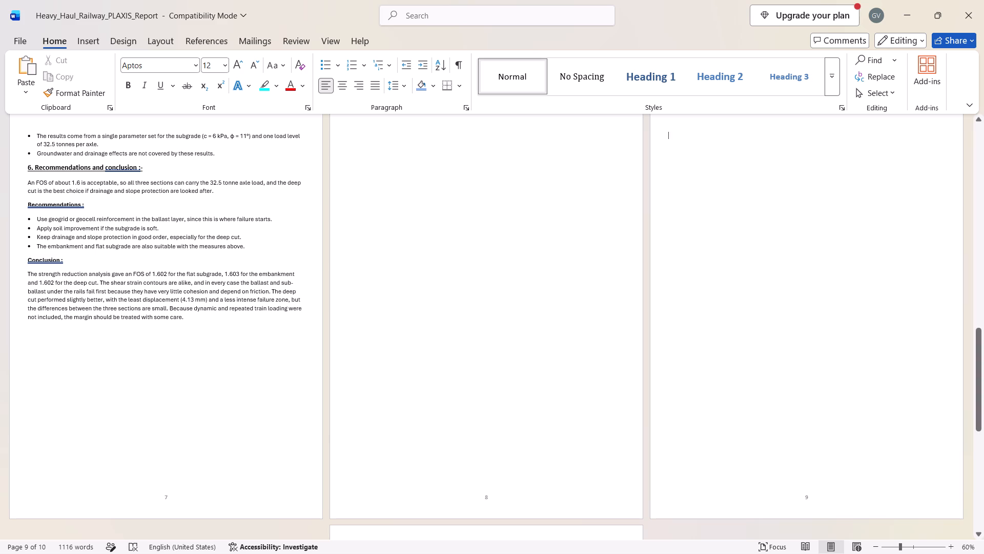
Insert the captured Configuration C total deviatoric strain screenshot from the Screenshots folder onto page 9.
{"action": "scroll", "coordinate": [385, 370], "scroll_direction": "up", "scroll_amount": 1}
{"action": "left_click", "coordinate": [95, 37]}
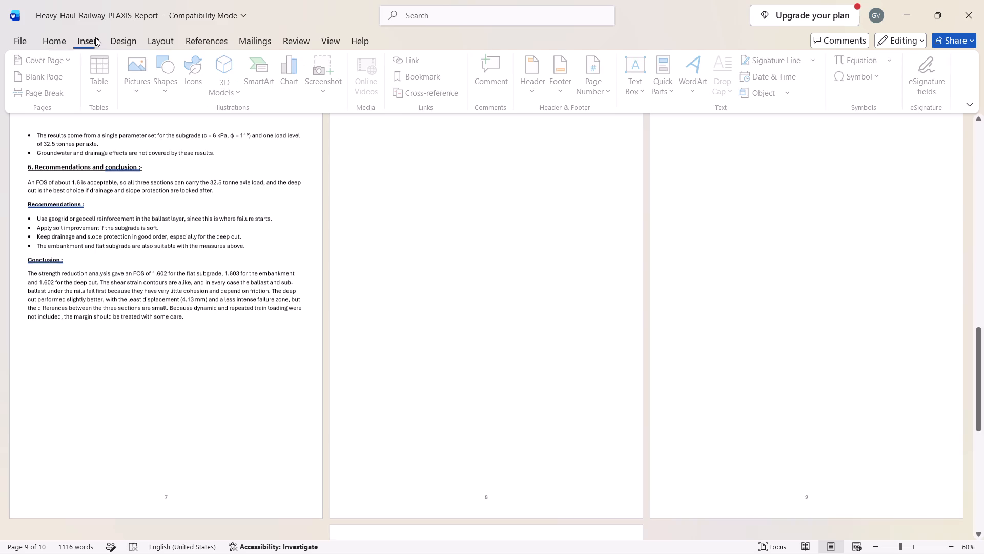
{"action": "left_click", "coordinate": [140, 93]}
{"action": "left_click", "coordinate": [156, 133]}
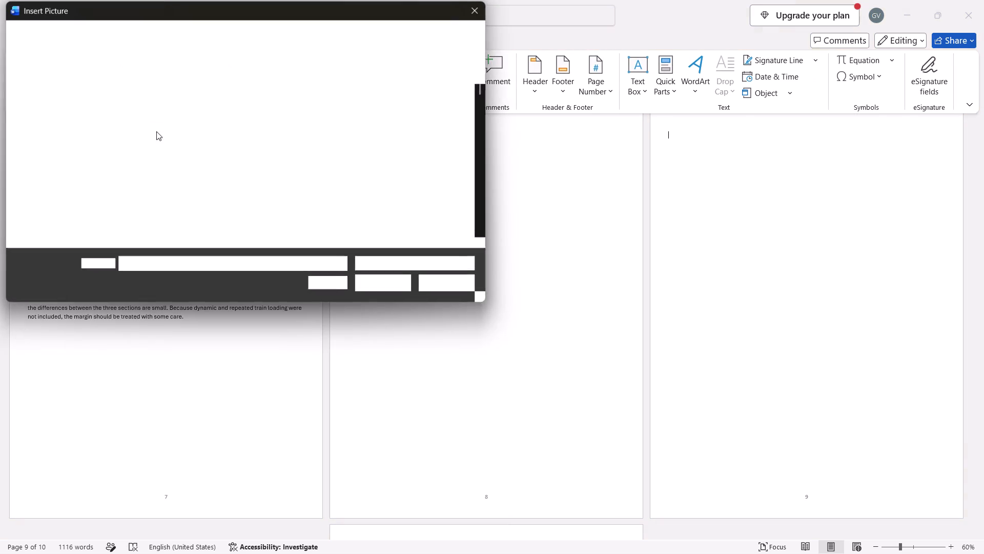
{"action": "scroll", "coordinate": [273, 180], "scroll_direction": "down", "scroll_amount": 20}
{"action": "scroll", "coordinate": [273, 180], "scroll_direction": "down", "scroll_amount": 15}
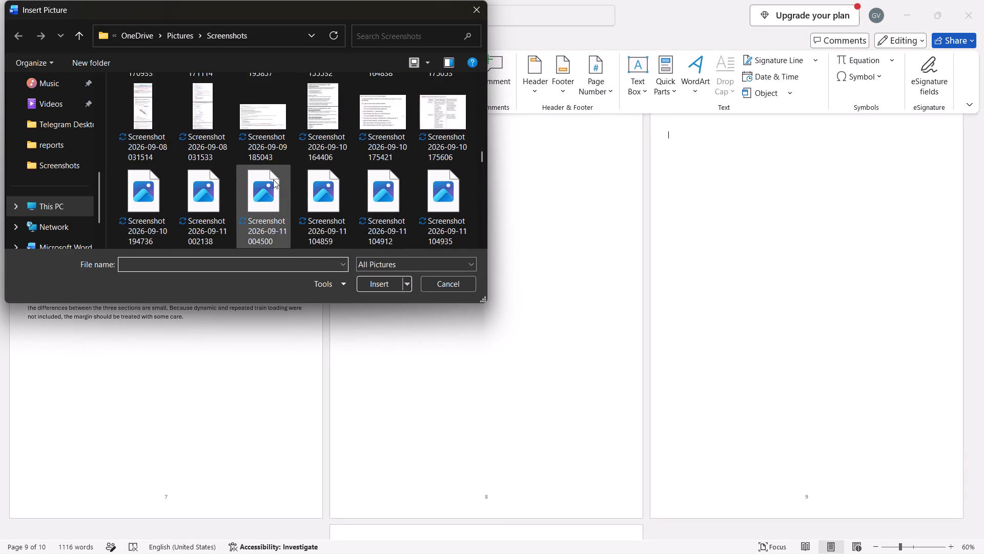
{"action": "scroll", "coordinate": [273, 180], "scroll_direction": "down", "scroll_amount": 18}
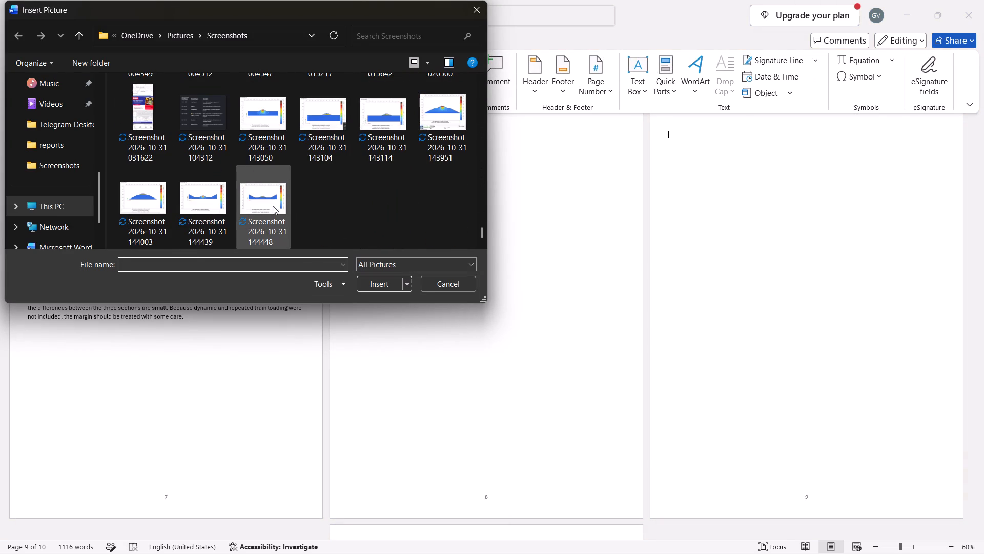
{"action": "double_click", "coordinate": [273, 206]}
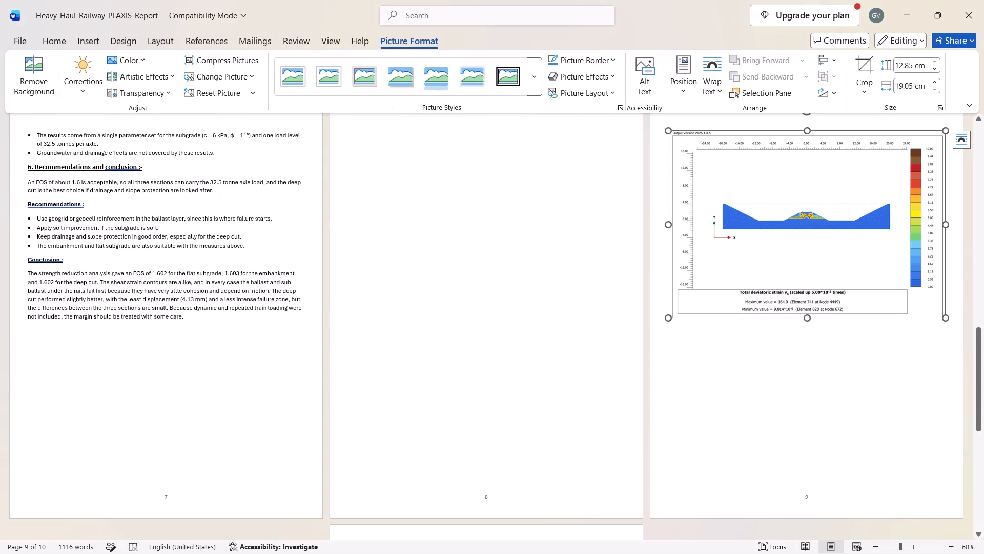
Crop the version text and outer margins off the deviatoric strain picture, leaving about 12.21 by 18.52 cm.
{"action": "left_click", "coordinate": [944, 315]}
{"action": "left_click", "coordinate": [876, 261]}
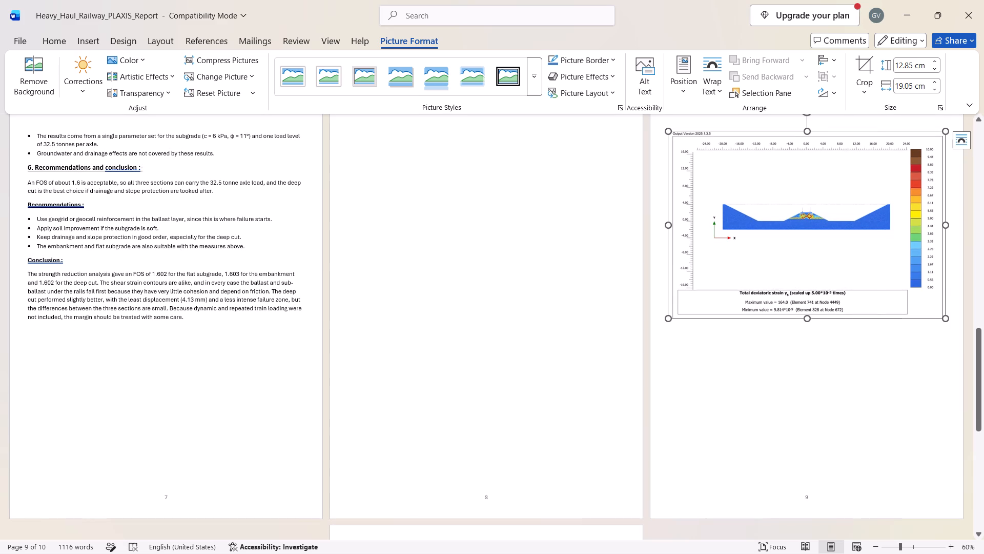
{"action": "right_click", "coordinate": [876, 261]}
{"action": "left_click", "coordinate": [859, 146]}
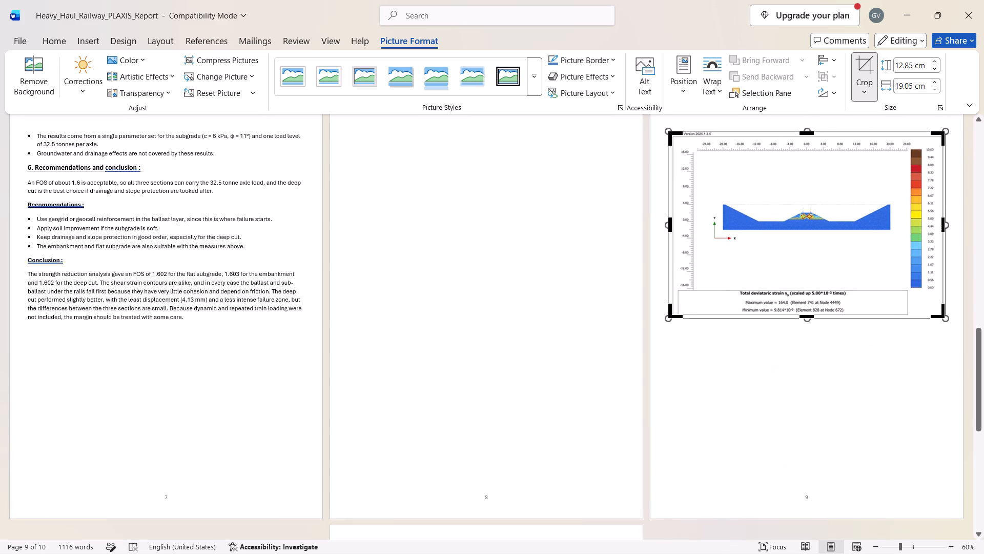
{"action": "left_click", "coordinate": [938, 132]}
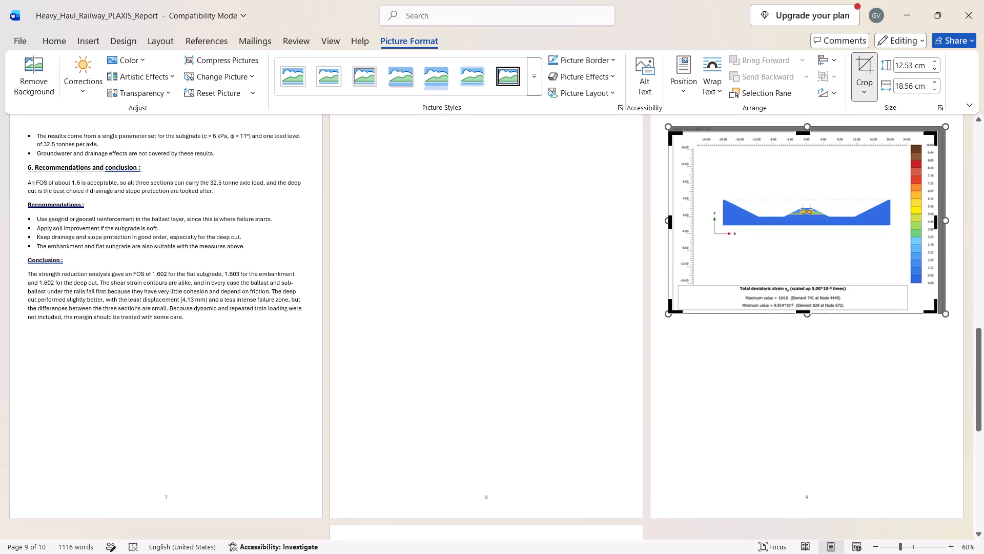
{"action": "left_click", "coordinate": [935, 309]}
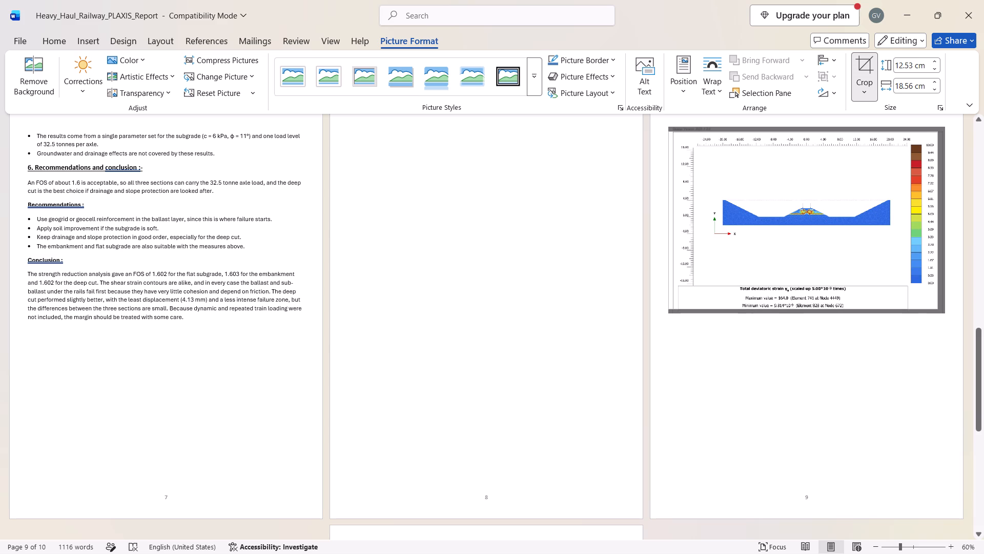
{"action": "left_click", "coordinate": [872, 392]}
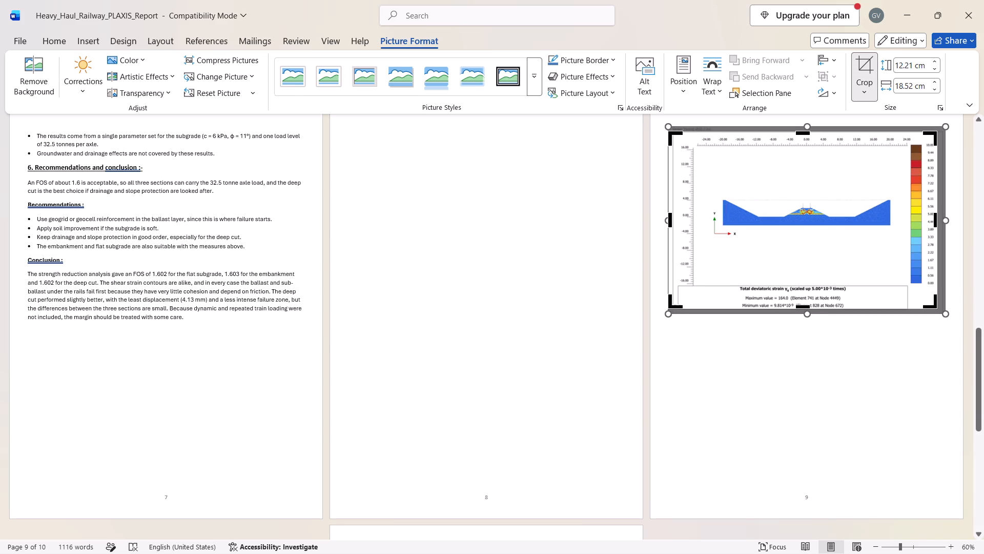
Replace the old blue-red Configuration C deviatoric strain picture above the Figure 7 caption with a copy of the cropped page 9 picture.
{"action": "left_click", "coordinate": [853, 270]}
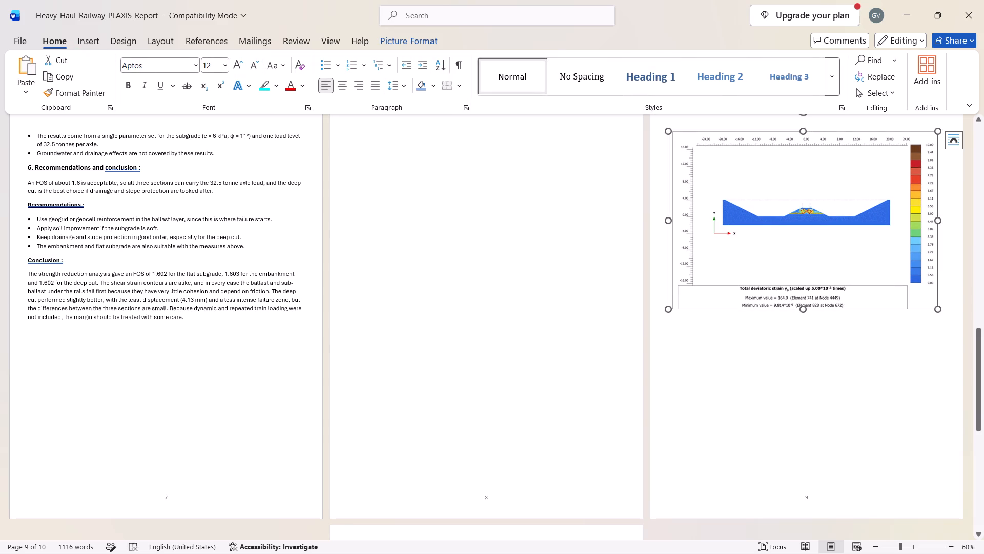
{"action": "key", "text": "ctrl+c"}
{"action": "key", "text": "ctrl+c"}
{"action": "key", "text": "ctrl+c"}
{"action": "scroll", "coordinate": [660, 287], "scroll_direction": "up", "scroll_amount": 3}
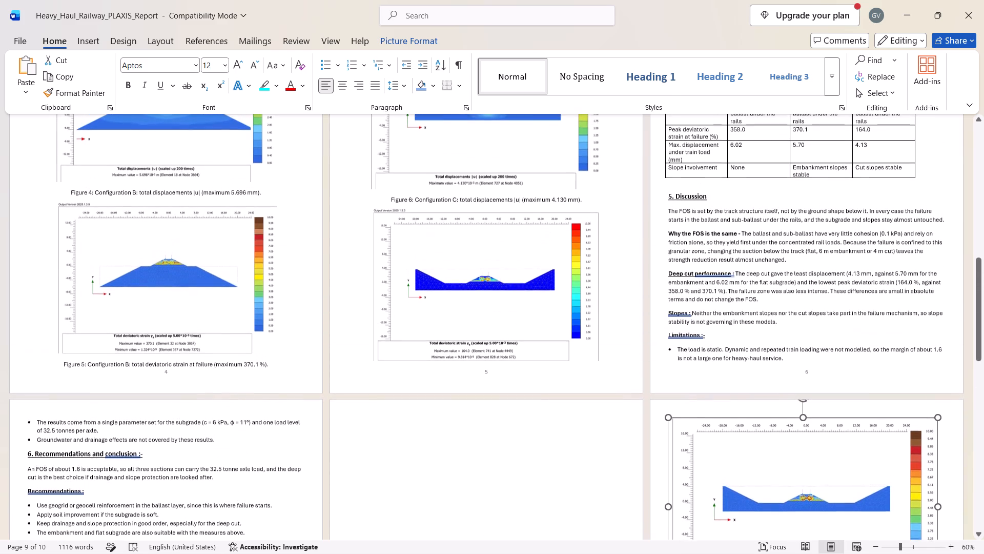
{"action": "left_click", "coordinate": [567, 299]}
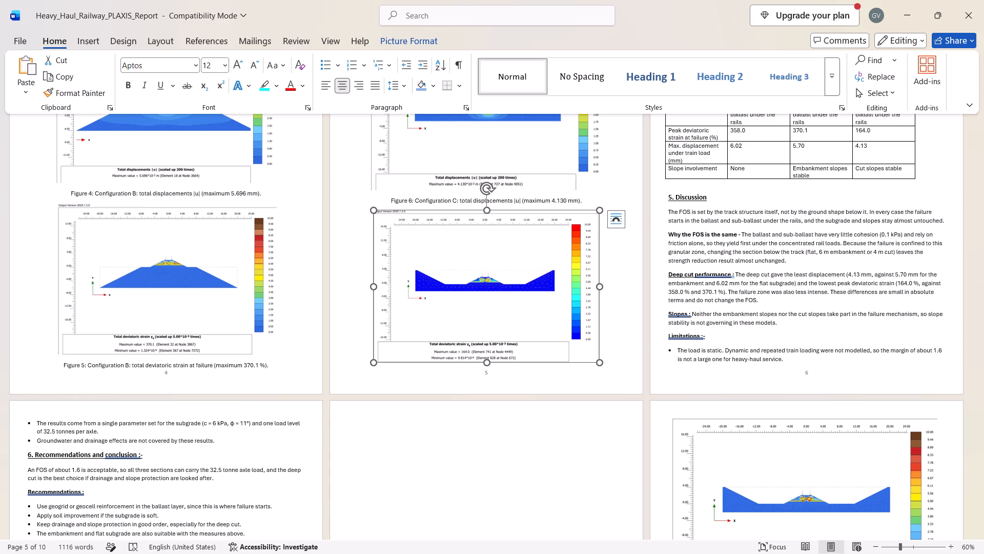
{"action": "key", "text": "Delete"}
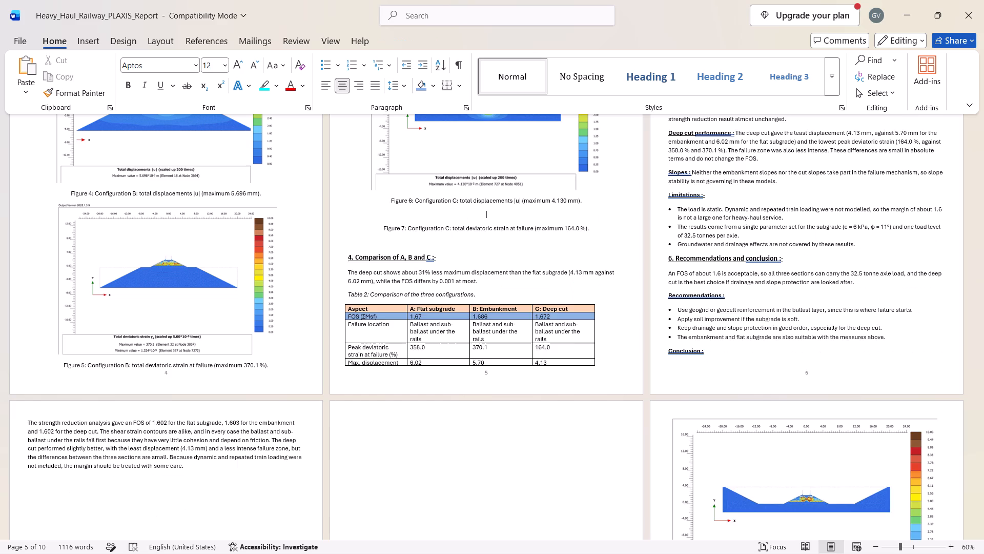
{"action": "key", "text": "ctrl+v"}
Shrink the new Figure 7 picture so it fits with its caption below Figure 6 on page 5.
{"action": "scroll", "coordinate": [726, 249], "scroll_direction": "up", "scroll_amount": 1}
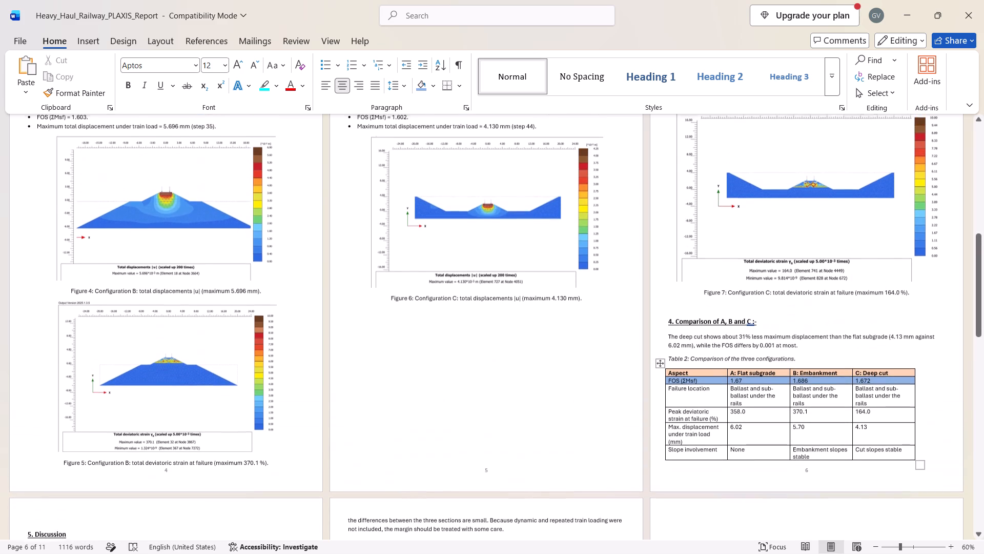
{"action": "left_click", "coordinate": [743, 239]}
{"action": "left_click_drag", "start_coordinate": [941, 282], "coordinate": [905, 226]}
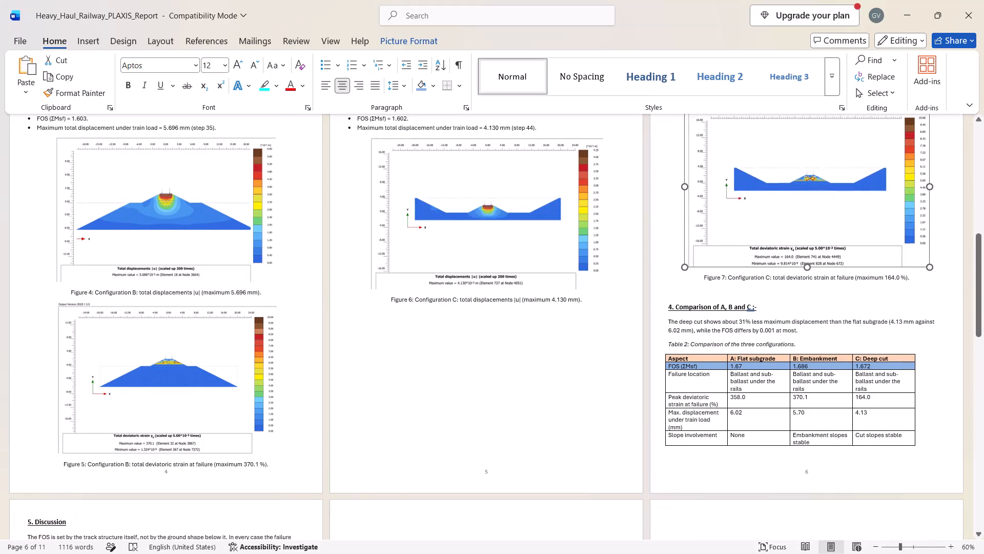
{"action": "left_click_drag", "start_coordinate": [905, 226], "coordinate": [863, 180]}
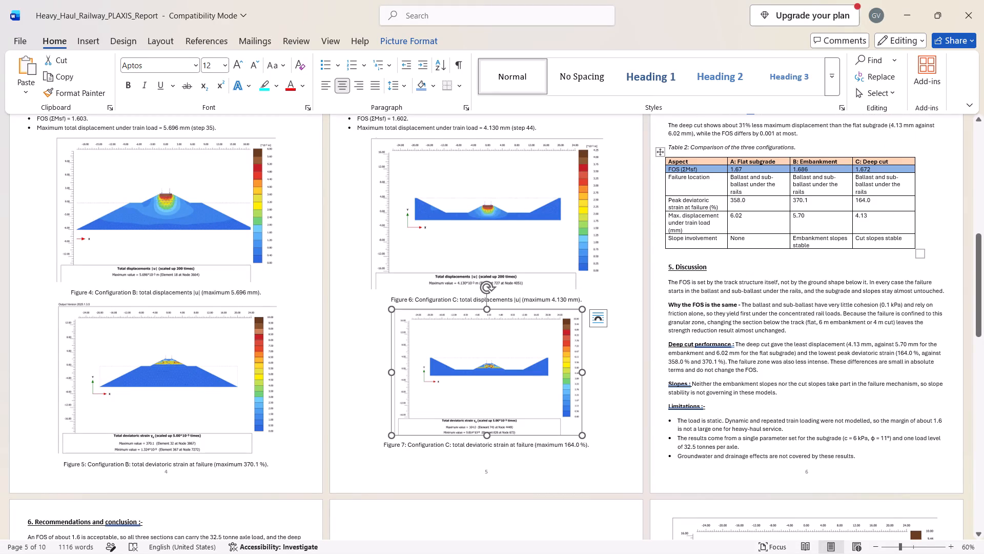
{"action": "left_click_drag", "start_coordinate": [583, 437], "coordinate": [605, 445]}
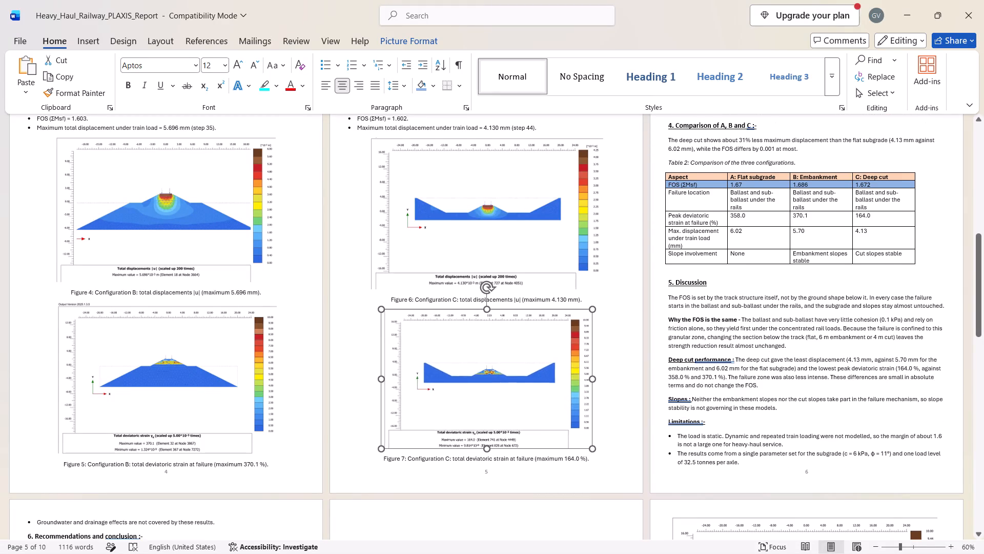
{"action": "left_click_drag", "start_coordinate": [605, 445], "coordinate": [605, 443]}
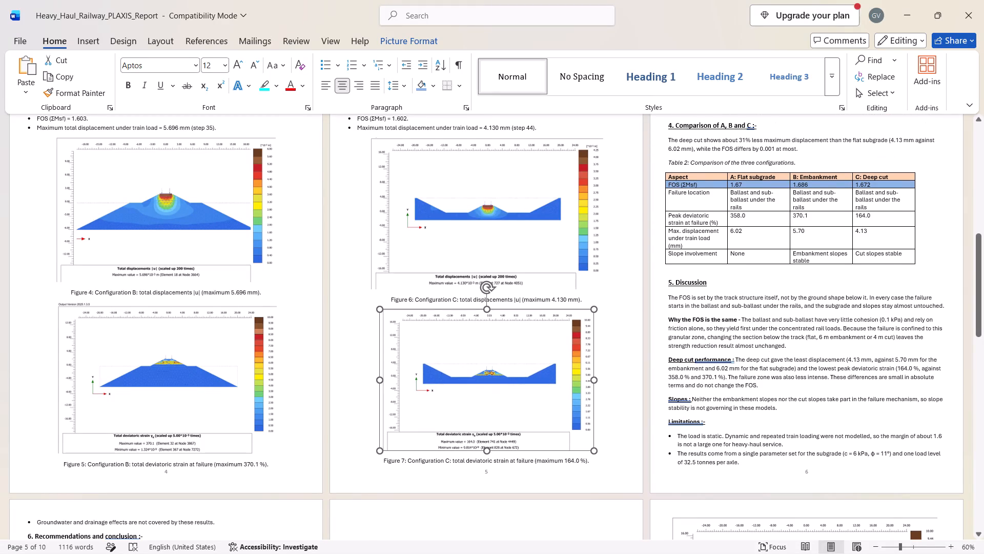
Reduce the Figure 6 total displacements picture to about the same width as the Figure 7 picture.
{"action": "left_click", "coordinate": [542, 234]}
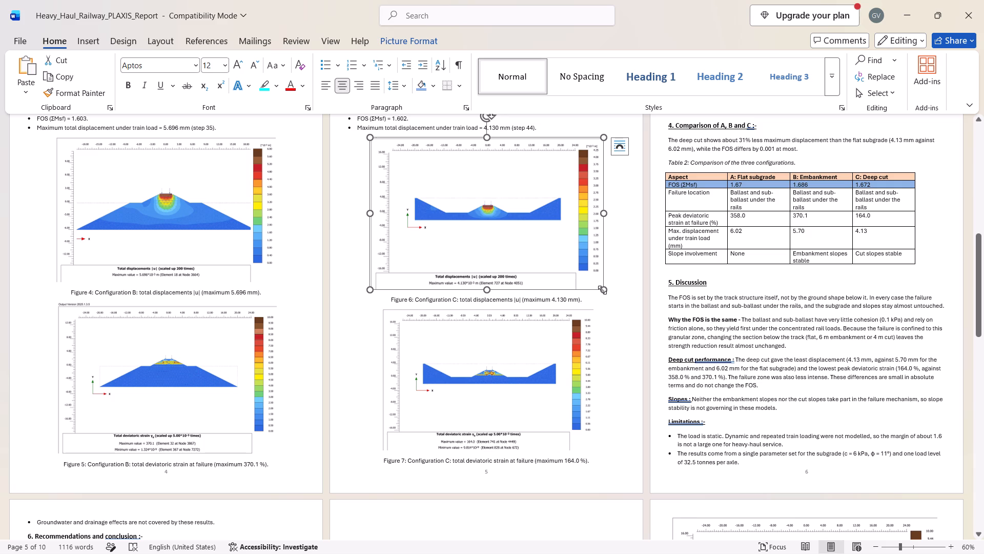
{"action": "left_click_drag", "start_coordinate": [602, 290], "coordinate": [587, 278]}
{"action": "left_click", "coordinate": [625, 337]}
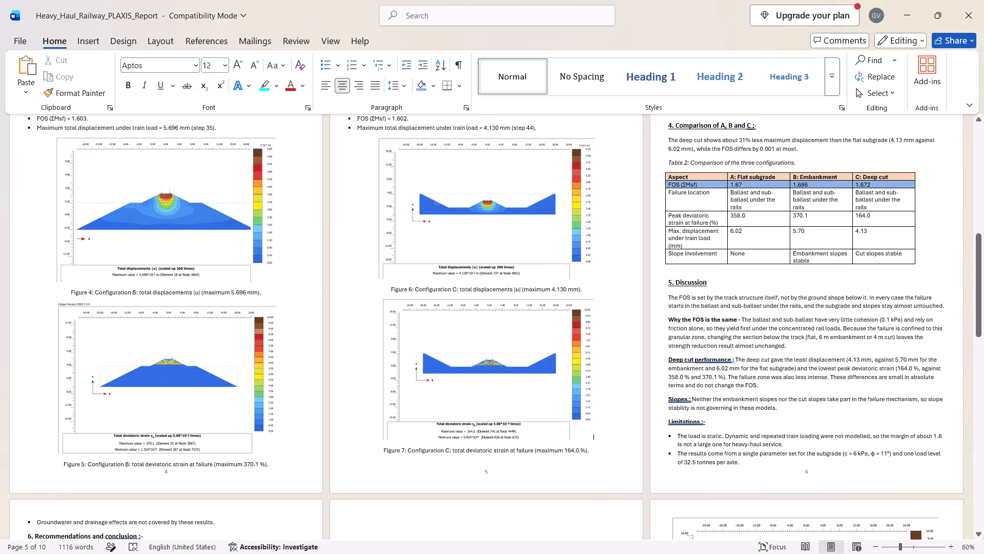
{"action": "scroll", "coordinate": [625, 337], "scroll_direction": "up", "scroll_amount": 1}
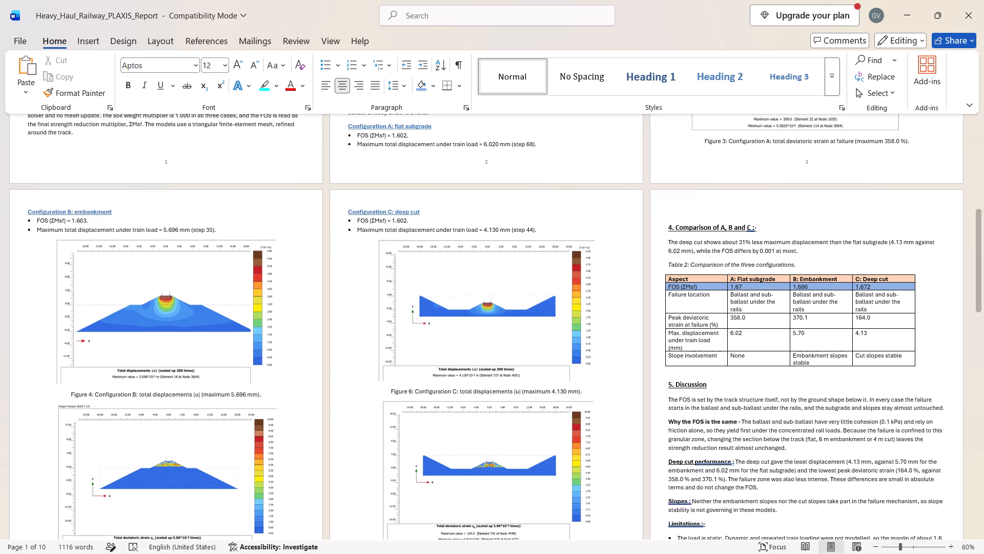
{"action": "scroll", "coordinate": [625, 337], "scroll_direction": "down", "scroll_amount": 1}
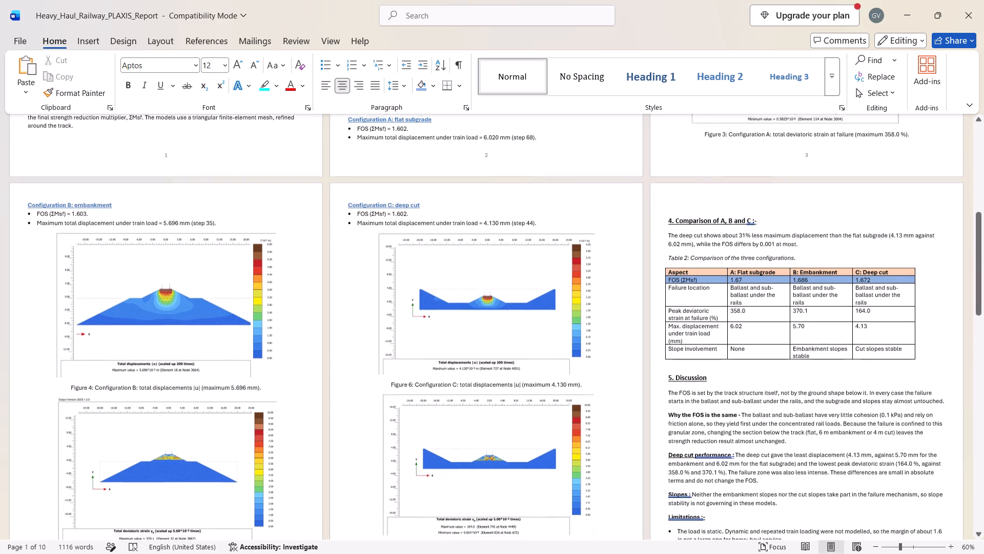
{"action": "scroll", "coordinate": [625, 337], "scroll_direction": "down", "scroll_amount": 1}
{"action": "left_click", "coordinate": [542, 300]}
{"action": "left_click", "coordinate": [594, 366]}
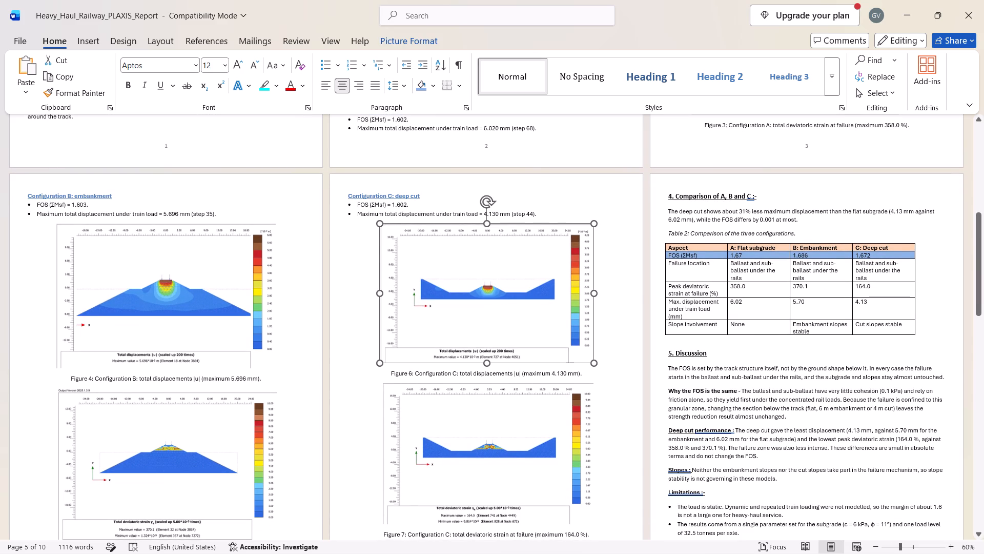
{"action": "left_click", "coordinate": [637, 290]}
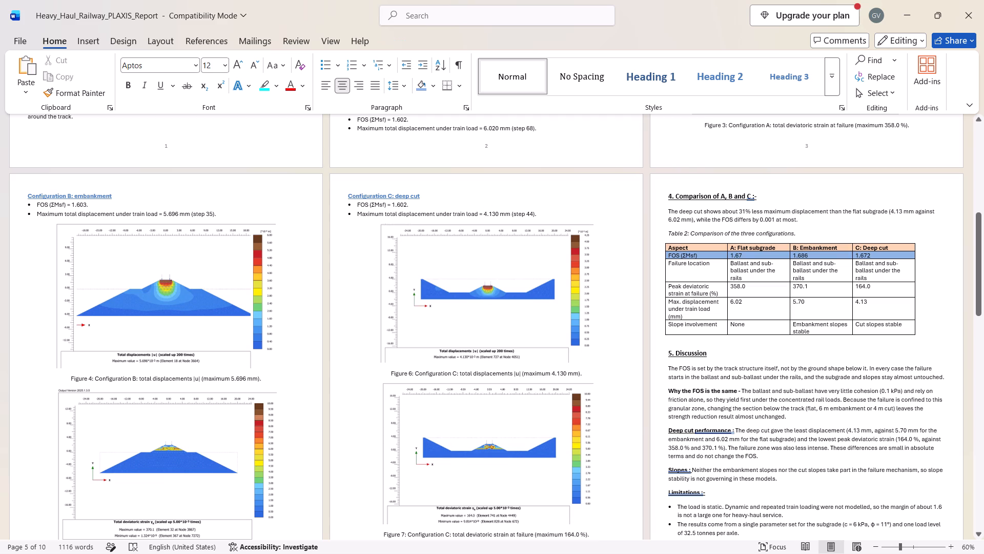
Resize the Configuration B pictures of Figures 4 and 5 so both figures and their captions fit together on page 4.
{"action": "left_click", "coordinate": [545, 321]}
{"action": "left_click", "coordinate": [233, 310]}
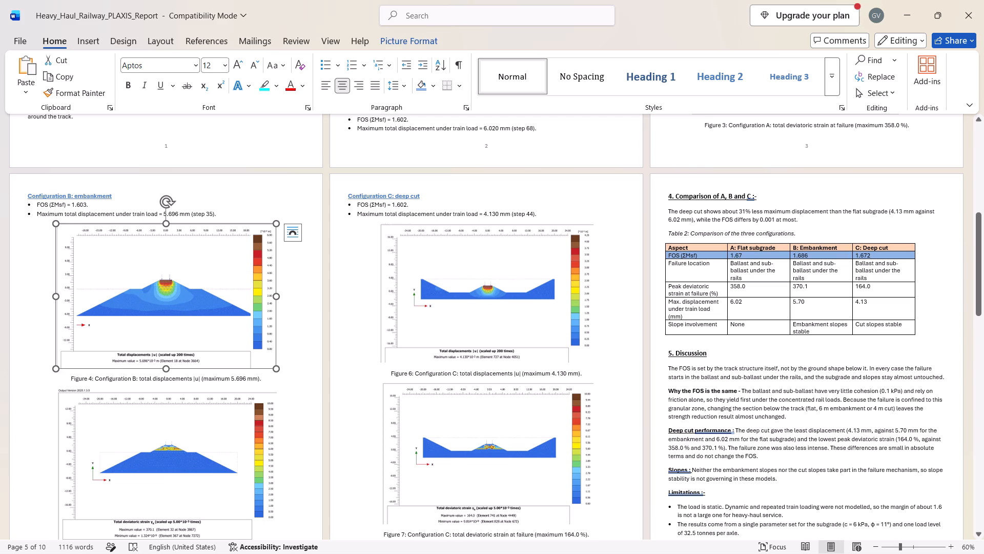
{"action": "left_click", "coordinate": [278, 370]}
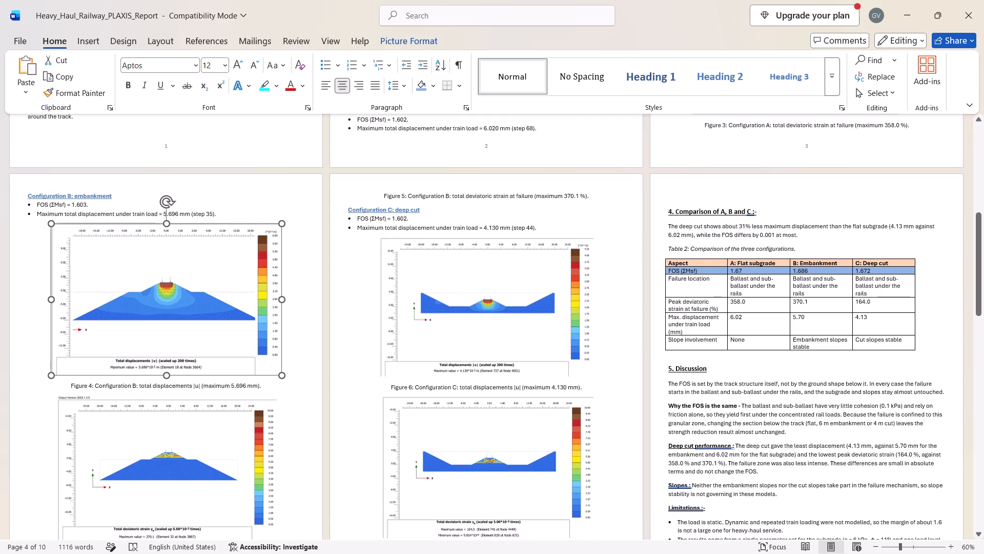
{"action": "left_click", "coordinate": [242, 420]}
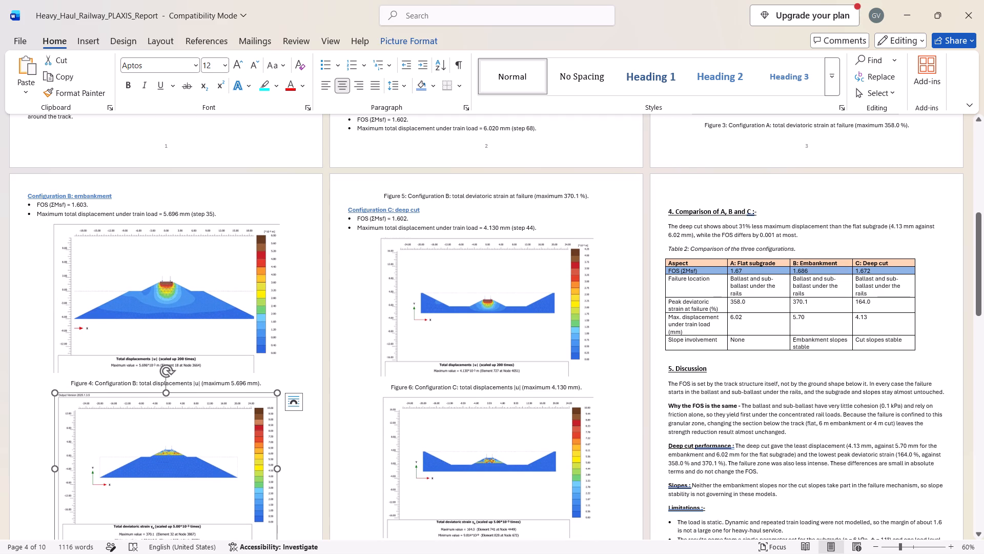
{"action": "scroll", "coordinate": [265, 476], "scroll_direction": "down", "scroll_amount": 1}
{"action": "left_click_drag", "start_coordinate": [277, 493], "coordinate": [274, 493]}
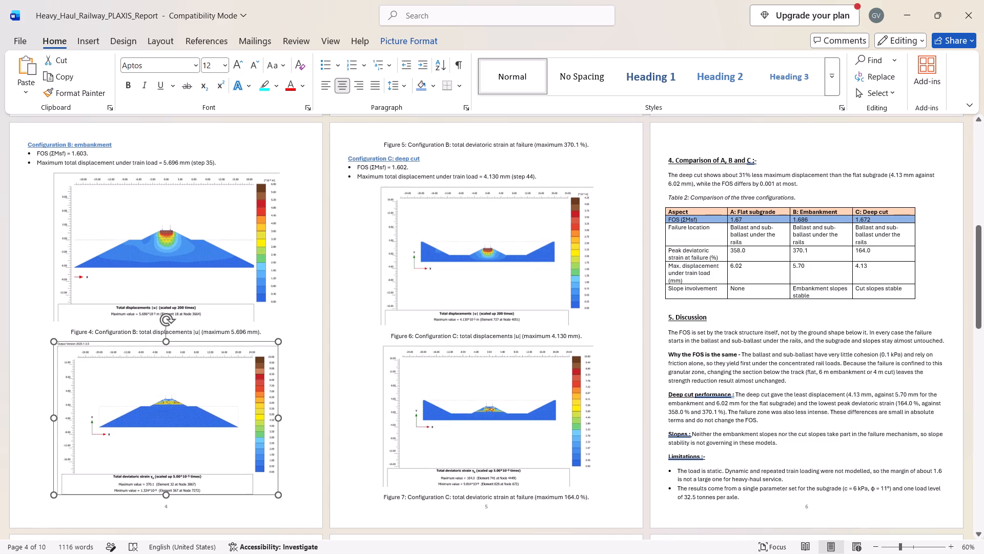
{"action": "left_click_drag", "start_coordinate": [274, 493], "coordinate": [264, 487]}
{"action": "left_click", "coordinate": [225, 270]}
{"action": "left_click_drag", "start_coordinate": [280, 321], "coordinate": [280, 321]}
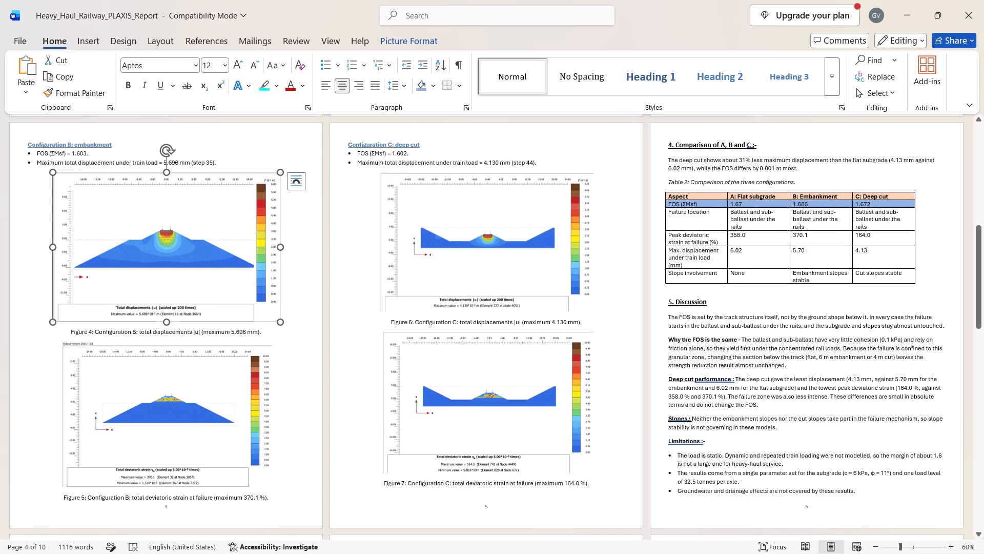
{"action": "left_click_drag", "start_coordinate": [280, 321], "coordinate": [275, 319]}
{"action": "left_click", "coordinate": [304, 340]}
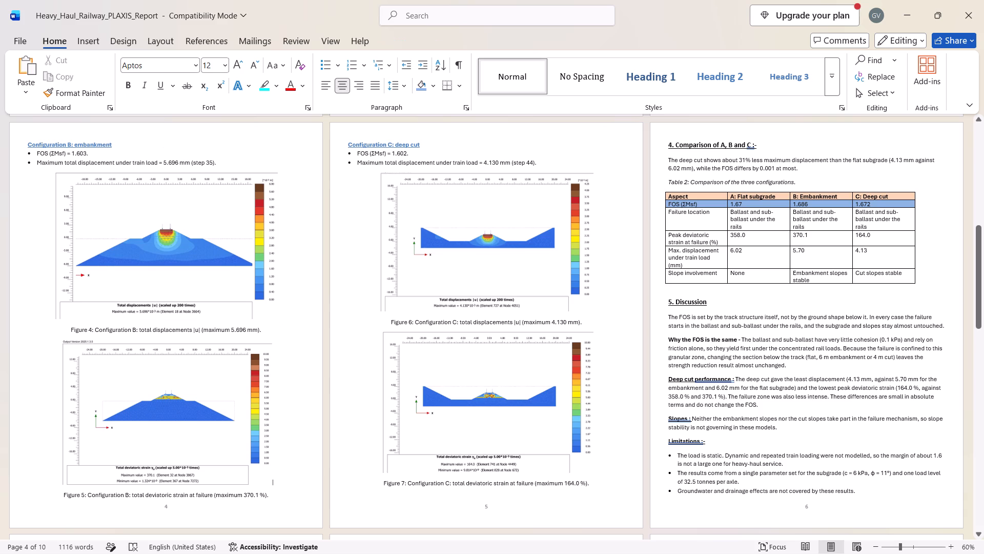
Look through the railway report from the title page to the last pages to check the figure layout.
{"action": "scroll", "coordinate": [304, 340], "scroll_direction": "up", "scroll_amount": 2}
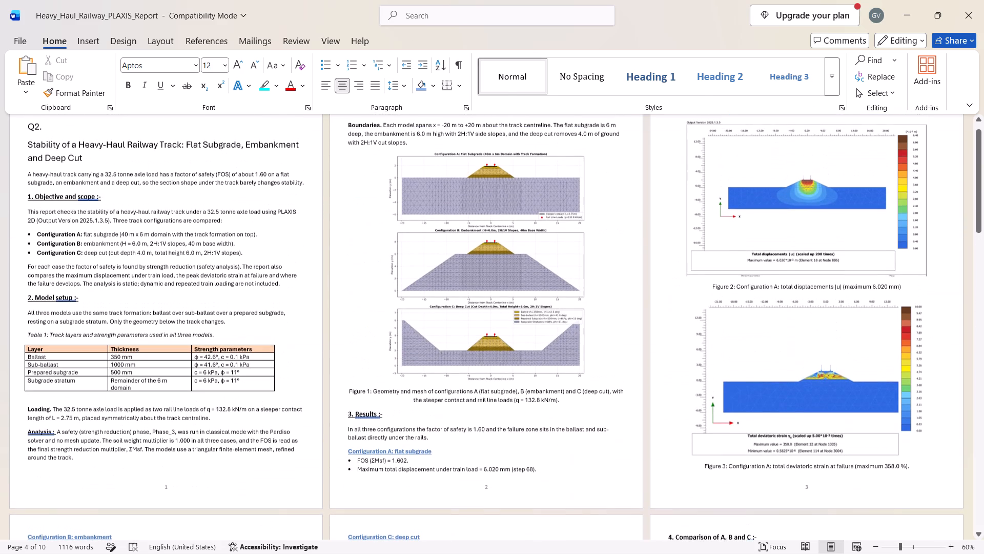
{"action": "scroll", "coordinate": [304, 340], "scroll_direction": "down", "scroll_amount": 3}
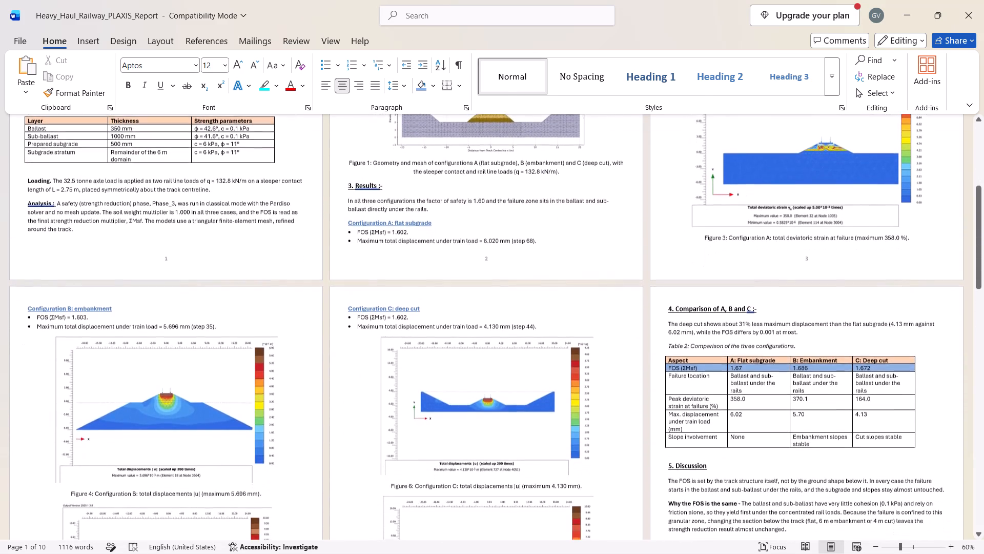
{"action": "scroll", "coordinate": [304, 340], "scroll_direction": "down", "scroll_amount": 4}
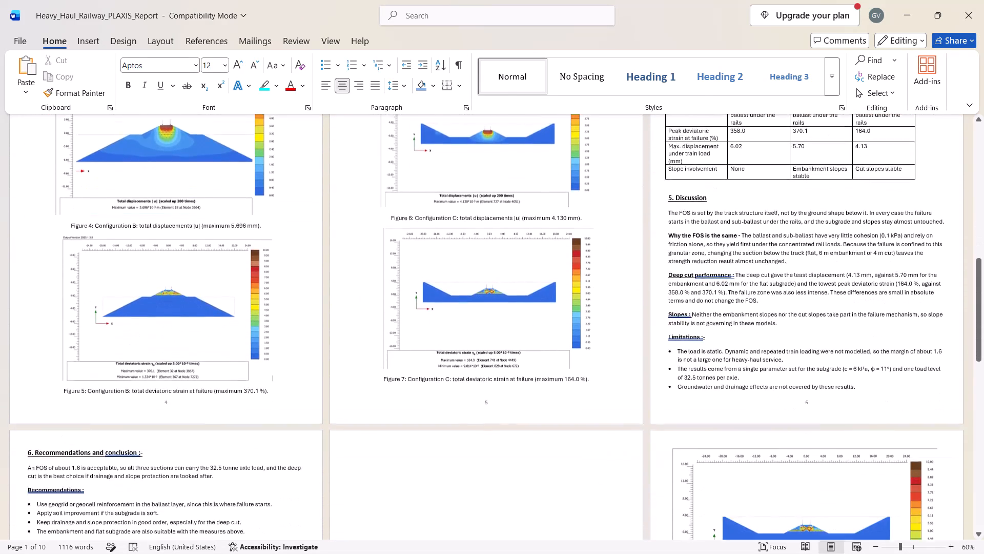
{"action": "scroll", "coordinate": [304, 340], "scroll_direction": "down", "scroll_amount": 4}
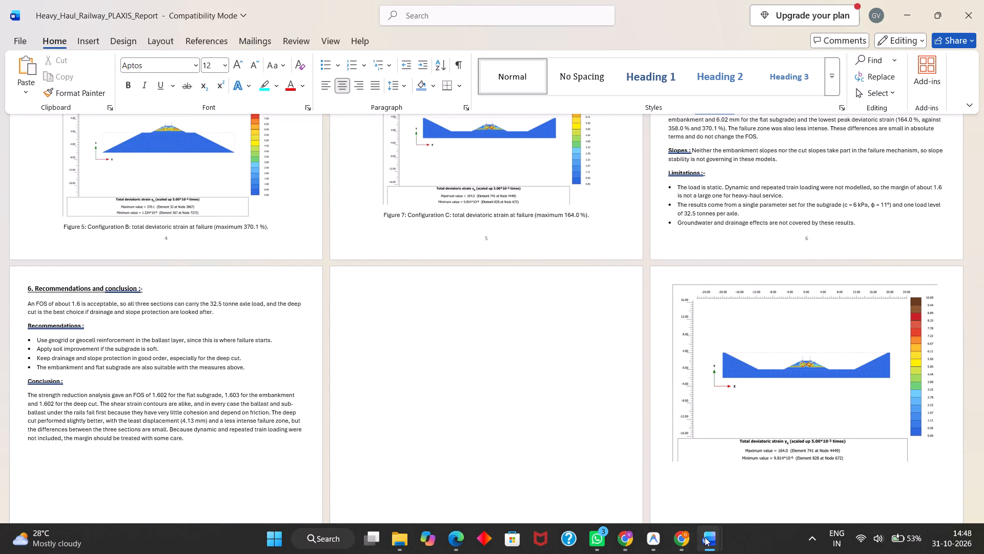
Switch to the CEO531_Assignment1_Q1_R14_Report document and look over its pages.
{"action": "left_click", "coordinate": [644, 479]}
{"action": "scroll", "coordinate": [542, 323], "scroll_direction": "up", "scroll_amount": 1}
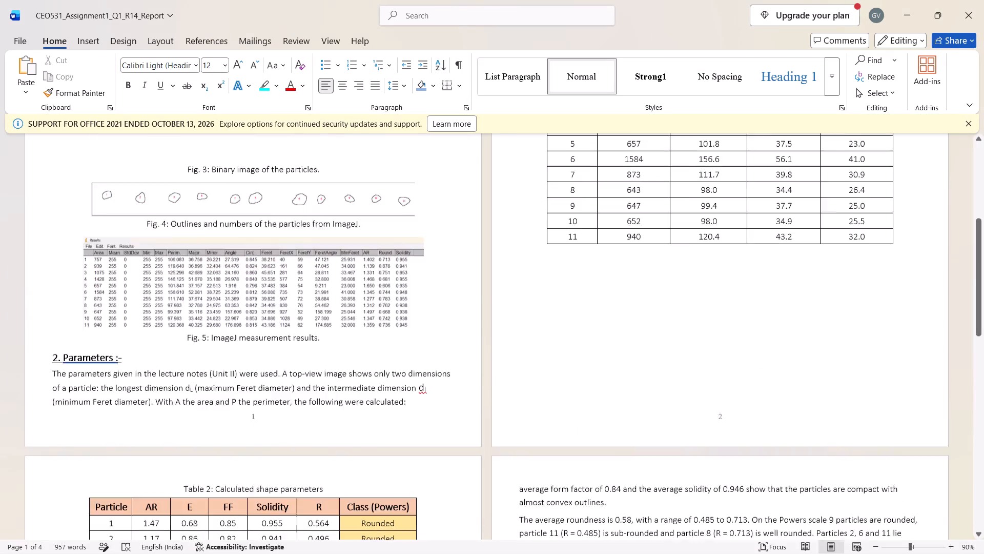
{"action": "scroll", "coordinate": [542, 323], "scroll_direction": "up", "scroll_amount": 1}
{"action": "scroll", "coordinate": [542, 323], "scroll_direction": "down", "scroll_amount": 7, "text": "ctrl"}
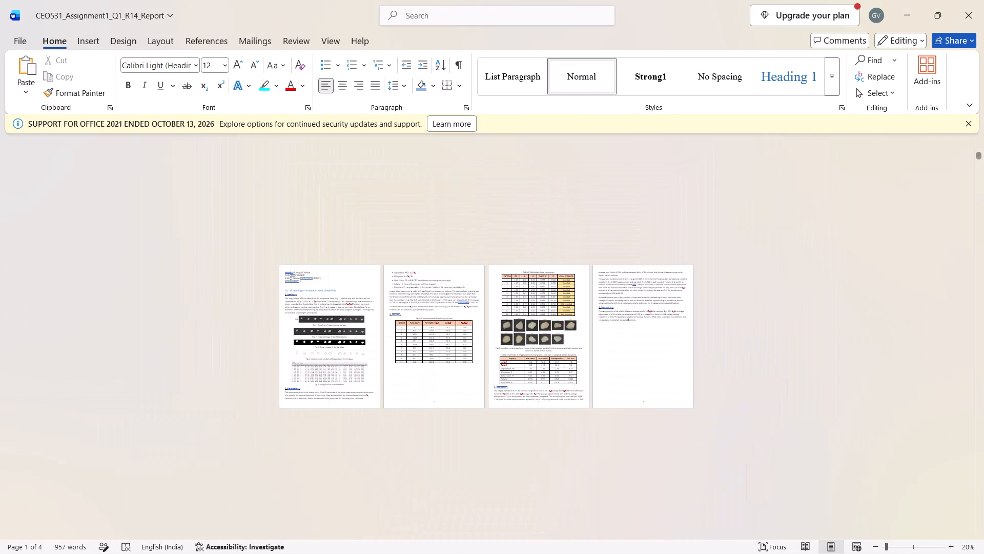
{"action": "scroll", "coordinate": [542, 323], "scroll_direction": "up", "scroll_amount": 3, "text": "ctrl"}
{"action": "scroll", "coordinate": [542, 323], "scroll_direction": "down", "scroll_amount": 1, "text": "ctrl"}
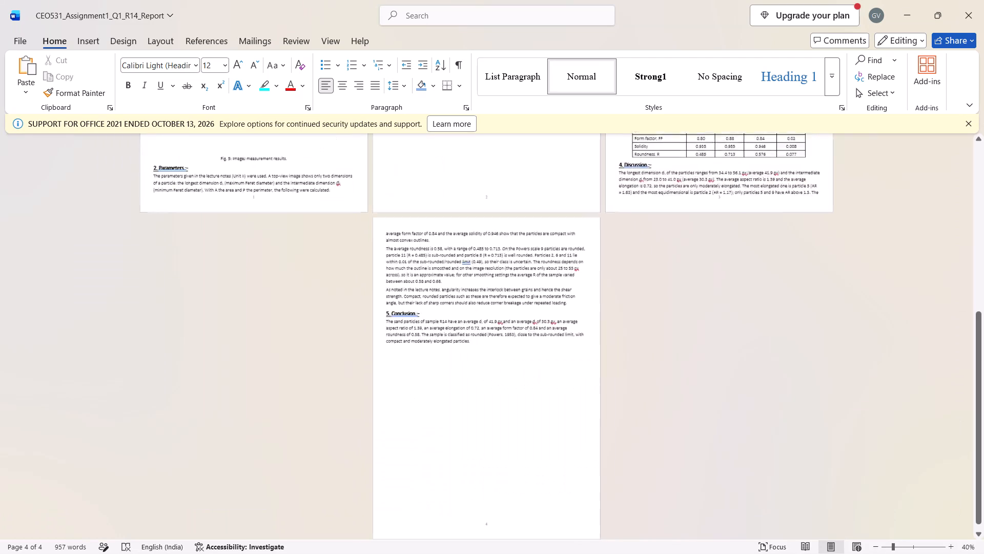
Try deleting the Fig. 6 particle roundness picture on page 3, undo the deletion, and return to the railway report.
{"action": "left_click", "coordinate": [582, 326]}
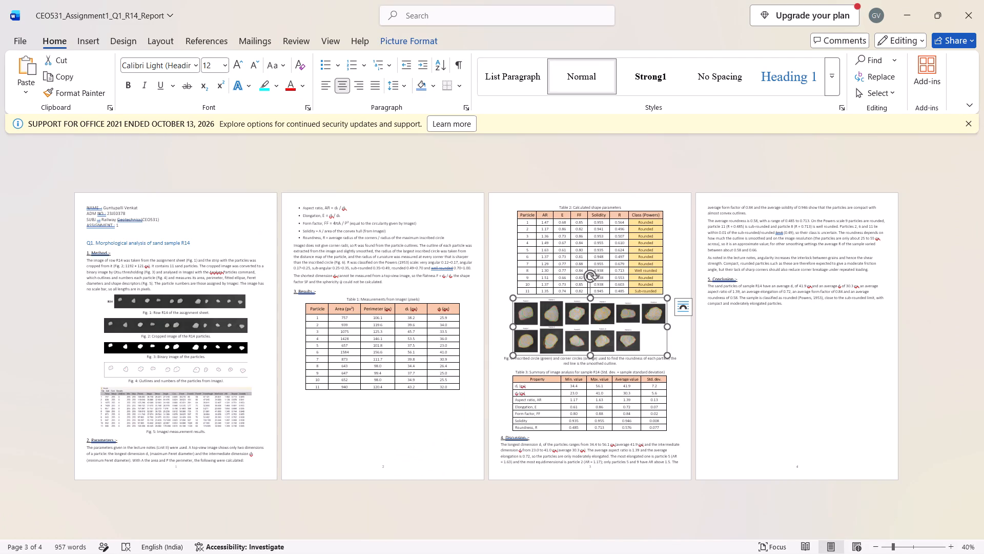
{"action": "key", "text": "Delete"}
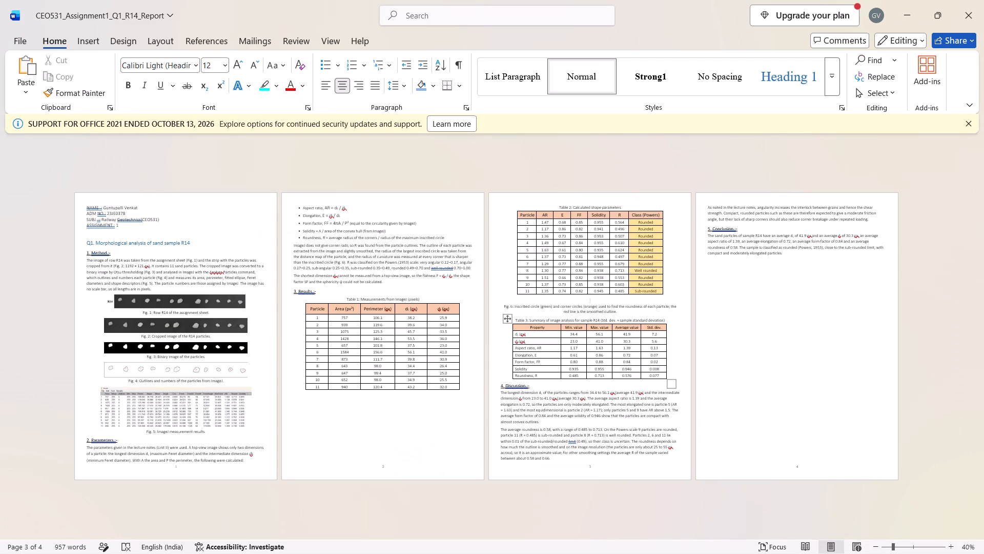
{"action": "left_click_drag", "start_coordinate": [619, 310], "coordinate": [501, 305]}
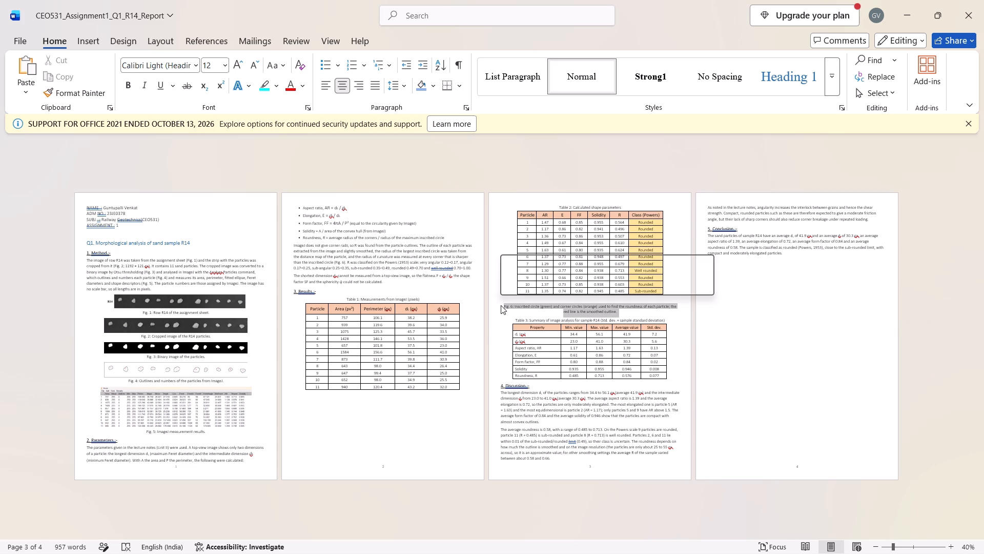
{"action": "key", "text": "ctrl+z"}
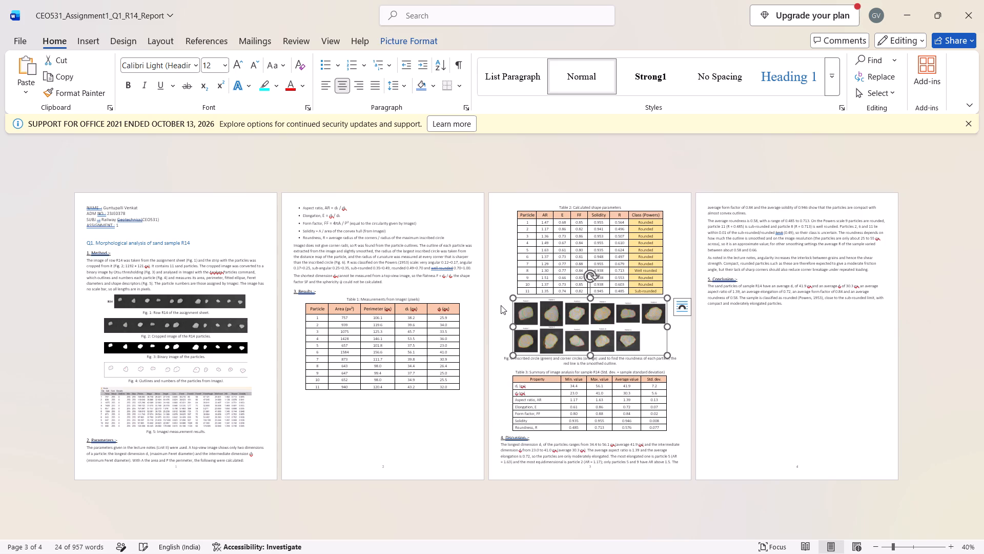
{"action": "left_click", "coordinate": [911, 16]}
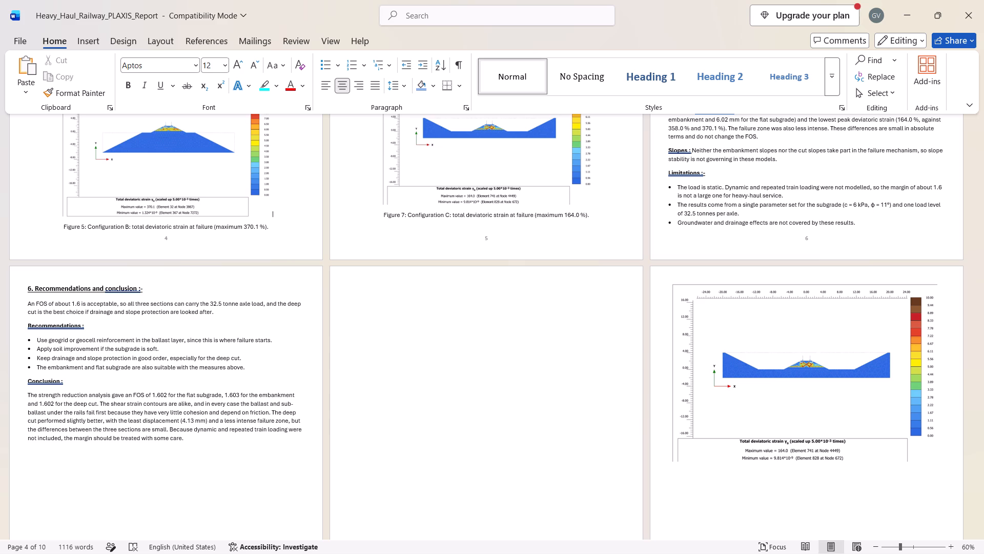
Delete the leftover deep-cut deviatoric strain picture on page 9, after the conclusion pages.
{"action": "left_click", "coordinate": [734, 322]}
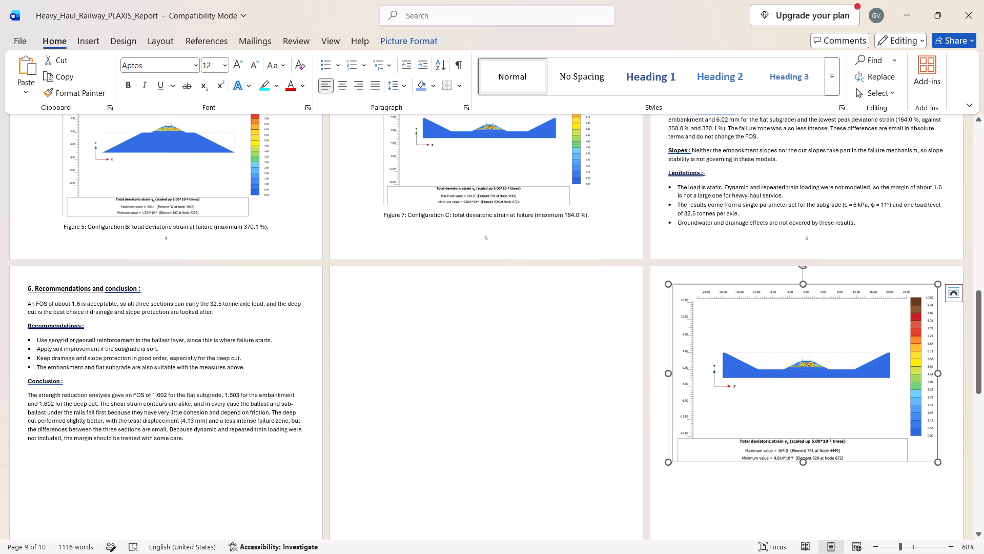
{"action": "key", "text": "Delete"}
Look over the report from the blank last pages back to page 1 to check the page layout.
{"action": "scroll", "coordinate": [508, 397], "scroll_direction": "down", "scroll_amount": 1}
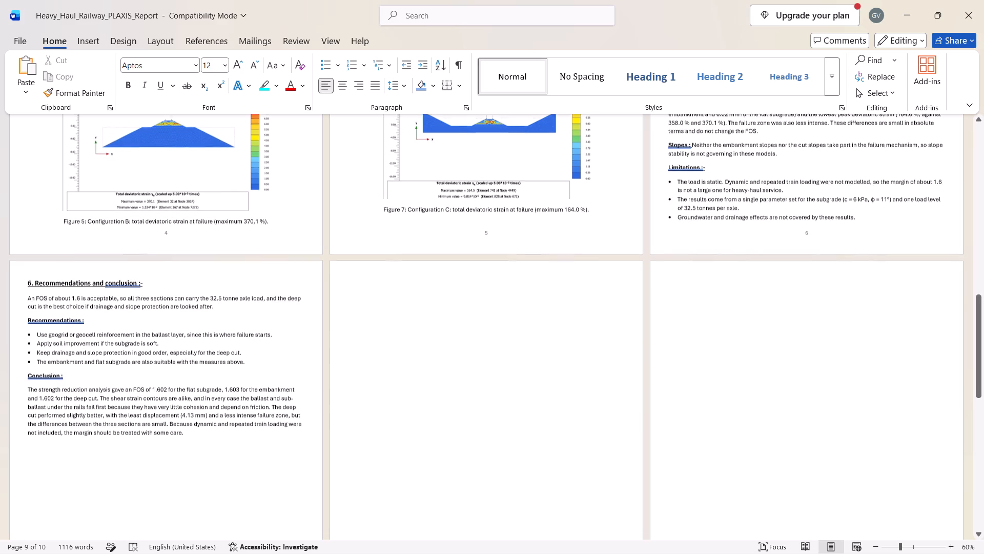
{"action": "scroll", "coordinate": [508, 397], "scroll_direction": "down", "scroll_amount": 1}
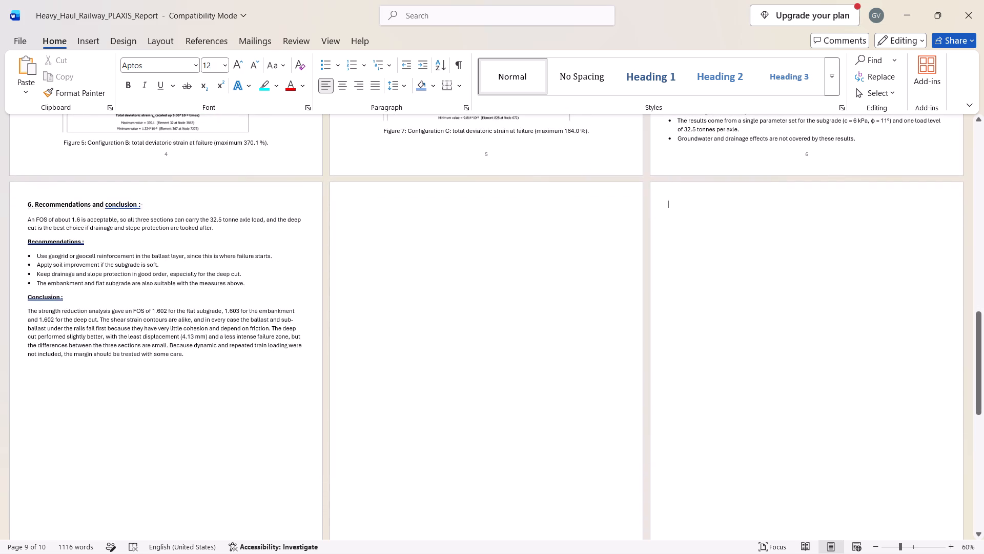
{"action": "scroll", "coordinate": [508, 397], "scroll_direction": "up", "scroll_amount": 5}
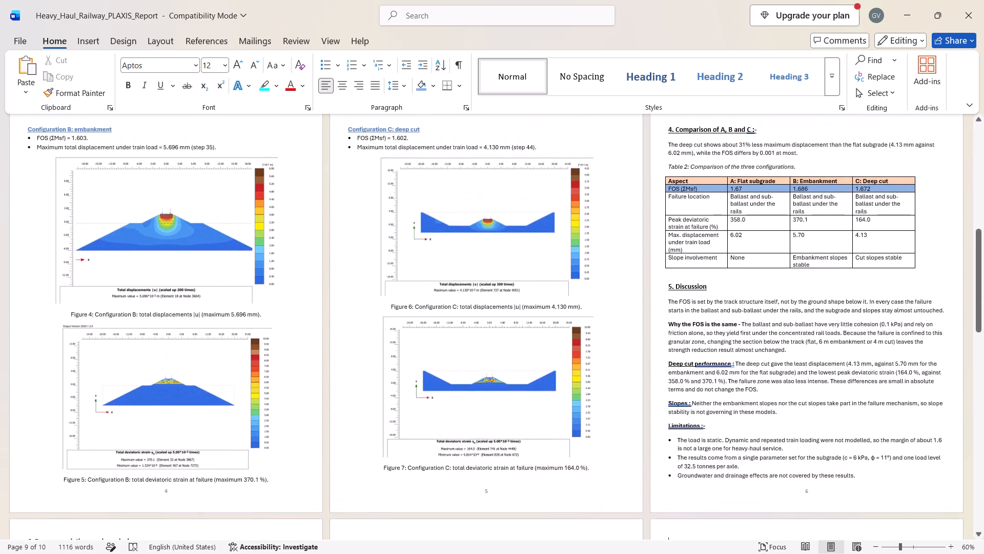
{"action": "scroll", "coordinate": [508, 397], "scroll_direction": "right", "scroll_amount": 1}
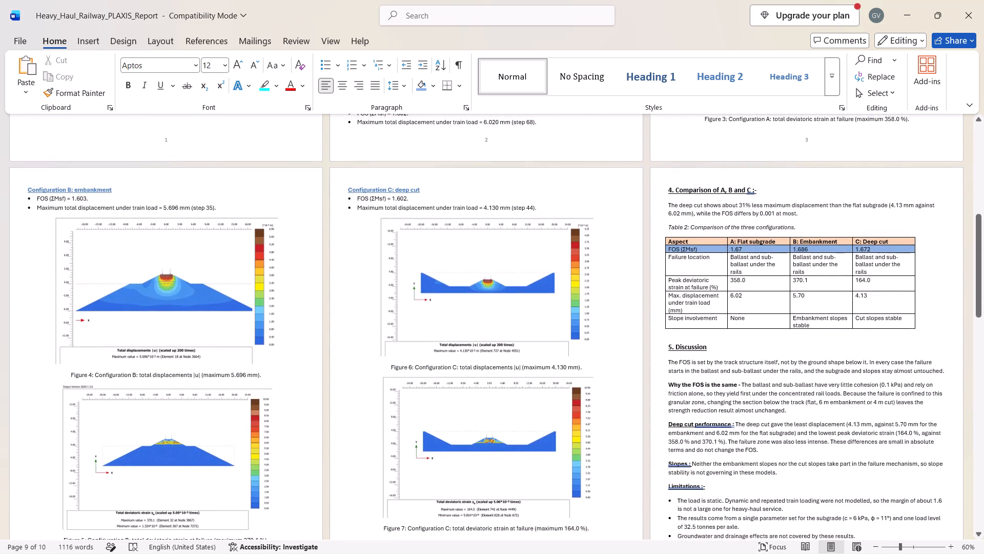
{"action": "scroll", "coordinate": [508, 397], "scroll_direction": "right", "scroll_amount": 1}
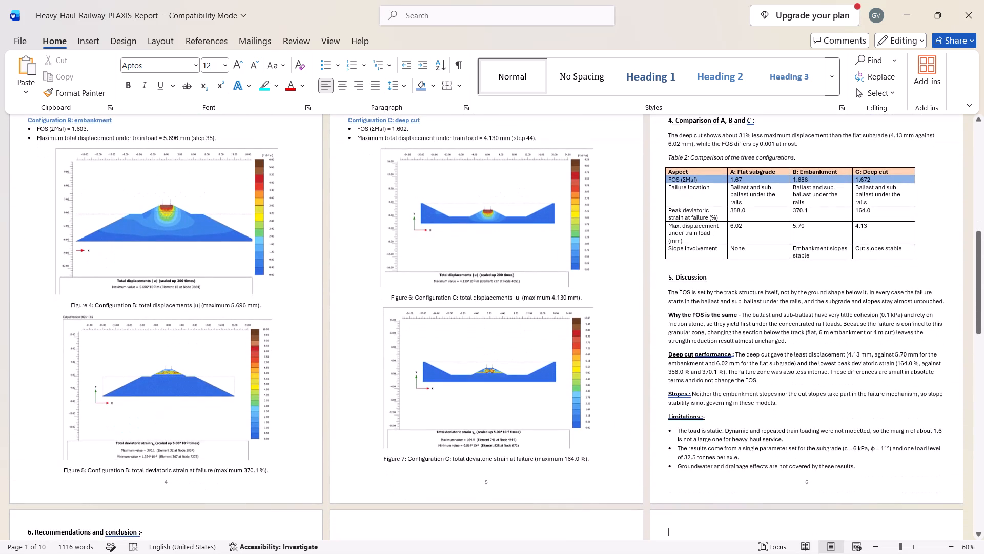
{"action": "scroll", "coordinate": [508, 397], "scroll_direction": "up", "scroll_amount": 3}
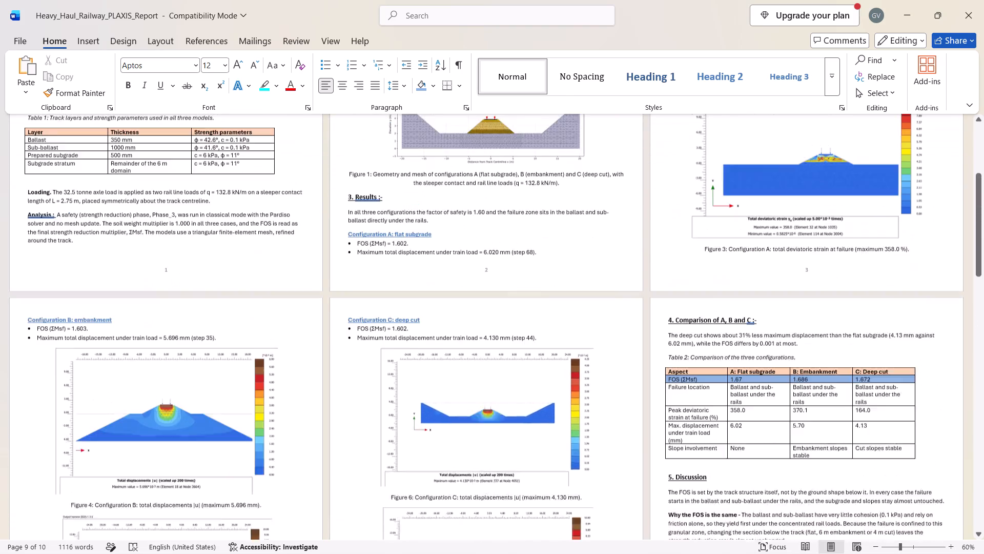
{"action": "scroll", "coordinate": [508, 397], "scroll_direction": "up", "scroll_amount": 3}
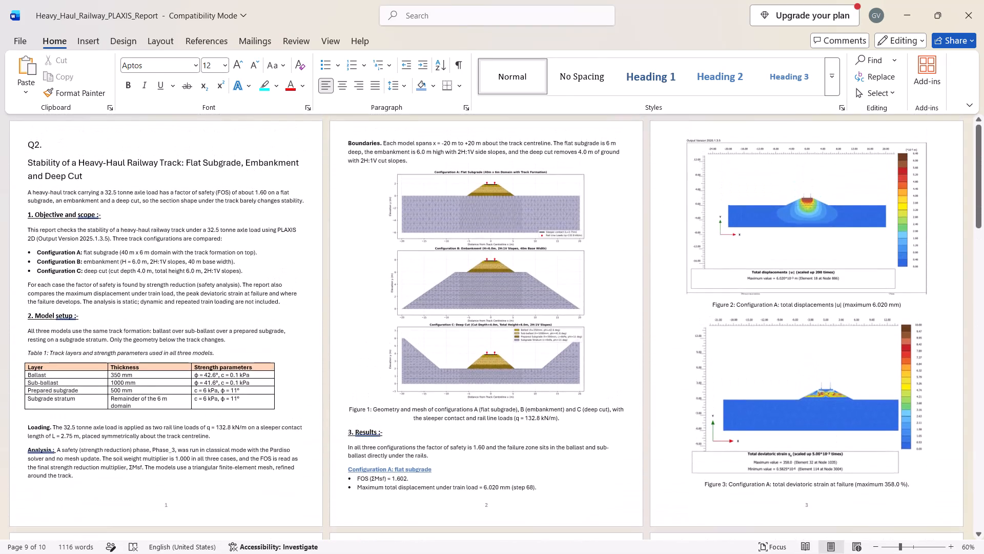
{"action": "scroll", "coordinate": [508, 397], "scroll_direction": "up", "scroll_amount": 1}
{"action": "scroll", "coordinate": [508, 397], "scroll_direction": "down", "scroll_amount": 1}
Shrink the Figure 2 total displacements picture for Configuration A slightly, keeping its proportions.
{"action": "left_click", "coordinate": [732, 242]}
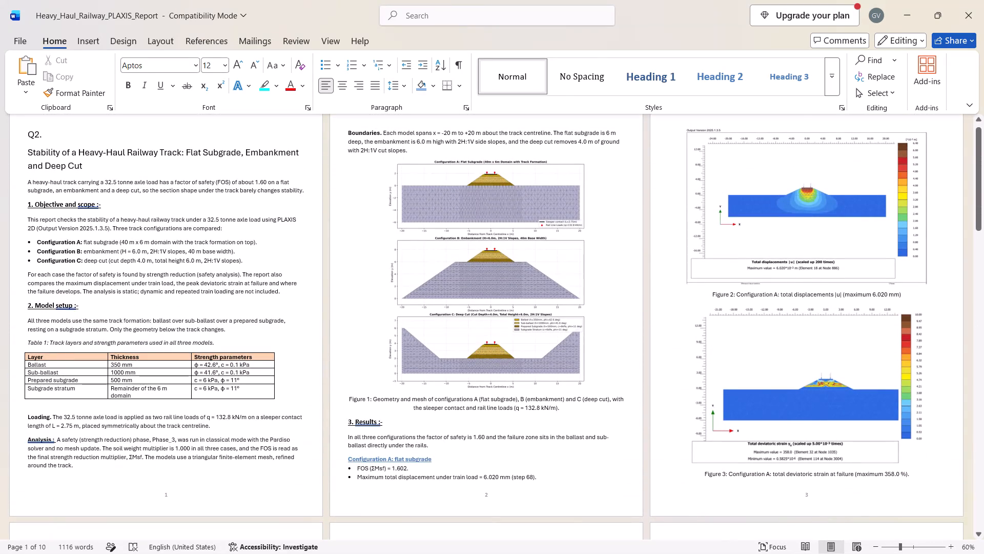
{"action": "left_click", "coordinate": [788, 371]}
{"action": "left_click", "coordinate": [805, 199]}
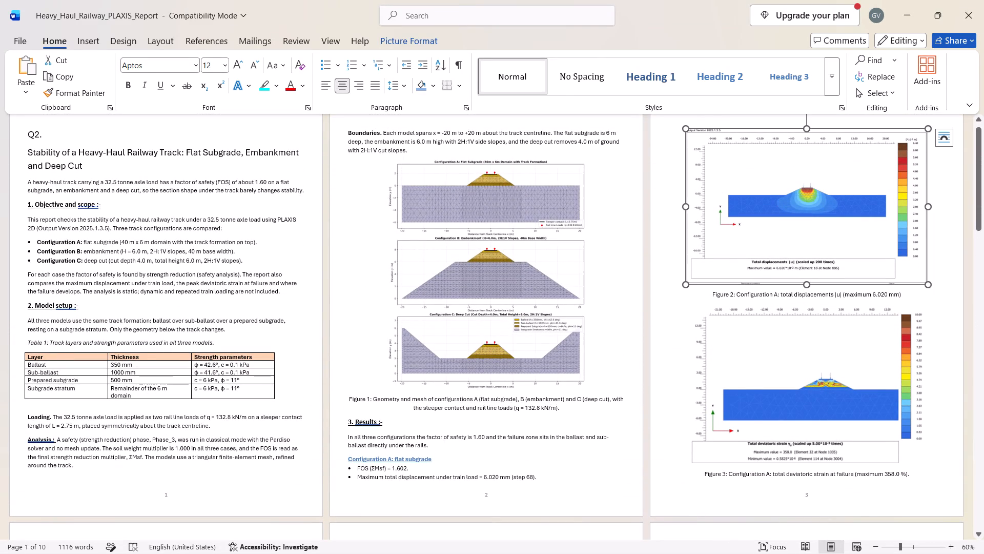
{"action": "left_click_drag", "start_coordinate": [929, 284], "coordinate": [923, 281]}
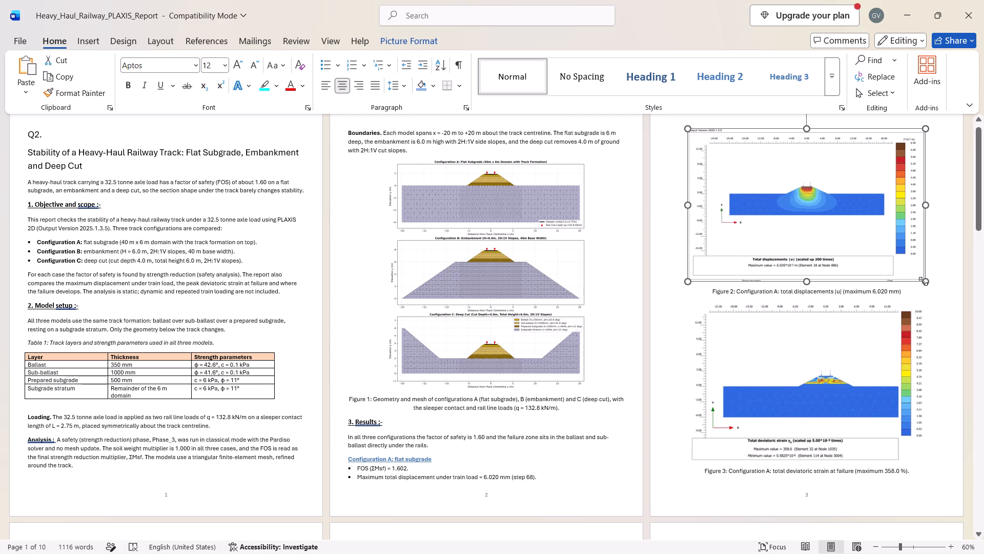
{"action": "left_click", "coordinate": [608, 406]}
Delete the whole section 5 Discussion on page 6, from its heading through the last Limitations bullet.
{"action": "scroll", "coordinate": [608, 406], "scroll_direction": "down", "scroll_amount": 4}
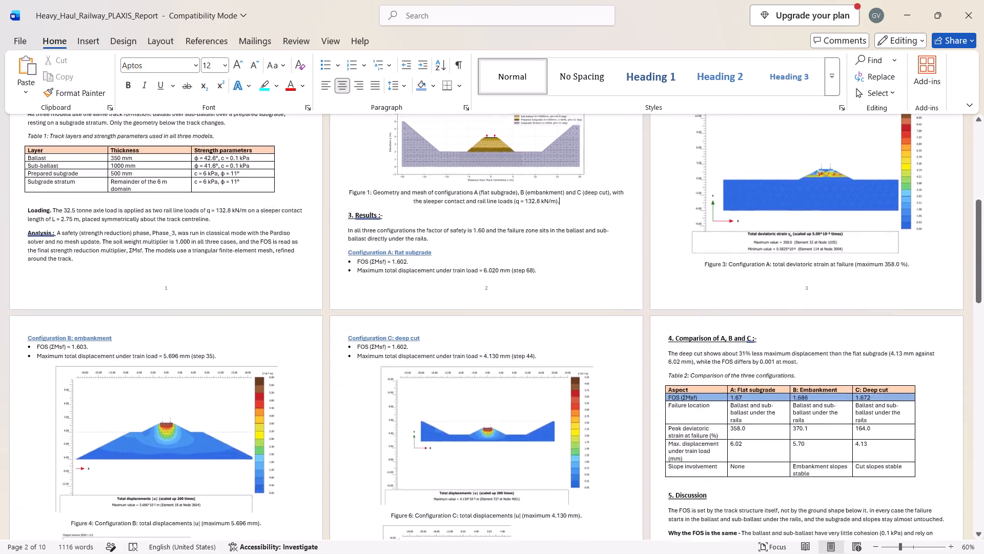
{"action": "scroll", "coordinate": [608, 406], "scroll_direction": "down", "scroll_amount": 3}
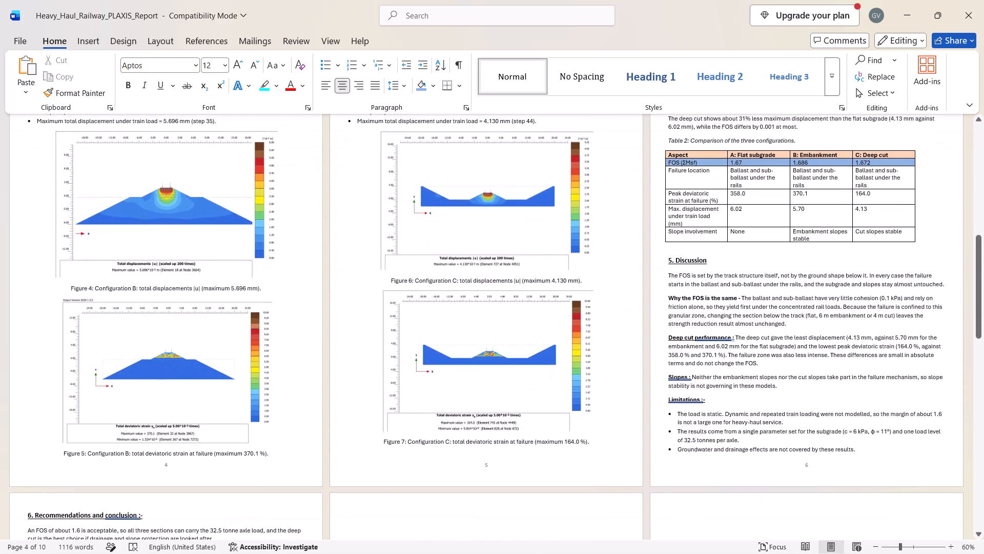
{"action": "scroll", "coordinate": [608, 406], "scroll_direction": "up", "scroll_amount": 4}
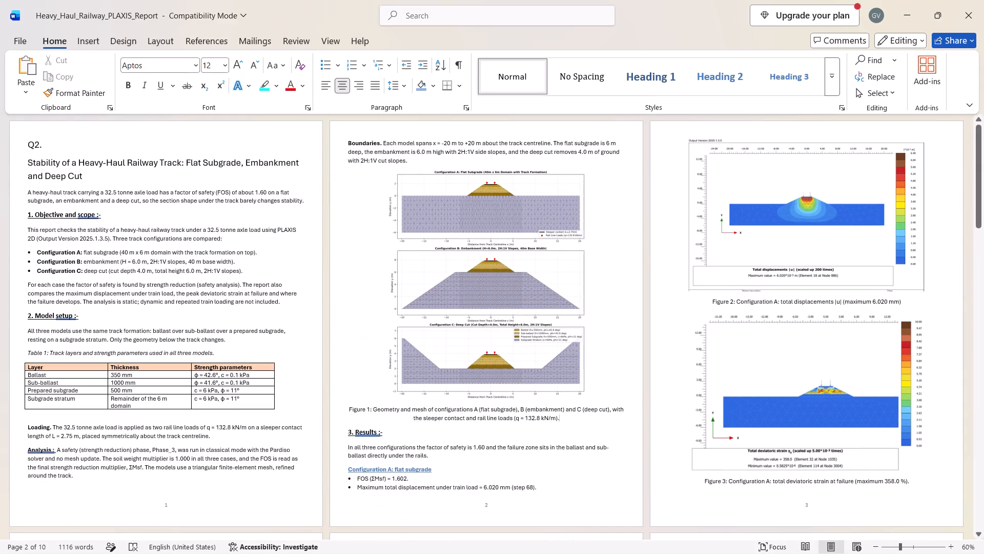
{"action": "scroll", "coordinate": [608, 406], "scroll_direction": "down", "scroll_amount": 1}
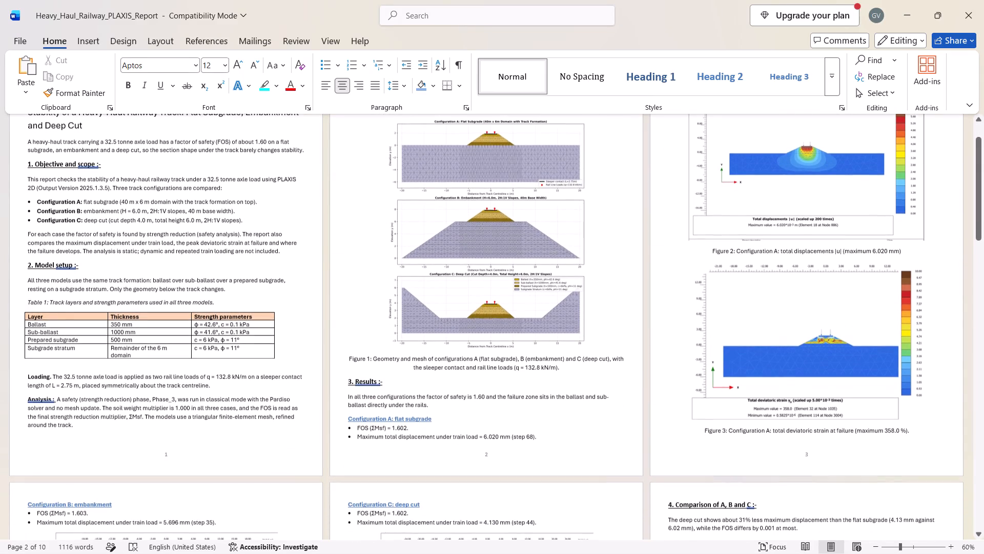
{"action": "scroll", "coordinate": [608, 406], "scroll_direction": "down", "scroll_amount": 6}
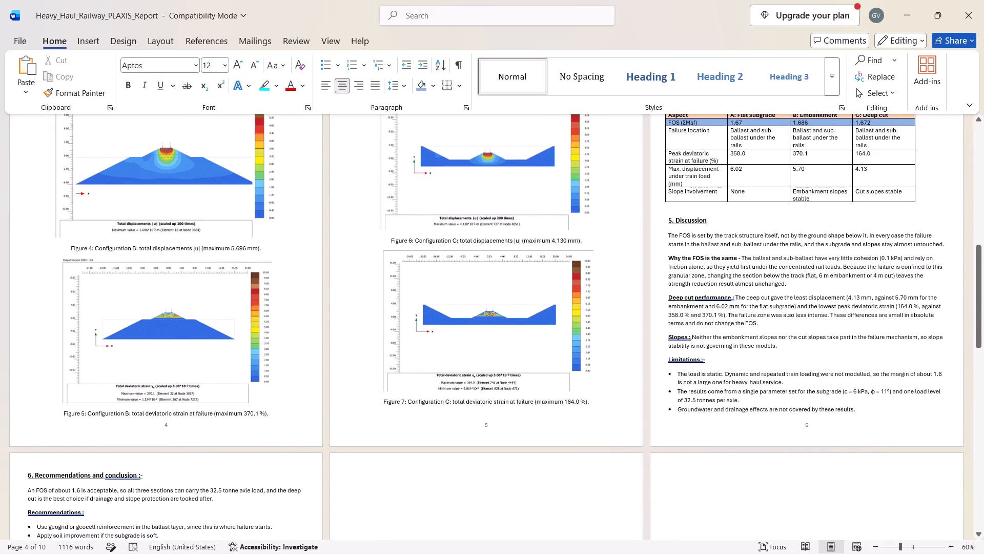
{"action": "left_click_drag", "start_coordinate": [665, 220], "coordinate": [861, 411]}
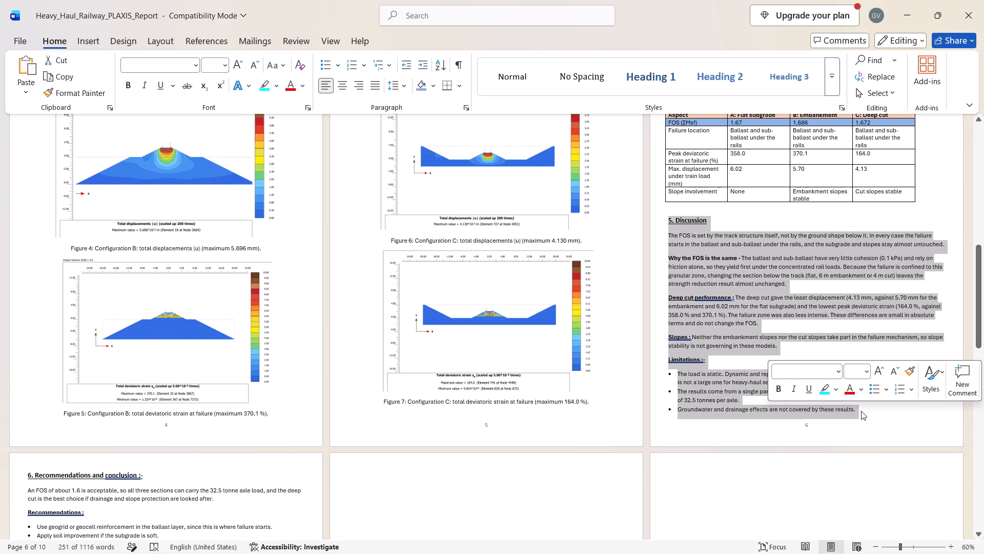
{"action": "key", "text": "Delete"}
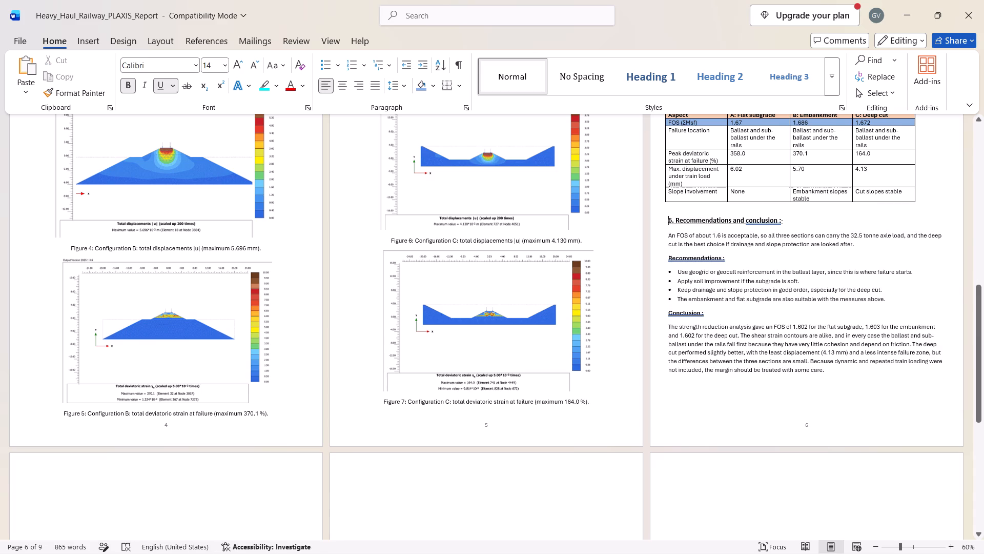
Look over the report from page 1 to page 6 to check the layout without the Discussion section.
{"action": "scroll", "coordinate": [799, 419], "scroll_direction": "up", "scroll_amount": 6}
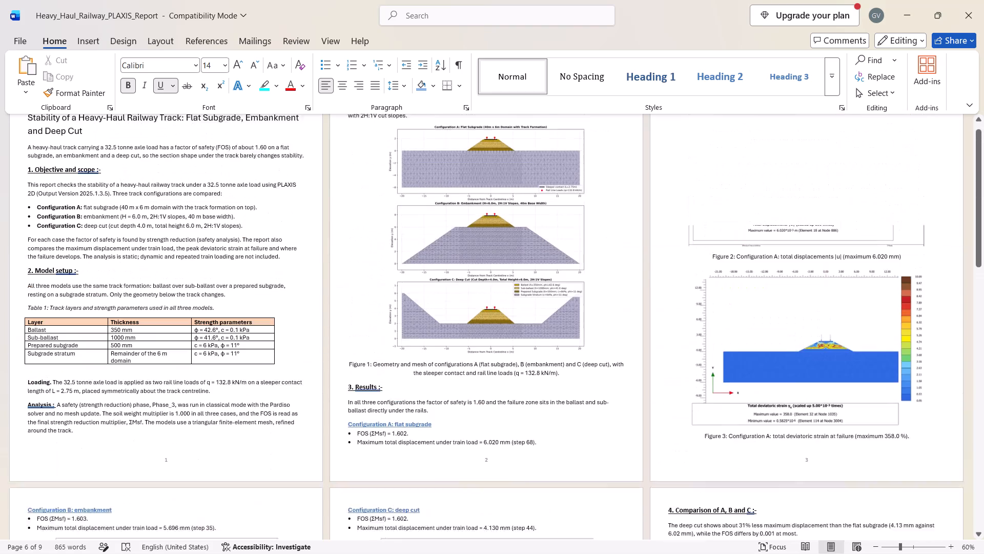
{"action": "scroll", "coordinate": [799, 419], "scroll_direction": "up", "scroll_amount": 9}
{"action": "scroll", "coordinate": [799, 419], "scroll_direction": "down", "scroll_amount": 4}
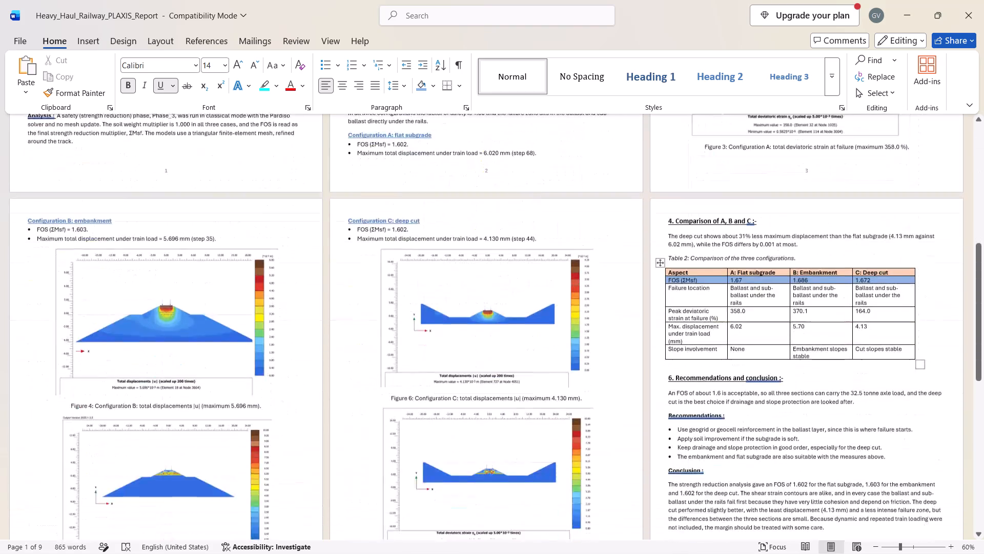
{"action": "scroll", "coordinate": [799, 419], "scroll_direction": "up", "scroll_amount": 1}
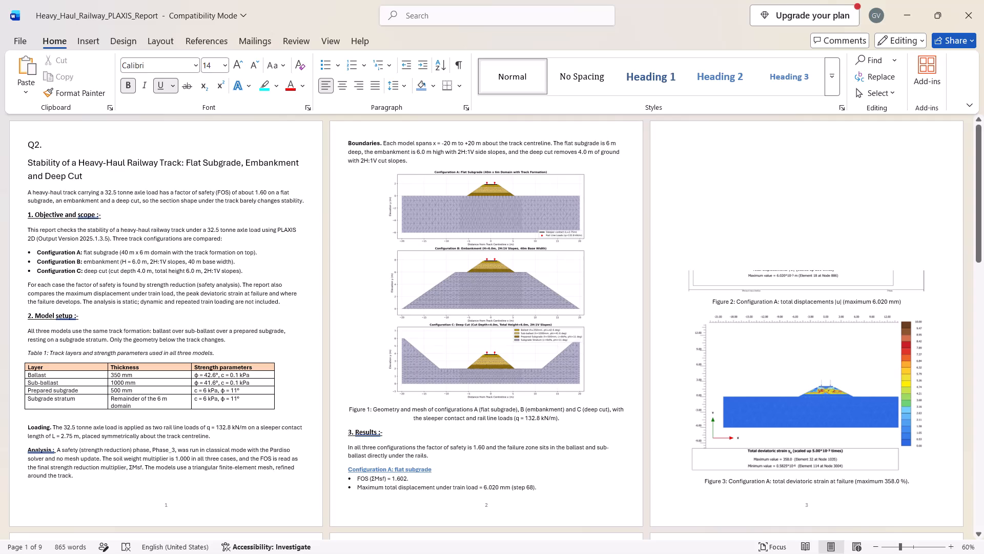
{"action": "scroll", "coordinate": [704, 331], "scroll_direction": "down", "scroll_amount": 2}
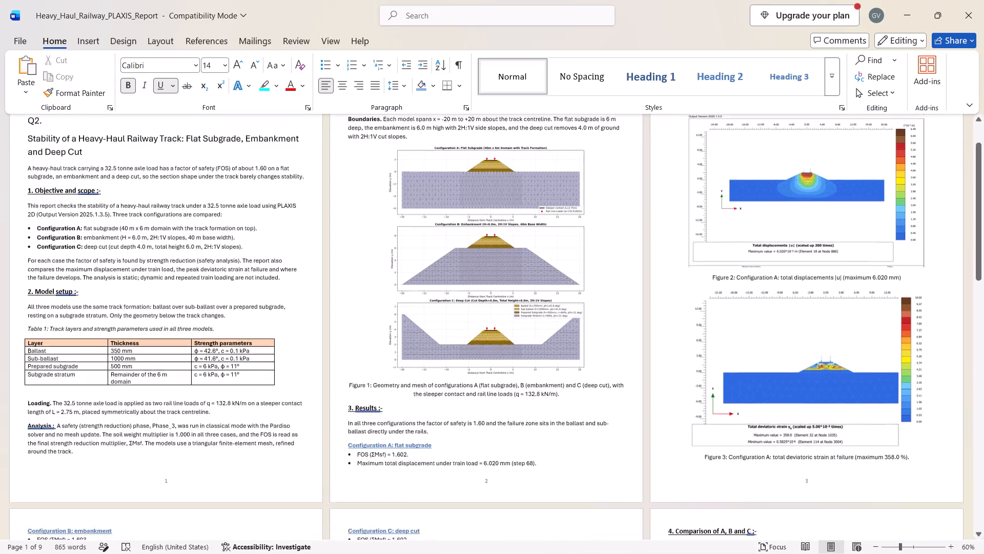
{"action": "scroll", "coordinate": [704, 331], "scroll_direction": "down", "scroll_amount": 4}
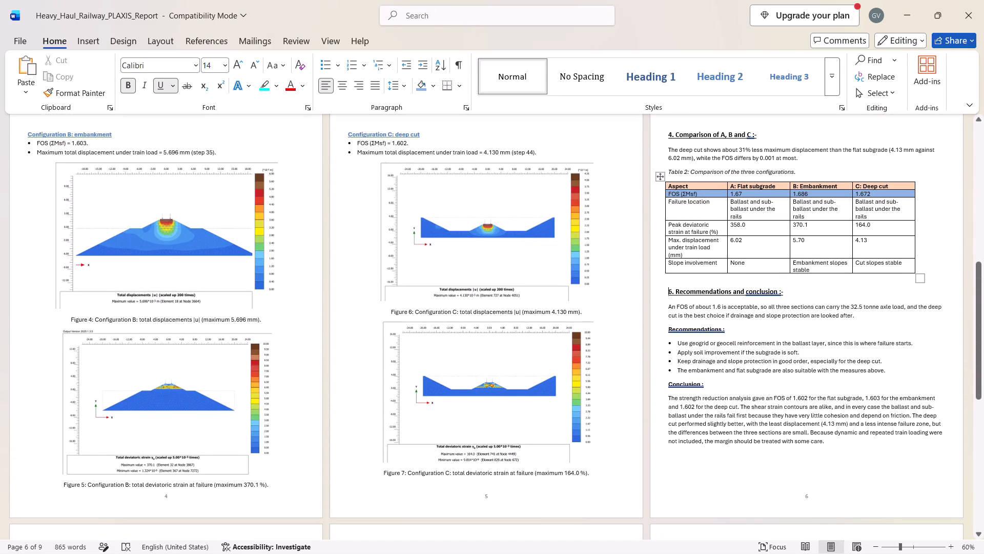
Set the FOS (ΣMsf) value for B: Embankment in Table 2 to 1.71.
{"action": "left_click", "coordinate": [746, 195]}
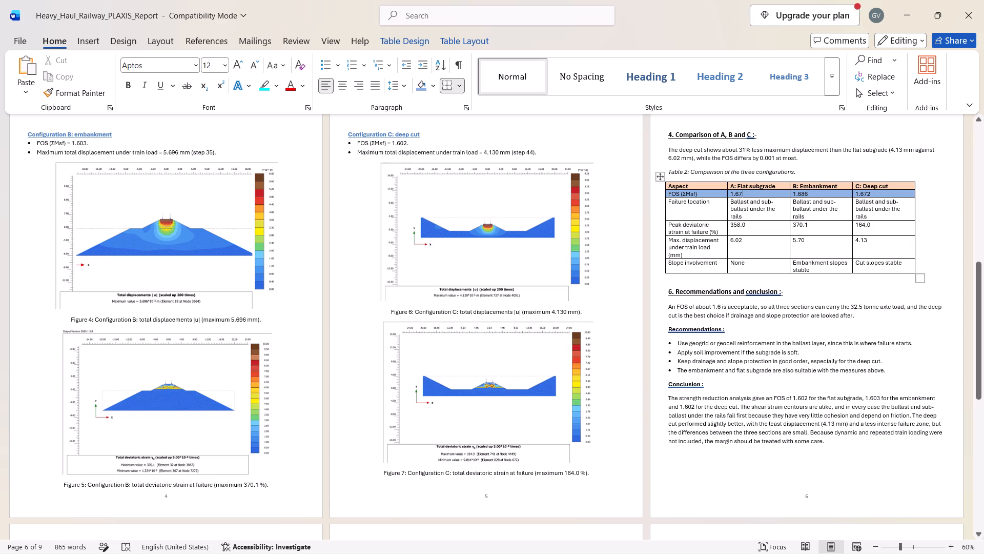
{"action": "right_click", "coordinate": [812, 192]}
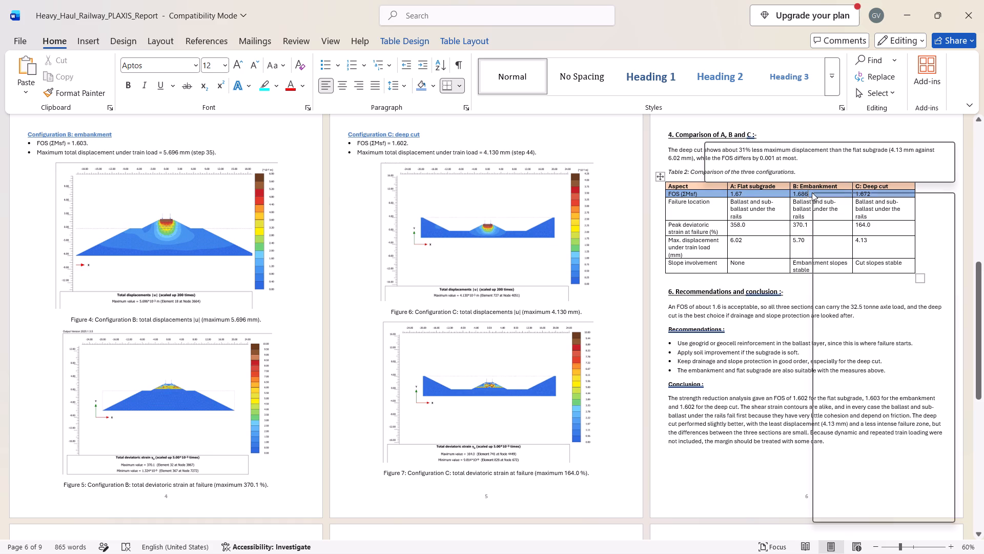
{"action": "key", "text": "BackSpace"}
{"action": "key", "text": "BackSpace"}
{"action": "key", "text": "BackSpace"}
{"action": "key", "text": "BackSpace"}
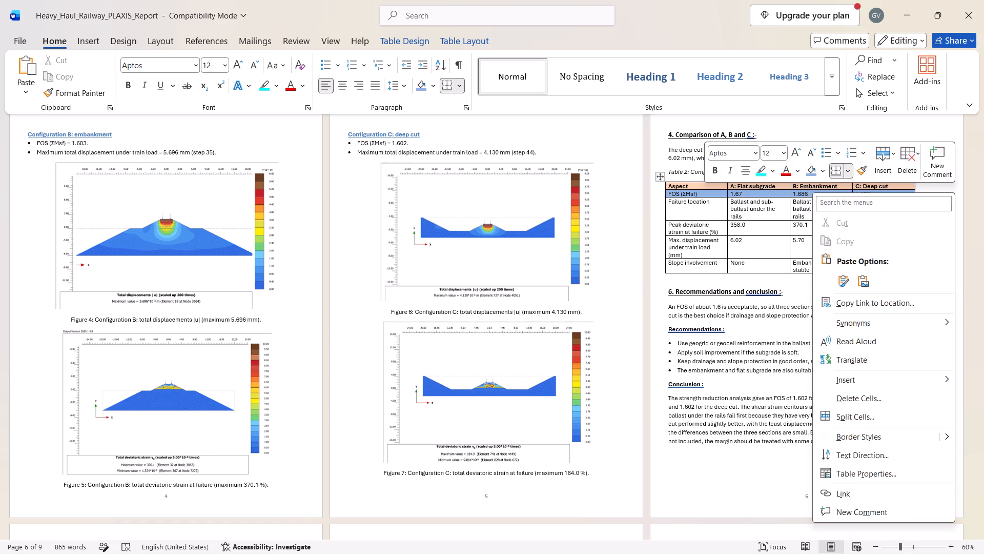
{"action": "scroll", "coordinate": [763, 234], "scroll_direction": "up", "scroll_amount": 2, "text": "ctrl"}
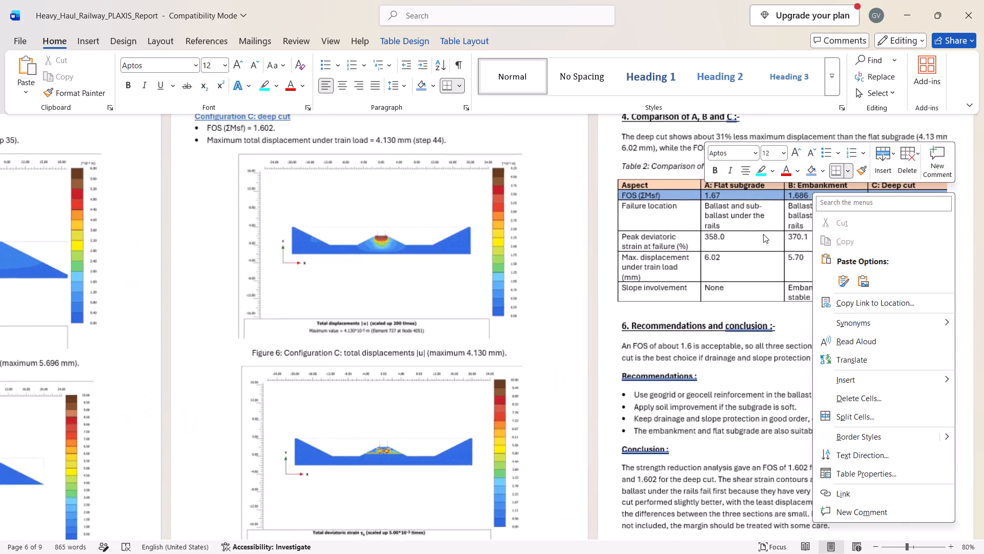
{"action": "left_click", "coordinate": [719, 192]}
{"action": "left_click", "coordinate": [705, 193]}
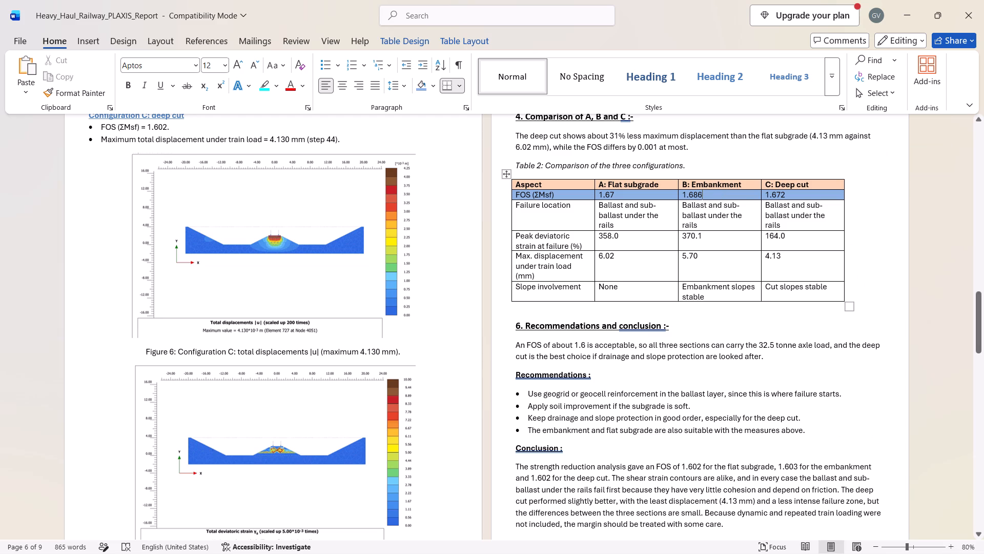
{"action": "key", "text": "BackSpace"}
{"action": "key", "text": "BackSpace"}
{"action": "key", "text": "BackSpace"}
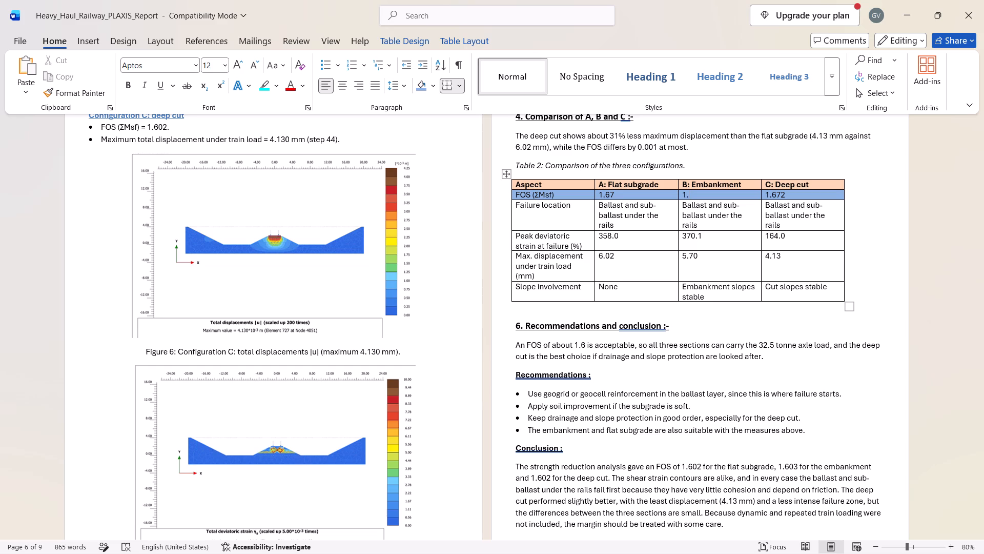
{"action": "key", "text": "6"}
{"action": "key", "text": "BackSpace"}
{"action": "type", "text": "71"}
Set the FOS (ΣMsf) value for C: Deep cut in Table 2 to 1.76.
{"action": "left_click", "coordinate": [796, 199]}
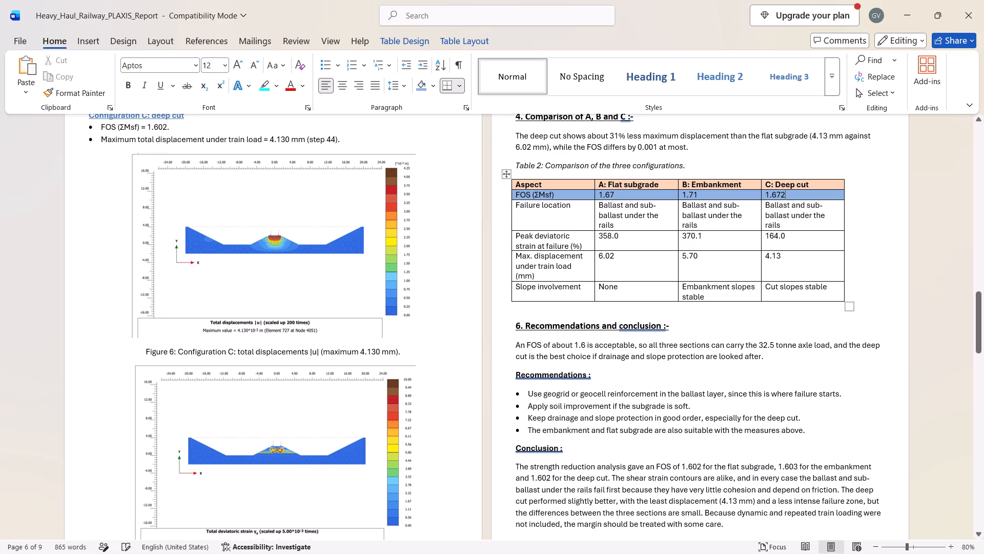
{"action": "key", "text": "BackSpace"}
{"action": "key", "text": "BackSpace"}
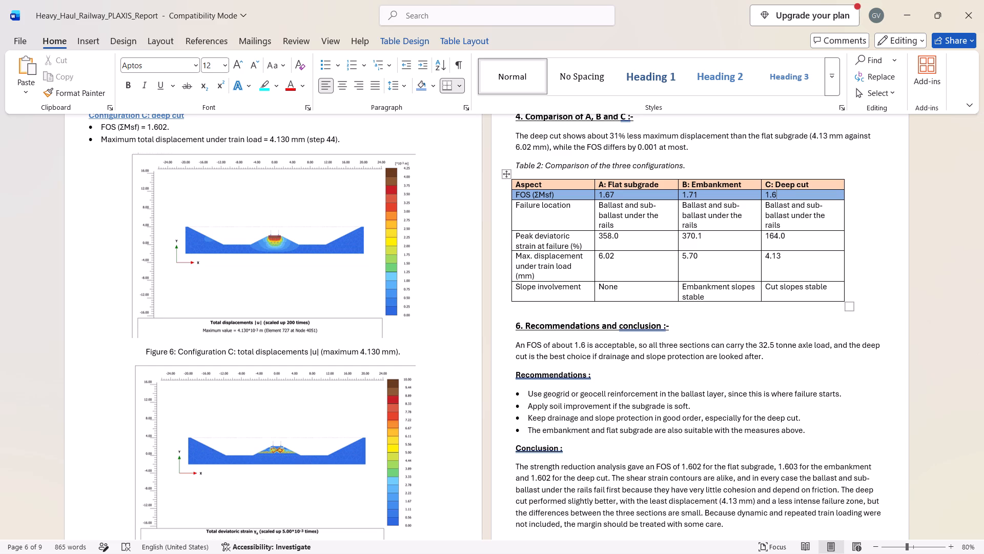
{"action": "type", "text": "76"}
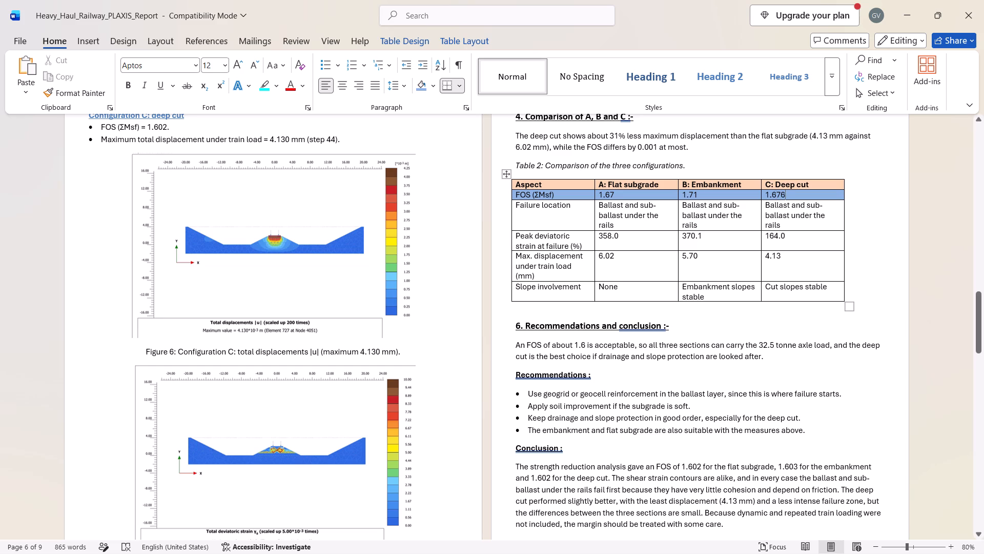
{"action": "left_click", "coordinate": [776, 197]}
{"action": "key", "text": "BackSpace"}
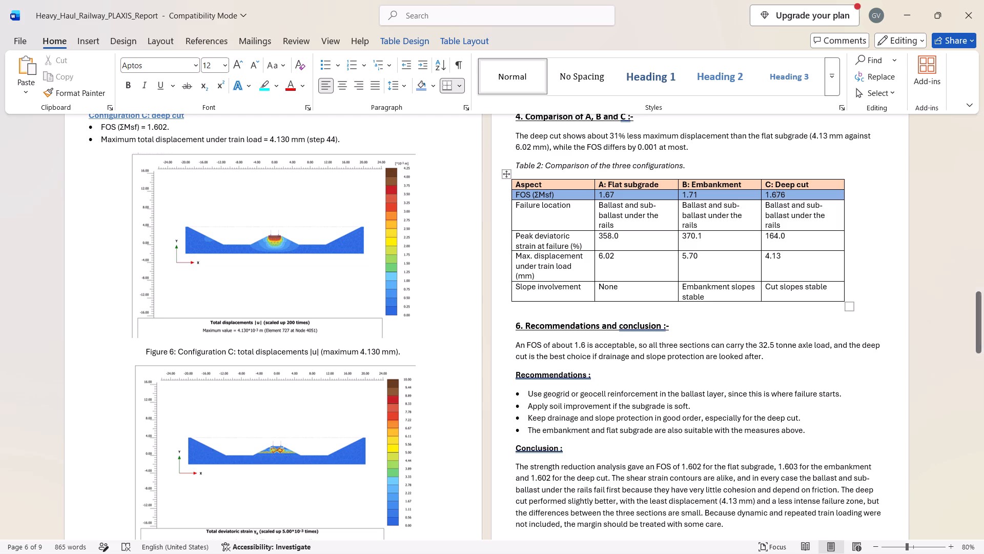
Set the FOS (ΣMsf) value for A: Flat subgrade in Table 2 to 1.79.
{"action": "left_click", "coordinate": [619, 194]}
{"action": "key", "text": "BackSpace"}
{"action": "key", "text": "BackSpace"}
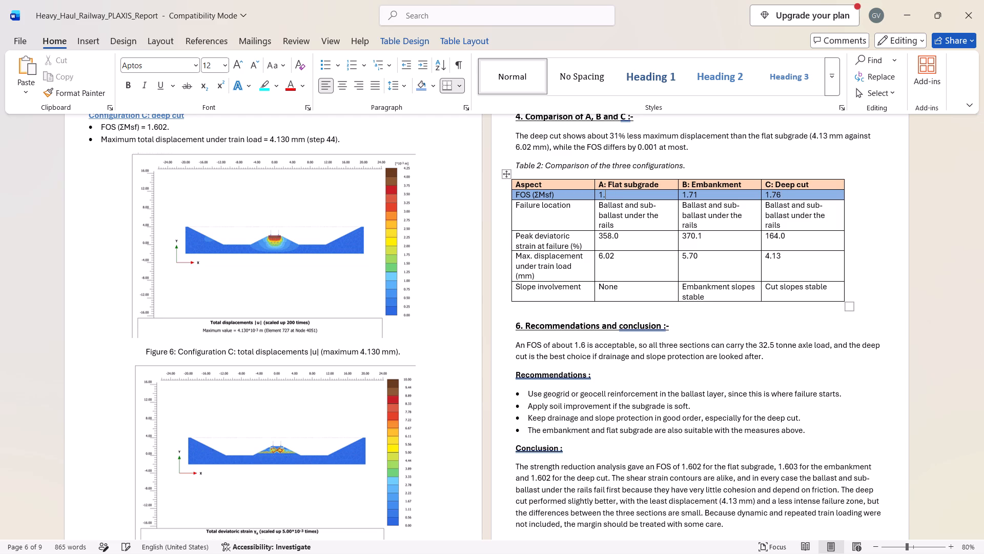
{"action": "type", "text": "79"}
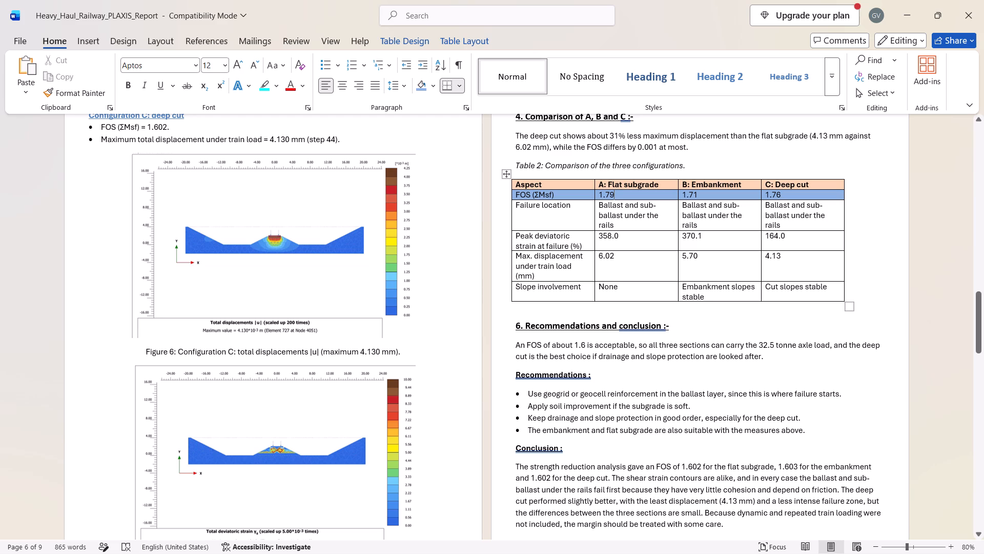
Change the flat subgrade FOS in the first sentence of the Conclusion paragraph to 1.79.
{"action": "left_click", "coordinate": [700, 467]}
{"action": "key", "text": "BackSpace"}
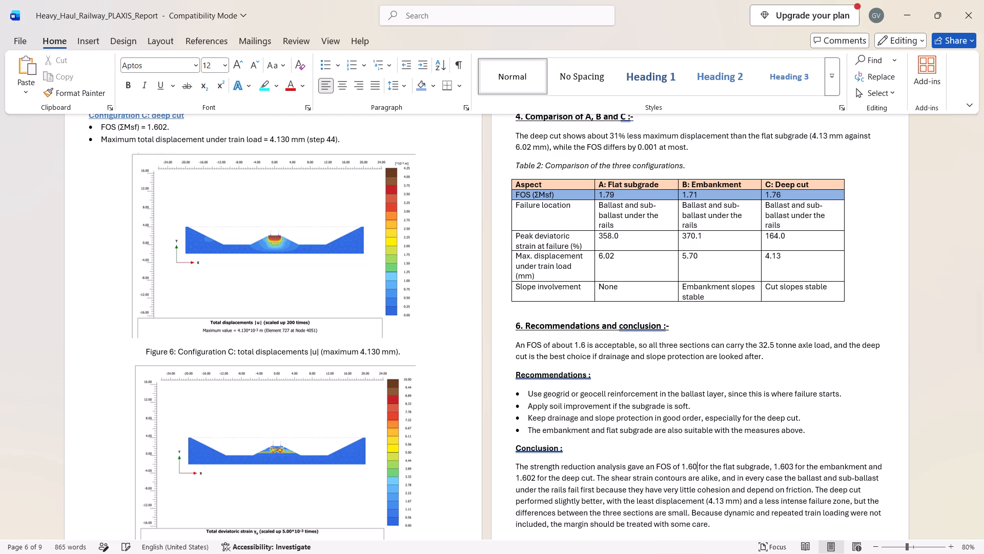
{"action": "key", "text": "BackSpace"}
{"action": "key", "text": "BackSpace"}
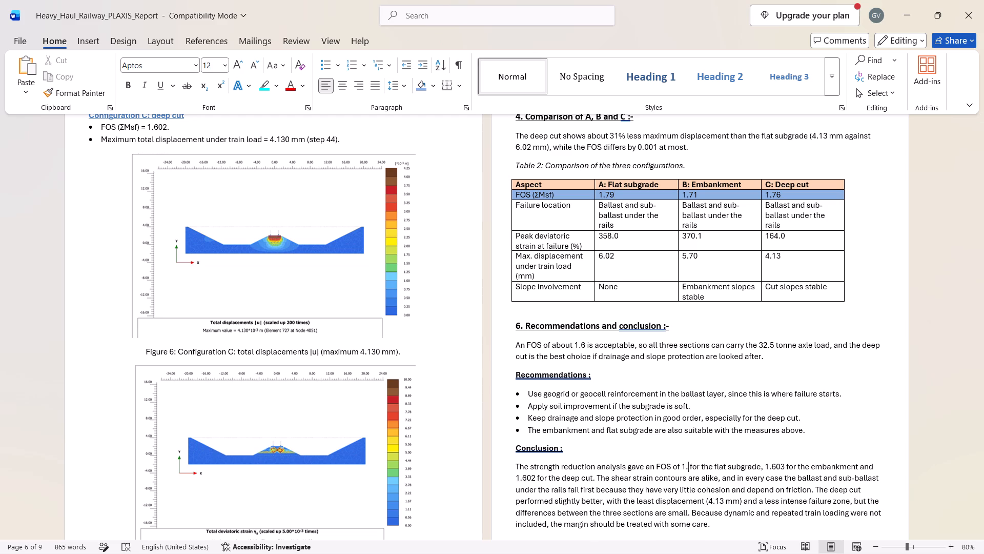
{"action": "type", "text": "79"}
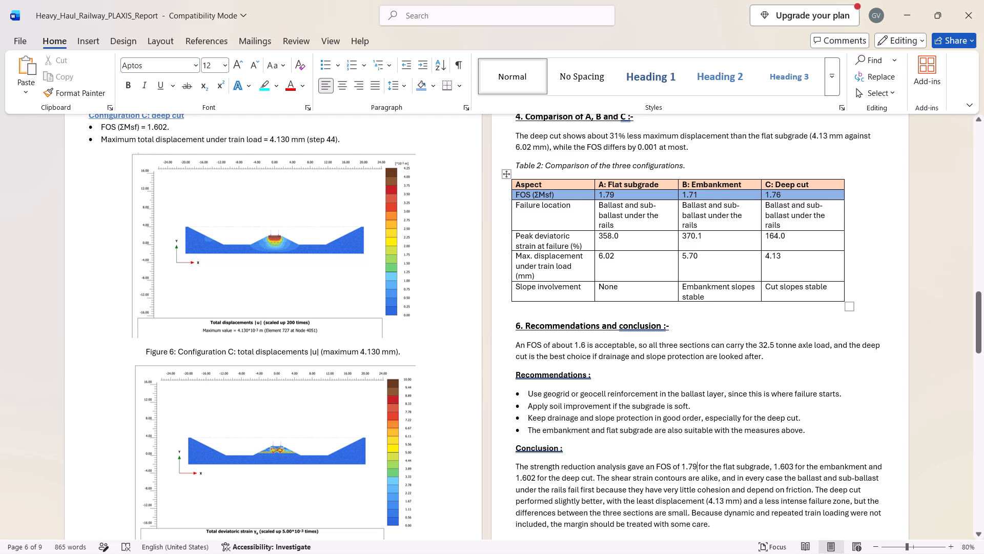
Change the embankment FOS in the first sentence of the Conclusion paragraph to 1.71.
{"action": "left_click", "coordinate": [792, 463]}
{"action": "key", "text": "BackSpace"}
{"action": "key", "text": "BackSpace"}
{"action": "key", "text": "BackSpace"}
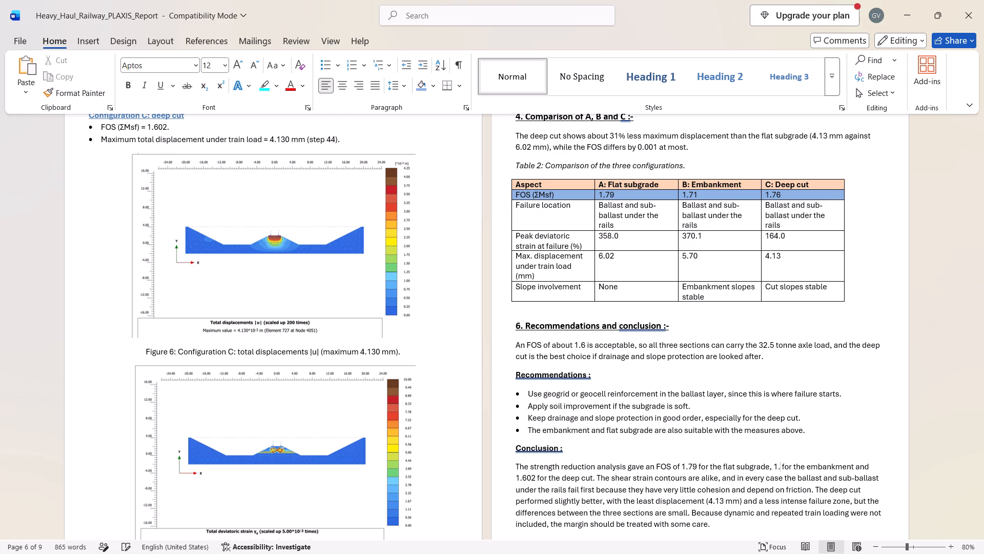
{"action": "type", "text": "71"}
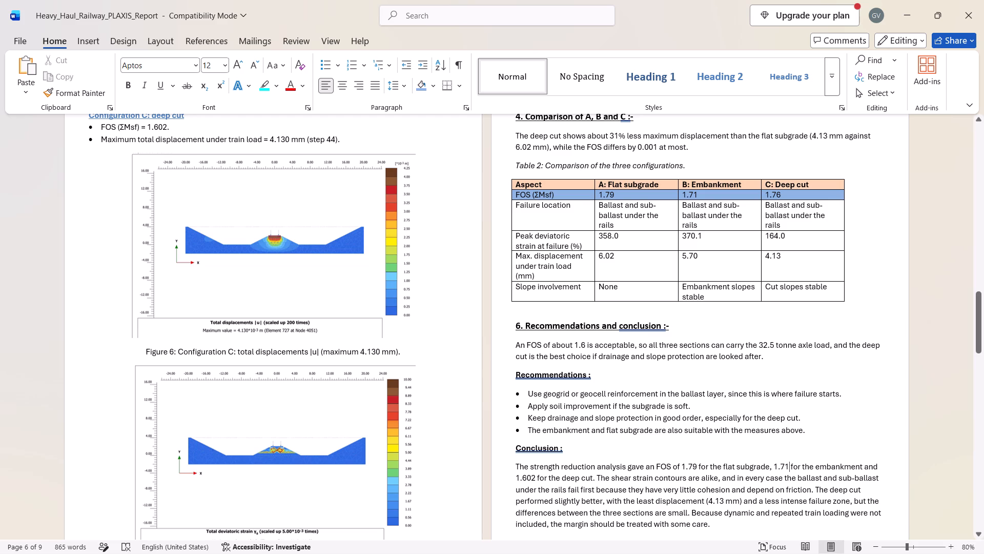
Change the deep cut FOS in the first sentence of the Conclusion paragraph to 1.76.
{"action": "left_click", "coordinate": [535, 479]}
{"action": "key", "text": "BackSpace"}
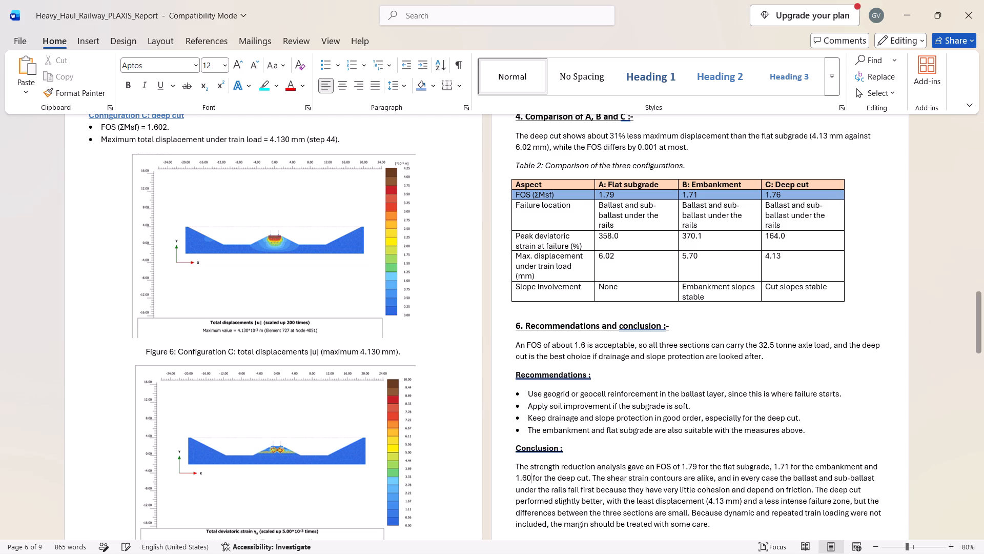
{"action": "key", "text": "BackSpace"}
{"action": "key", "text": "BackSpace"}
{"action": "type", "text": "76"}
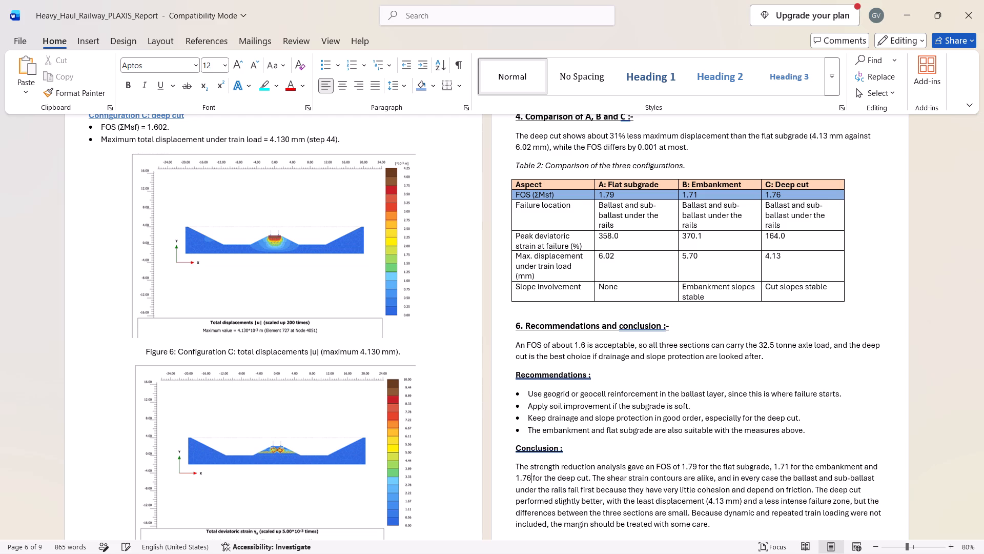
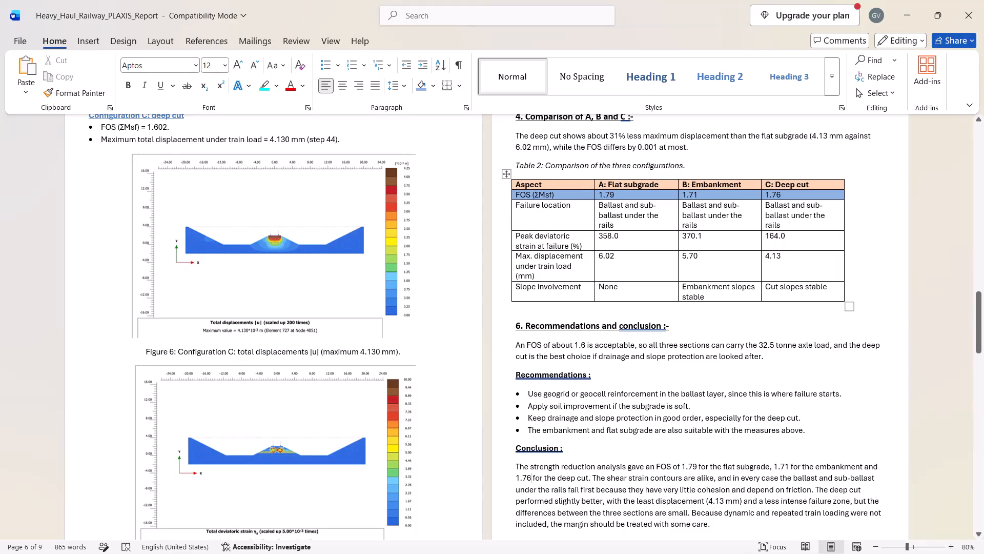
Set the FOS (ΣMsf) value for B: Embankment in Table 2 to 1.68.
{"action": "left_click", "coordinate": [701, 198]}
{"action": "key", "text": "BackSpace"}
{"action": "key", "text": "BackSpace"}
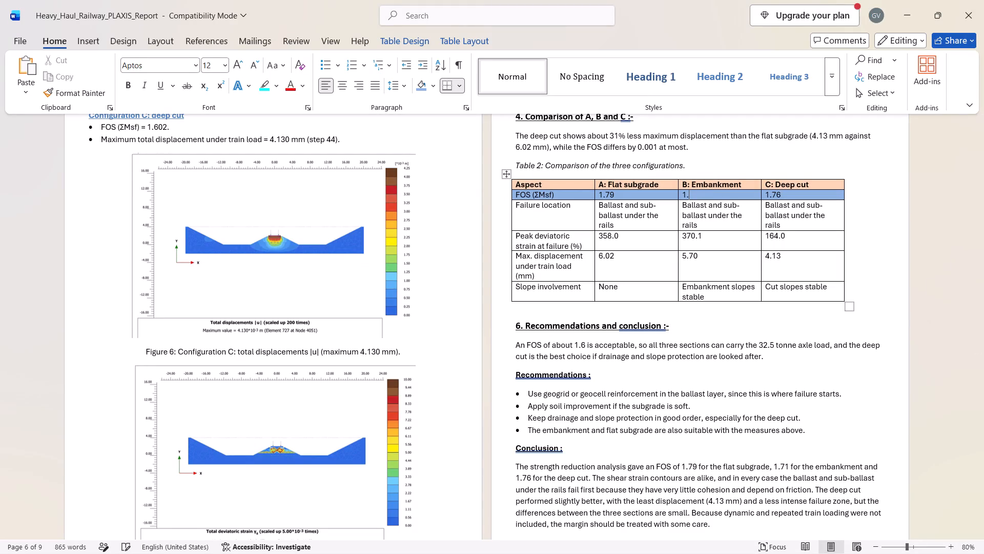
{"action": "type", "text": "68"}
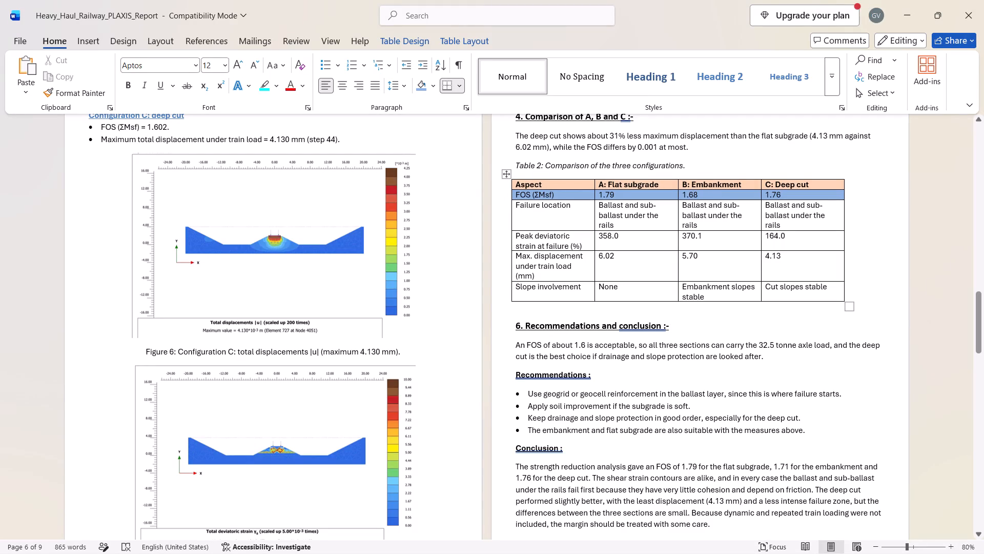
Set the FOS (ΣMsf) value for A: Flat subgrade in Table 2 to 1.81.
{"action": "left_click", "coordinate": [623, 195]}
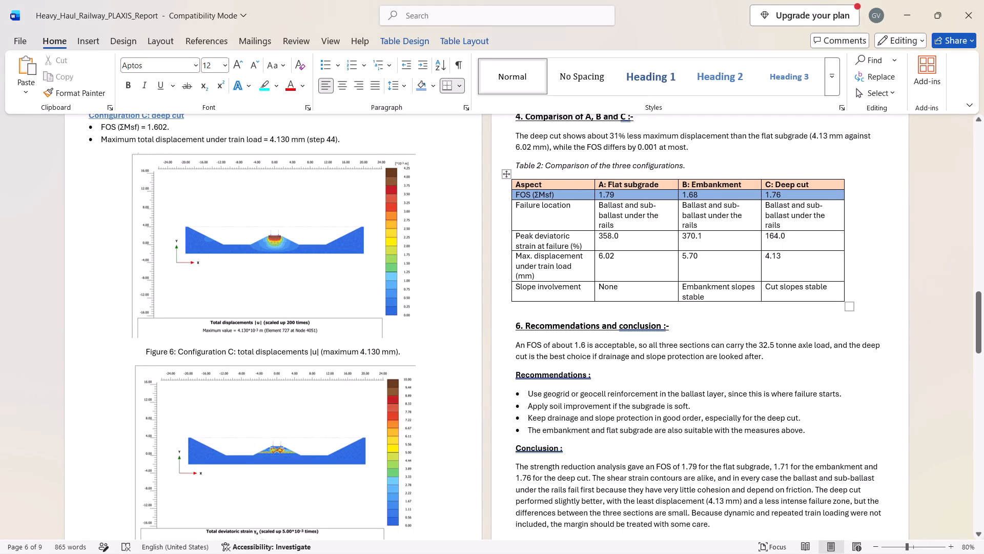
{"action": "left_click_drag", "start_coordinate": [623, 195], "coordinate": [639, 192]}
{"action": "key", "text": "BackSpace"}
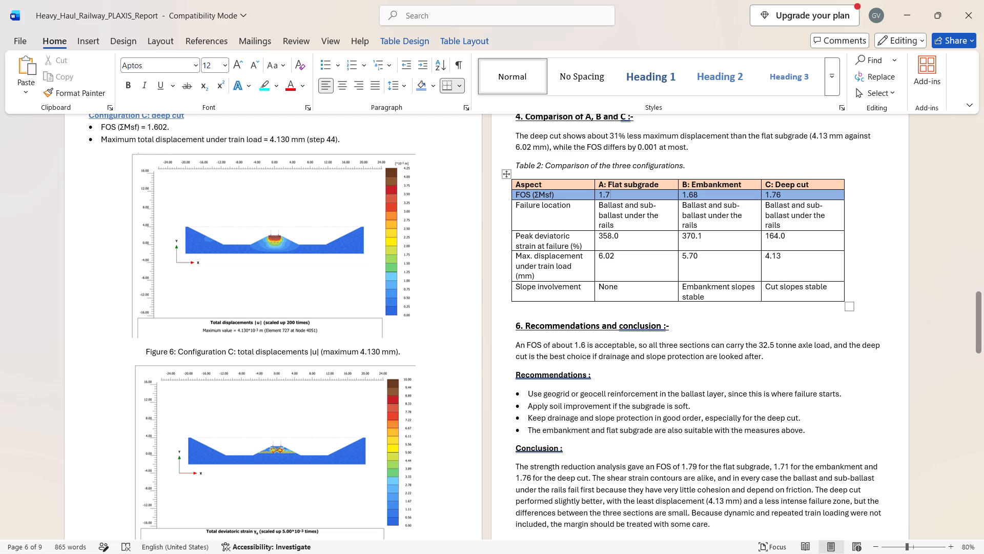
{"action": "key", "text": "BackSpace"}
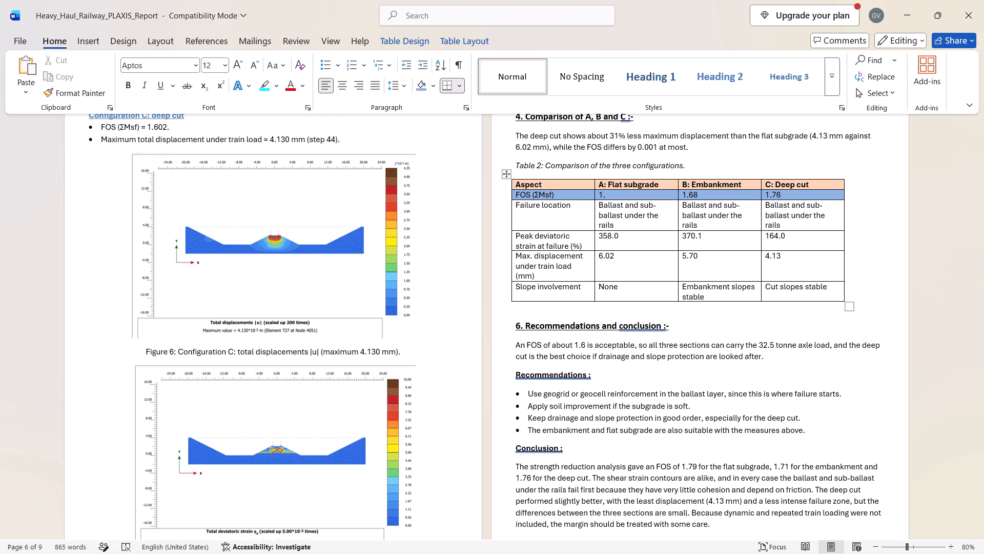
{"action": "key", "text": "8"}
{"action": "key", "text": "1"}
Set the FOS (ΣMsf) value for B: Embankment in Table 2 to 1.66.
{"action": "left_click", "coordinate": [708, 193]}
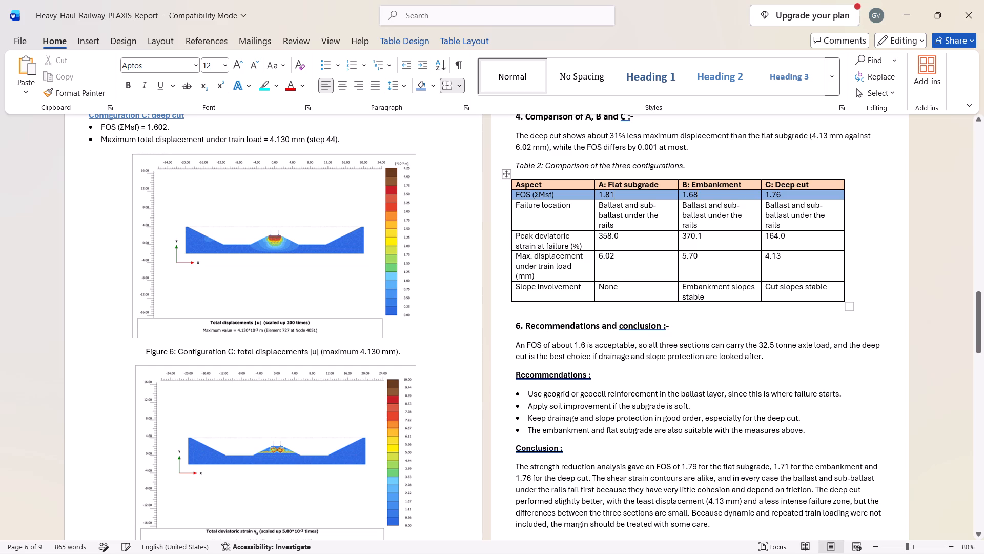
{"action": "key", "text": "BackSpace"}
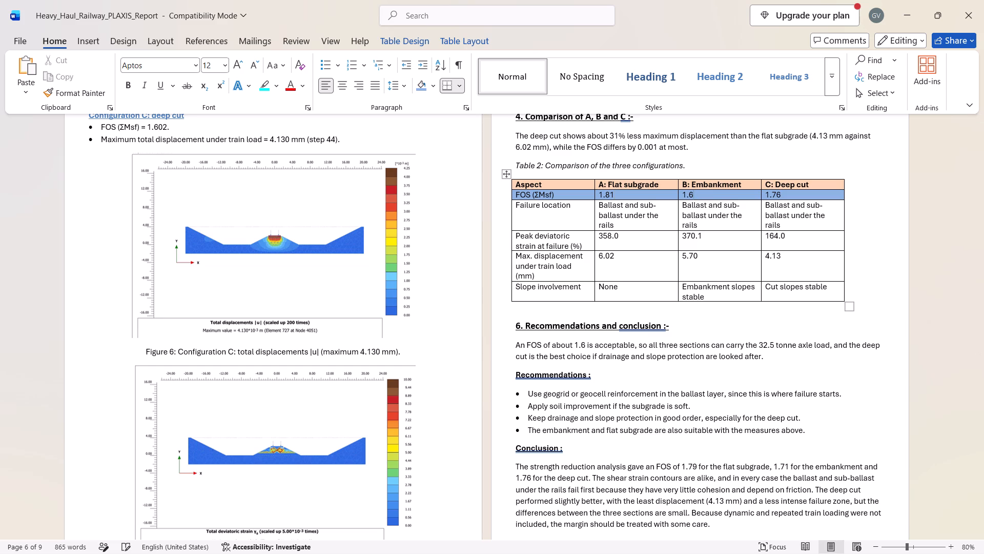
{"action": "key", "text": "7"}
{"action": "key", "text": "BackSpace"}
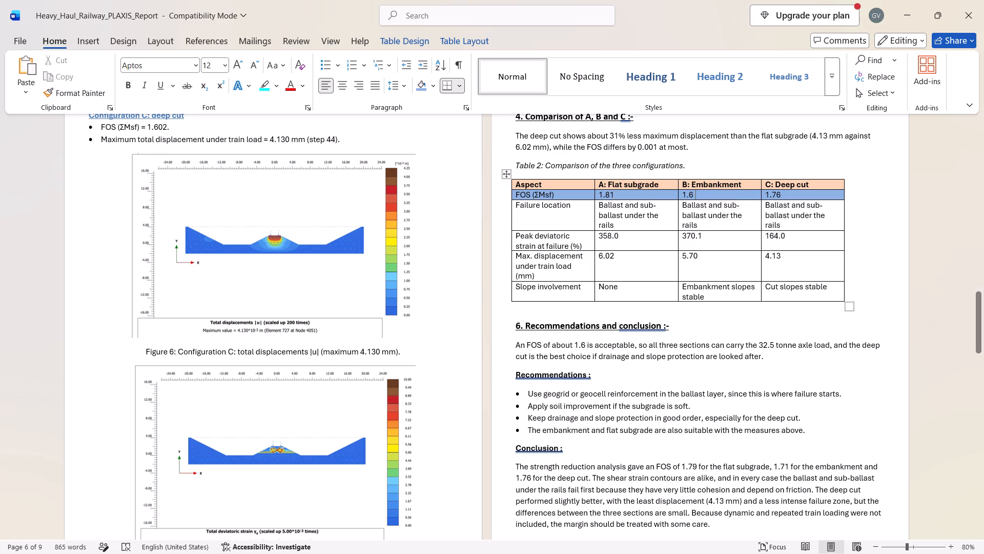
{"action": "key", "text": "6"}
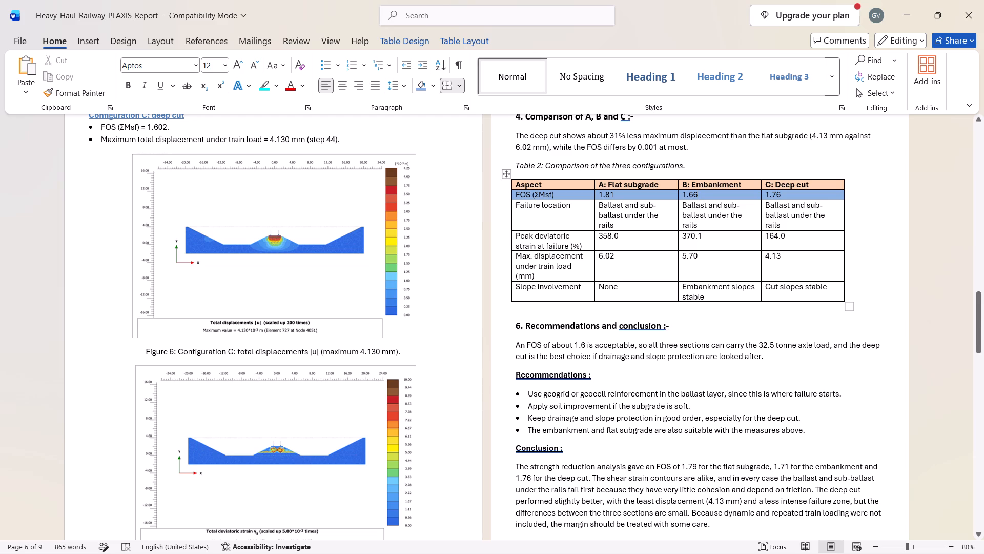
Change the flat subgrade FOS in the first sentence of the Conclusion paragraph to 1.81.
{"action": "right_click", "coordinate": [695, 472]}
{"action": "key", "text": "BackSpace"}
{"action": "key", "text": "BackSpace"}
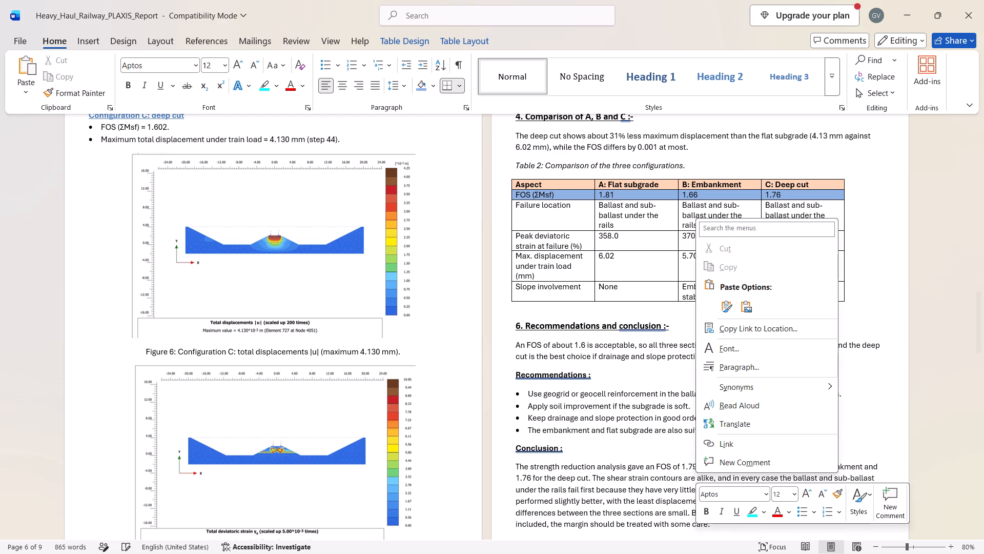
{"action": "right_click", "coordinate": [695, 472]}
{"action": "left_click", "coordinate": [691, 469]}
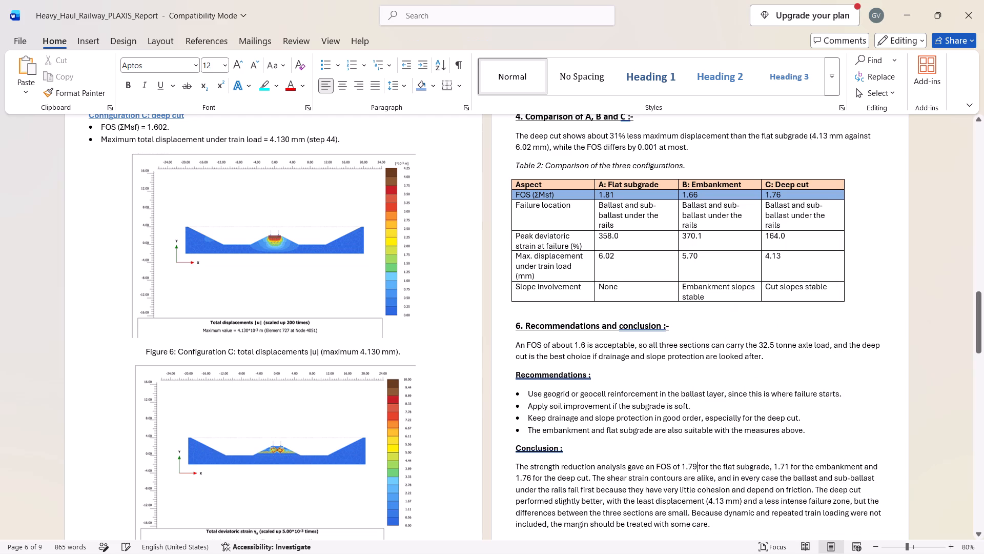
{"action": "key", "text": "BackSpace"}
{"action": "key", "text": "BackSpace"}
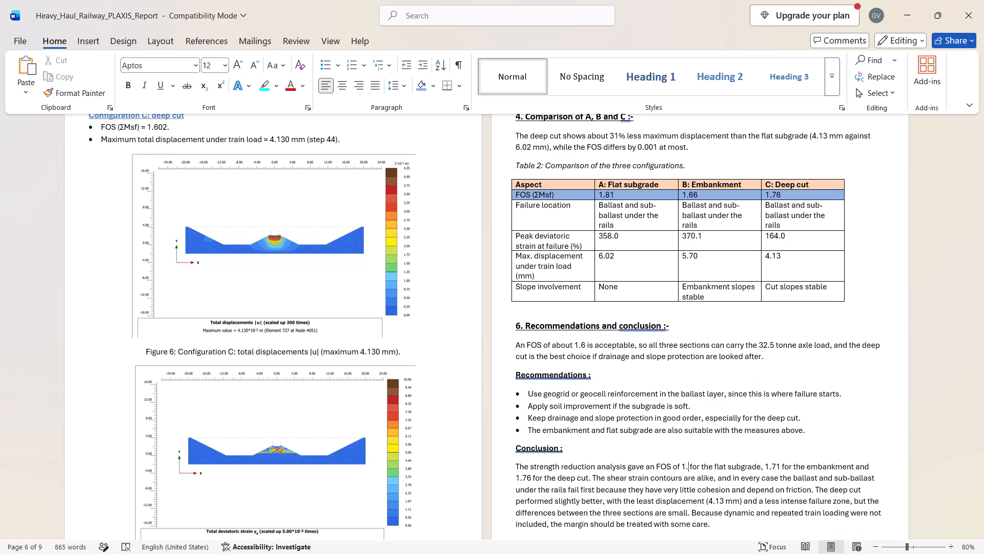
{"action": "type", "text": "81"}
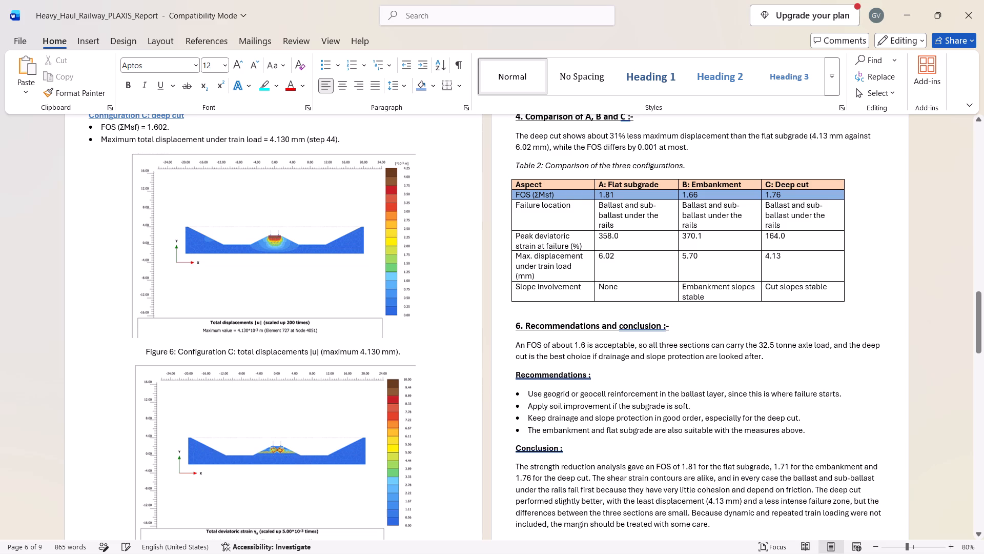
Change the embankment FOS in the first sentence of the Conclusion paragraph to 1.66.
{"action": "left_click", "coordinate": [790, 470]}
{"action": "key", "text": "BackSpace"}
{"action": "key", "text": "BackSpace"}
{"action": "type", "text": "66"}
In the Results section, set the FOS (ΣMsf) bullet under Configuration A: flat subgrade to 1.81 and remove its closing full stop.
{"action": "scroll", "coordinate": [547, 473], "scroll_direction": "down", "scroll_amount": 1}
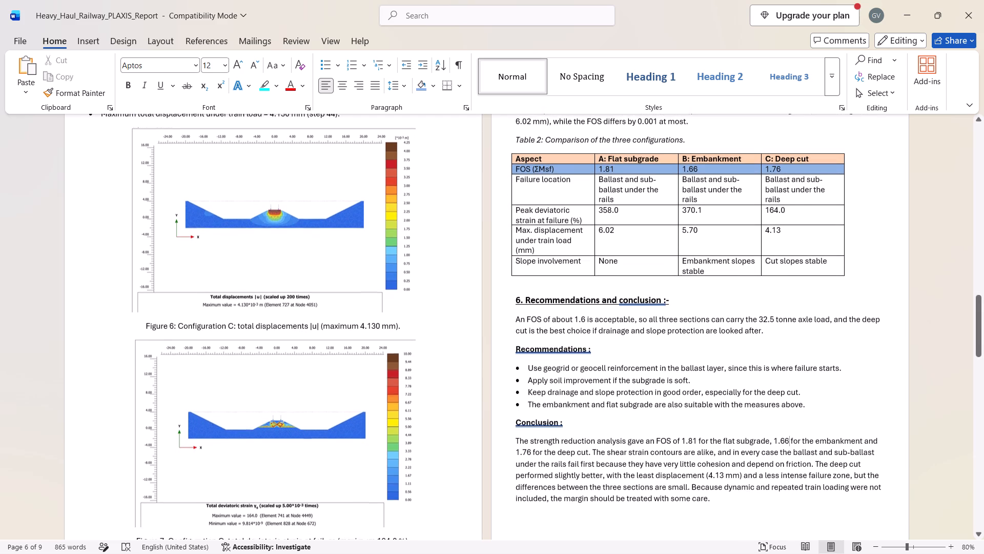
{"action": "scroll", "coordinate": [547, 473], "scroll_direction": "down", "scroll_amount": 1}
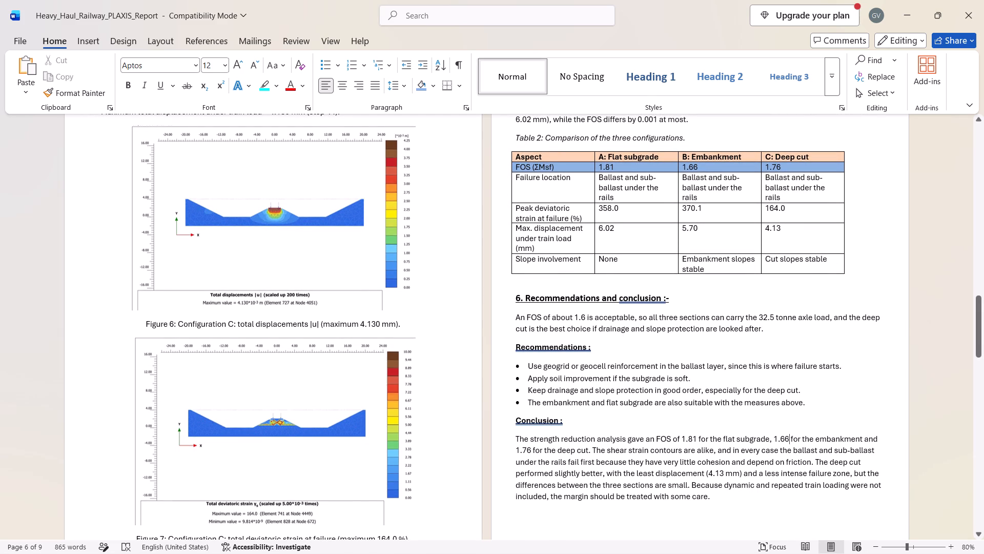
{"action": "scroll", "coordinate": [706, 496], "scroll_direction": "up", "scroll_amount": 3}
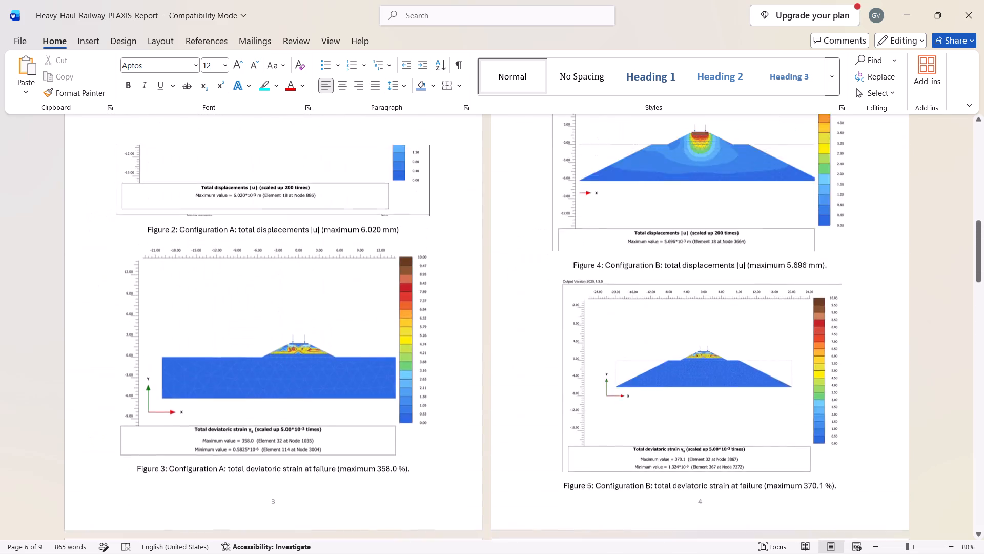
{"action": "scroll", "coordinate": [706, 496], "scroll_direction": "up", "scroll_amount": 3}
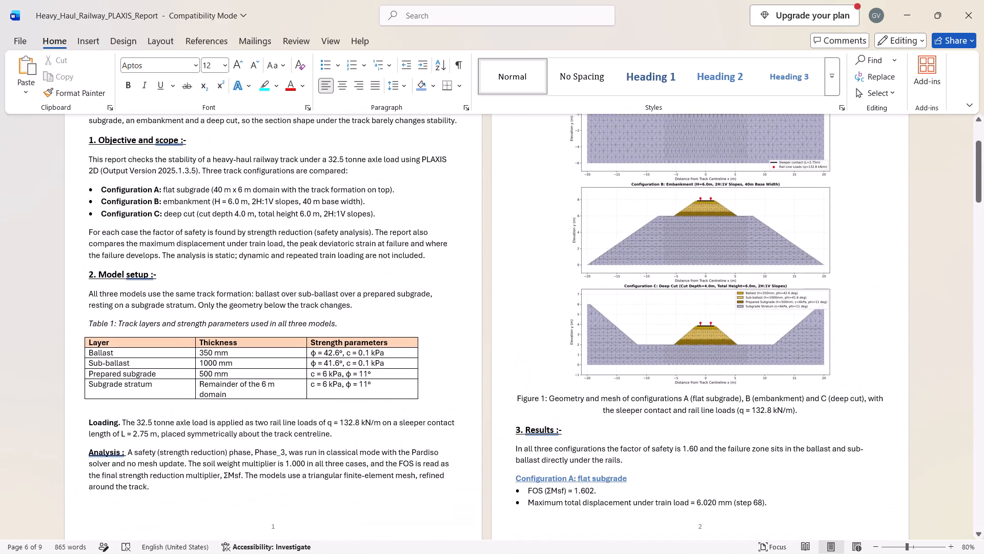
{"action": "scroll", "coordinate": [706, 496], "scroll_direction": "up", "scroll_amount": 1}
{"action": "left_click", "coordinate": [597, 491]}
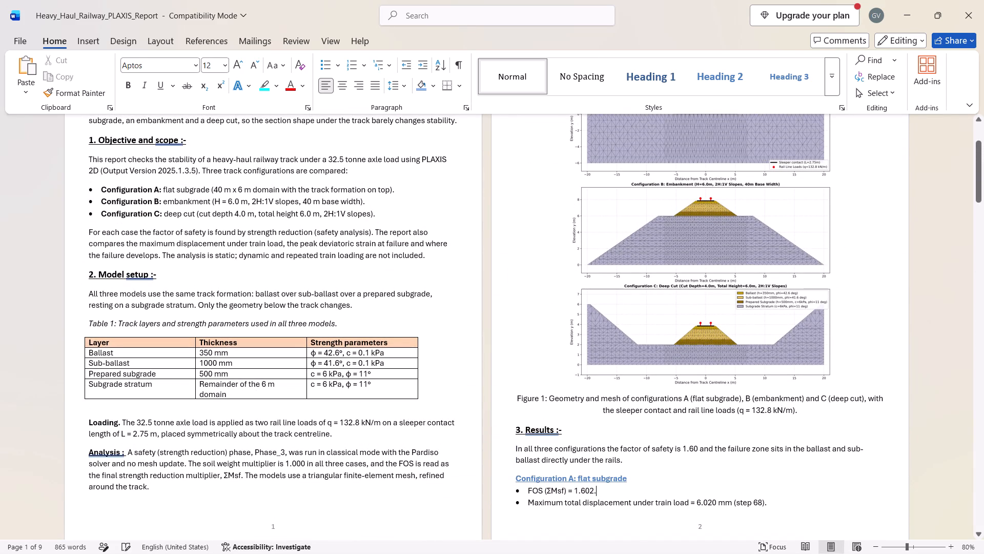
{"action": "left_click", "coordinate": [593, 490]}
{"action": "key", "text": "BackSpace"}
{"action": "key", "text": "BackSpace"}
{"action": "key", "text": "BackSpace"}
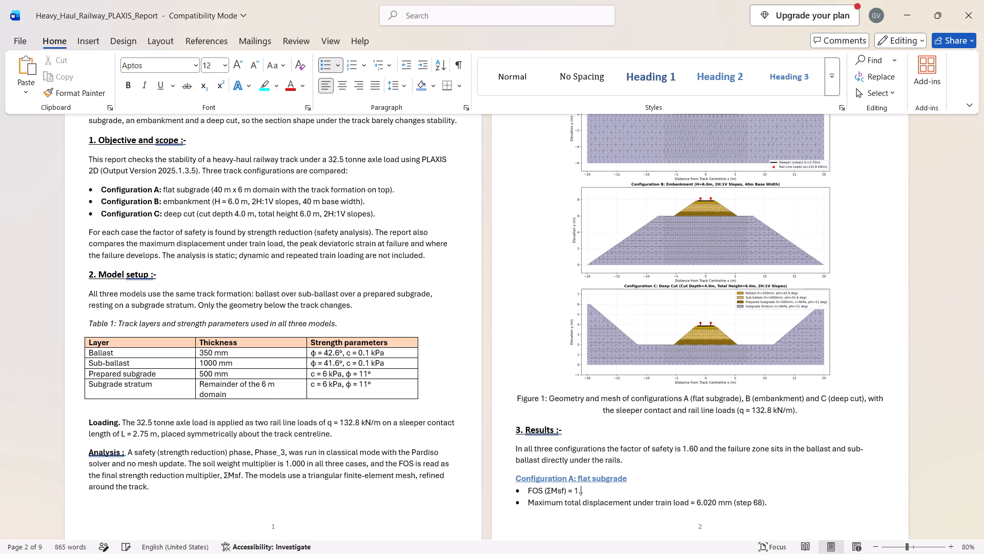
{"action": "scroll", "coordinate": [593, 490], "scroll_direction": "down", "scroll_amount": 7}
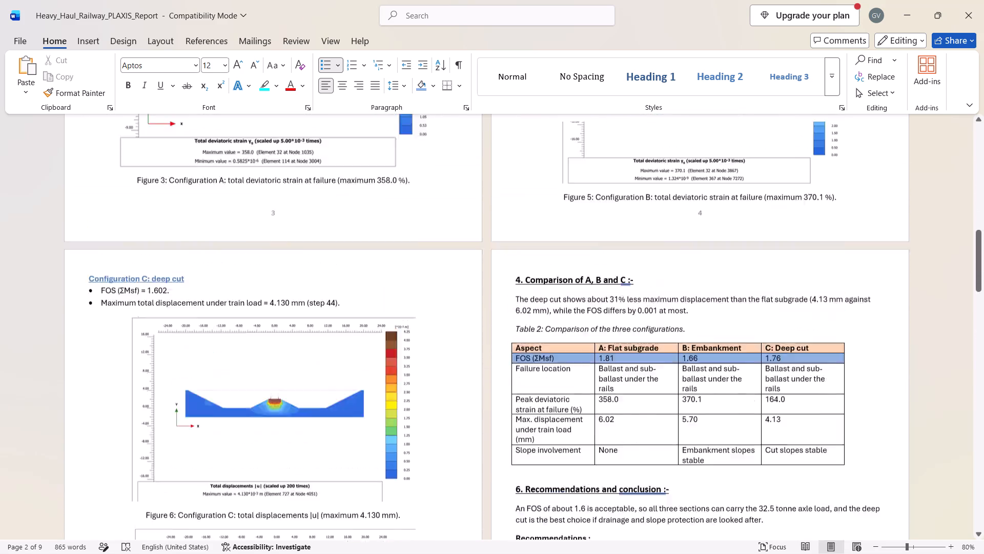
{"action": "scroll", "coordinate": [593, 490], "scroll_direction": "down", "scroll_amount": 1}
{"action": "scroll", "coordinate": [593, 490], "scroll_direction": "up", "scroll_amount": 1}
{"action": "scroll", "coordinate": [593, 490], "scroll_direction": "down", "scroll_amount": 2}
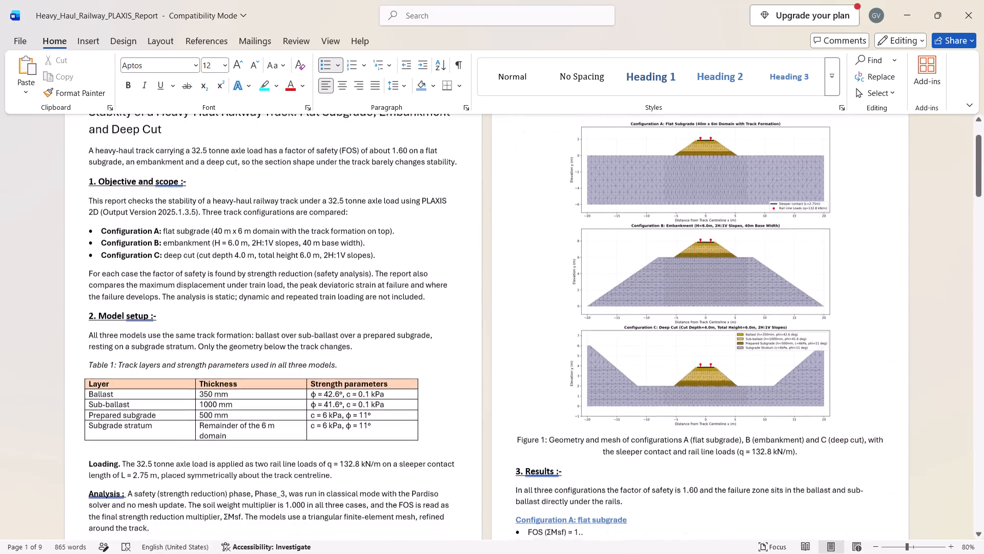
{"action": "scroll", "coordinate": [593, 490], "scroll_direction": "down", "scroll_amount": 1}
{"action": "type", "text": "84"}
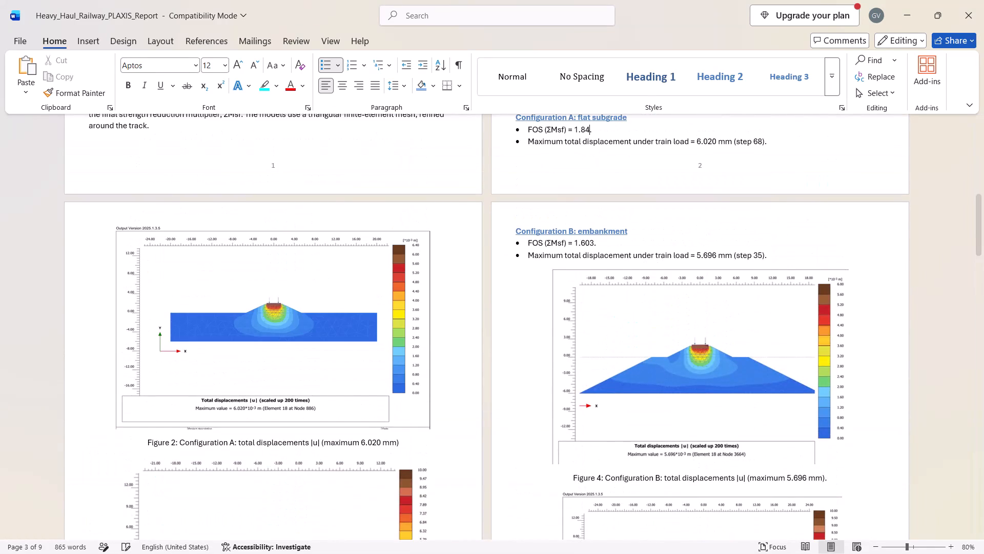
{"action": "scroll", "coordinate": [593, 490], "scroll_direction": "up", "scroll_amount": 1}
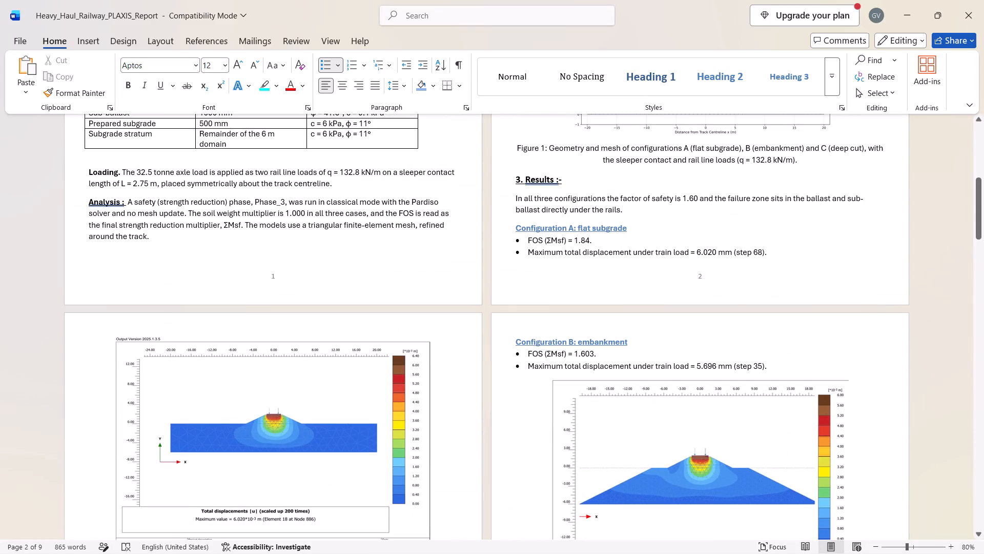
{"action": "key", "text": "BackSpace"}
{"action": "key", "text": "1"}
{"action": "left_click", "coordinate": [597, 240]}
{"action": "key", "text": "BackSpace"}
In the Results section, set the FOS (ΣMsf) bullet under Configuration B: embankment to 1.66 and remove its closing full stop.
{"action": "scroll", "coordinate": [597, 240], "scroll_direction": "down", "scroll_amount": 1}
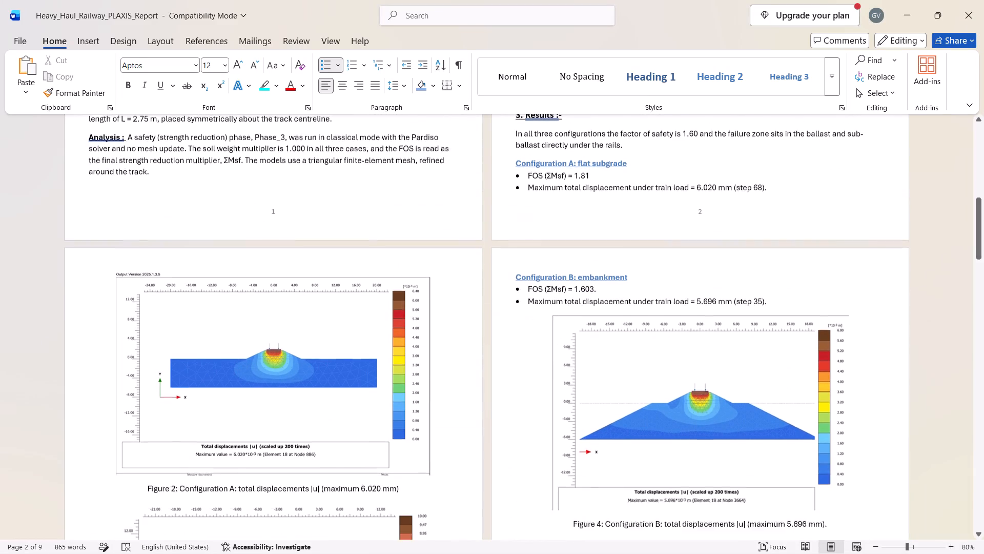
{"action": "scroll", "coordinate": [597, 240], "scroll_direction": "down", "scroll_amount": 4}
{"action": "scroll", "coordinate": [597, 240], "scroll_direction": "right", "scroll_amount": 1}
{"action": "scroll", "coordinate": [597, 240], "scroll_direction": "up", "scroll_amount": 1}
{"action": "scroll", "coordinate": [597, 240], "scroll_direction": "down", "scroll_amount": 1}
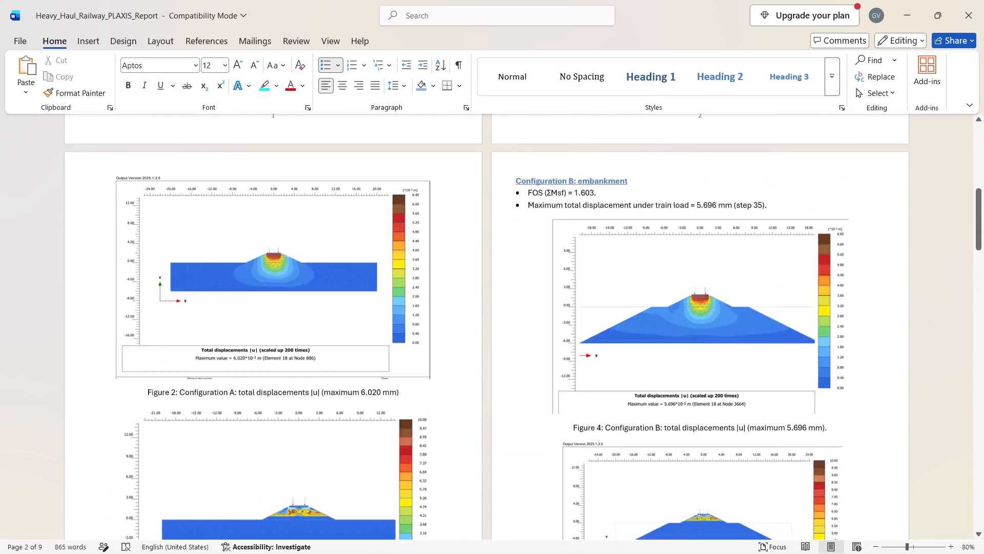
{"action": "scroll", "coordinate": [597, 240], "scroll_direction": "down", "scroll_amount": 2}
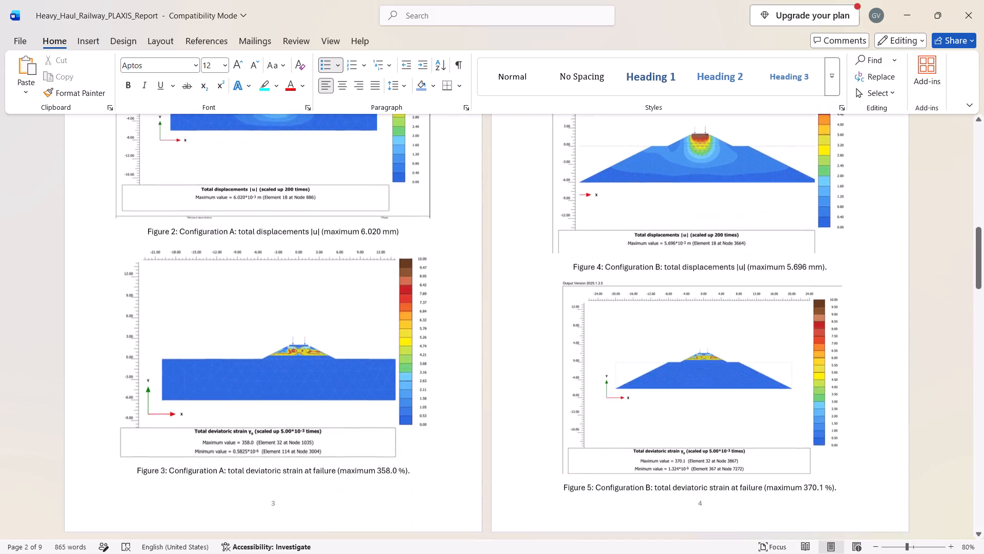
{"action": "scroll", "coordinate": [597, 240], "scroll_direction": "down", "scroll_amount": 1}
{"action": "scroll", "coordinate": [597, 240], "scroll_direction": "up", "scroll_amount": 6}
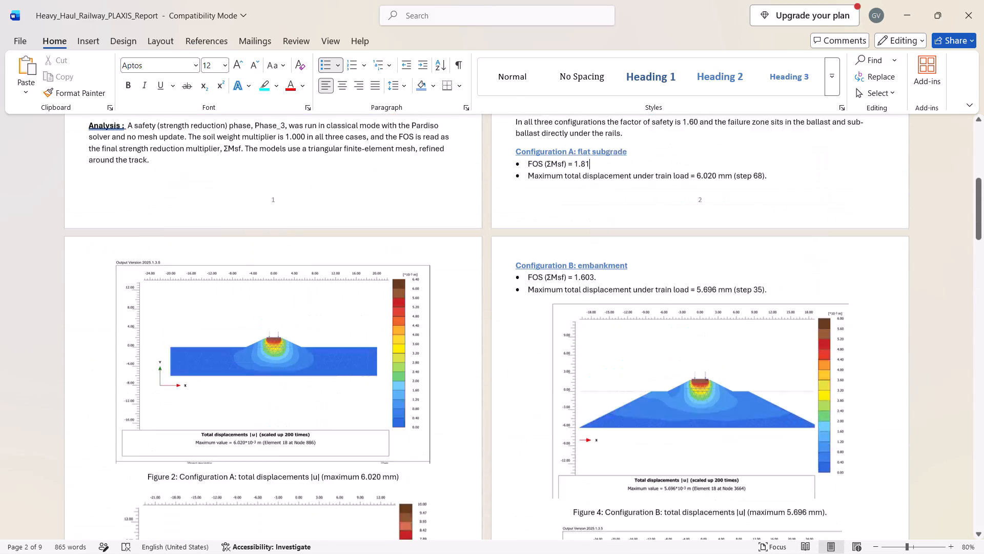
{"action": "scroll", "coordinate": [597, 240], "scroll_direction": "up", "scroll_amount": 1}
{"action": "left_click", "coordinate": [598, 352]}
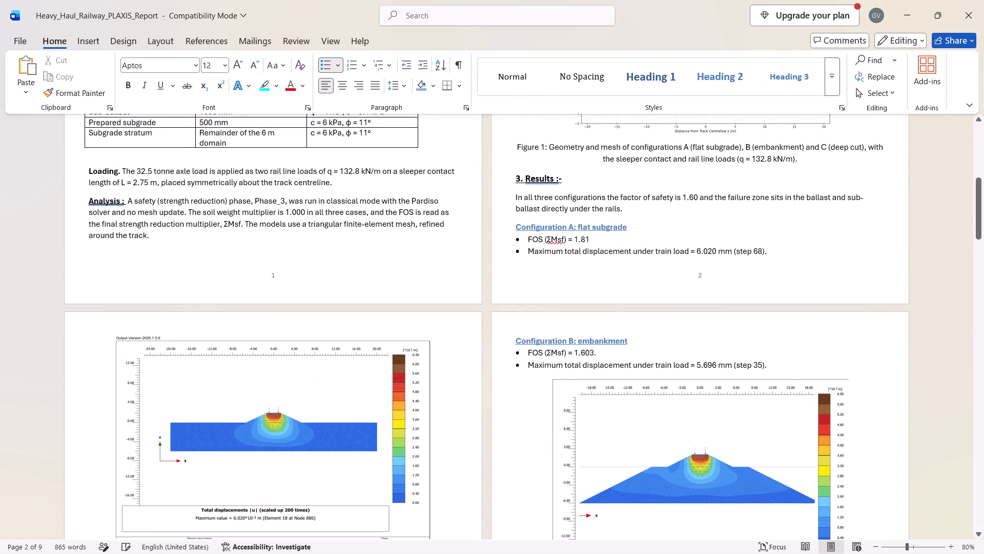
{"action": "key", "text": "BackSpace"}
{"action": "key", "text": "BackSpace"}
{"action": "key", "text": "BackSpace"}
{"action": "key", "text": "6"}
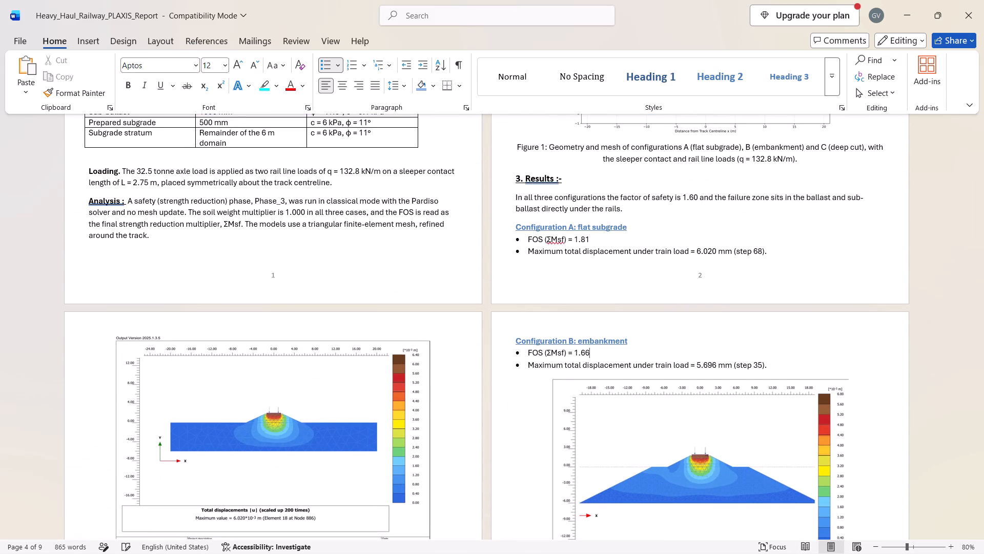
Set the FOS (ΣMsf) bullet under Configuration C: deep cut to 1.76 and remove its closing full stop.
{"action": "scroll", "coordinate": [598, 352], "scroll_direction": "down", "scroll_amount": 6}
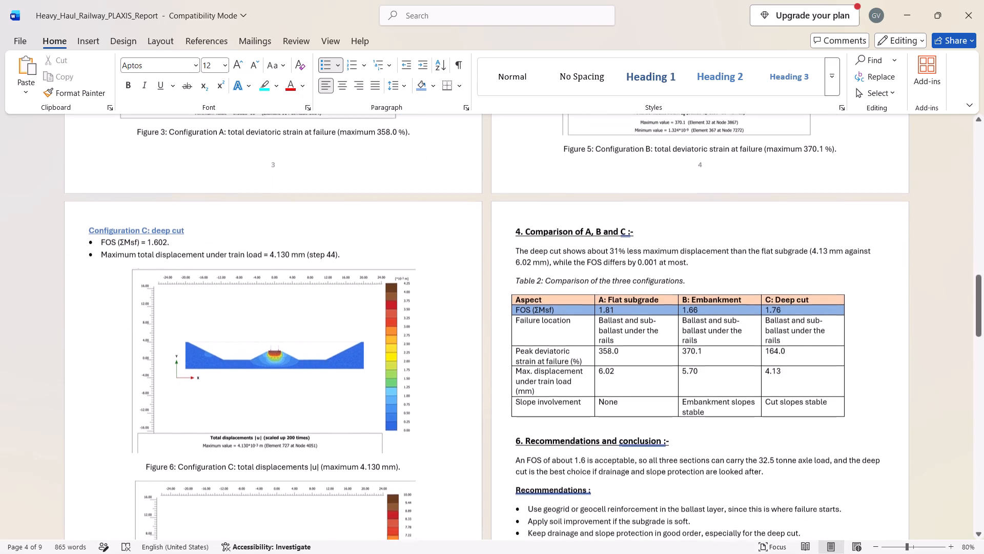
{"action": "scroll", "coordinate": [598, 352], "scroll_direction": "down", "scroll_amount": 1}
{"action": "left_click", "coordinate": [186, 227]}
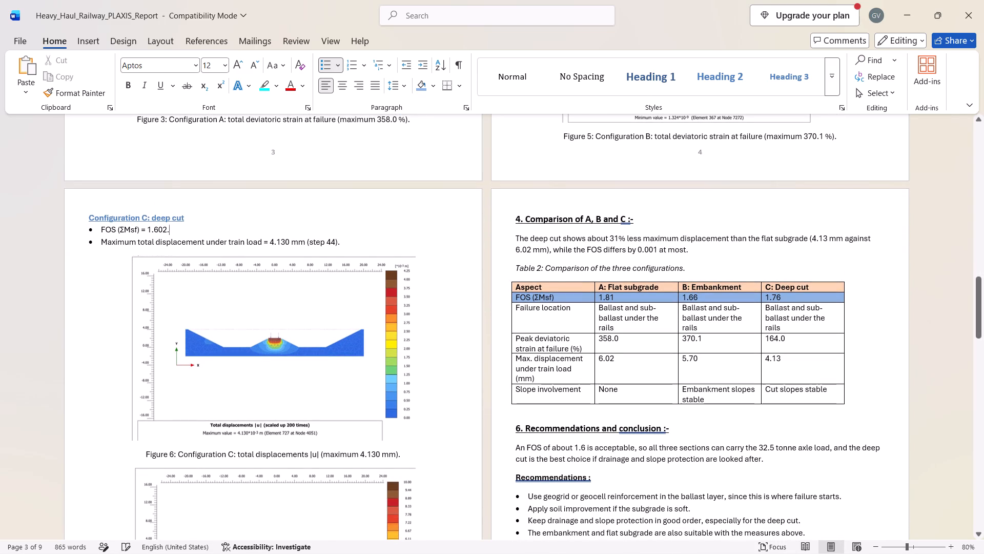
{"action": "key", "text": "BackSpace"}
{"action": "key", "text": "BackSpace"}
{"action": "key", "text": "BackSpace"}
{"action": "key", "text": "BackSpace"}
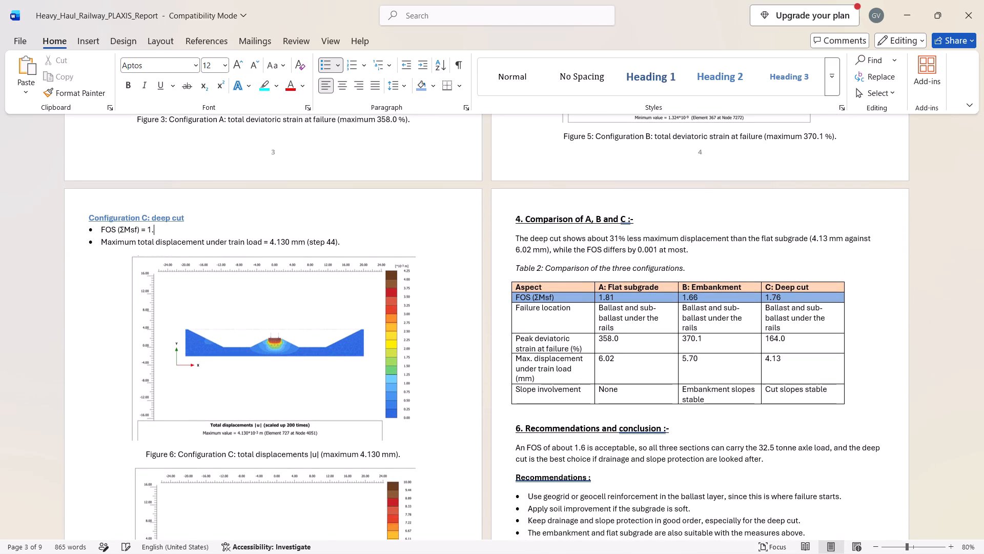
{"action": "type", "text": "76"}
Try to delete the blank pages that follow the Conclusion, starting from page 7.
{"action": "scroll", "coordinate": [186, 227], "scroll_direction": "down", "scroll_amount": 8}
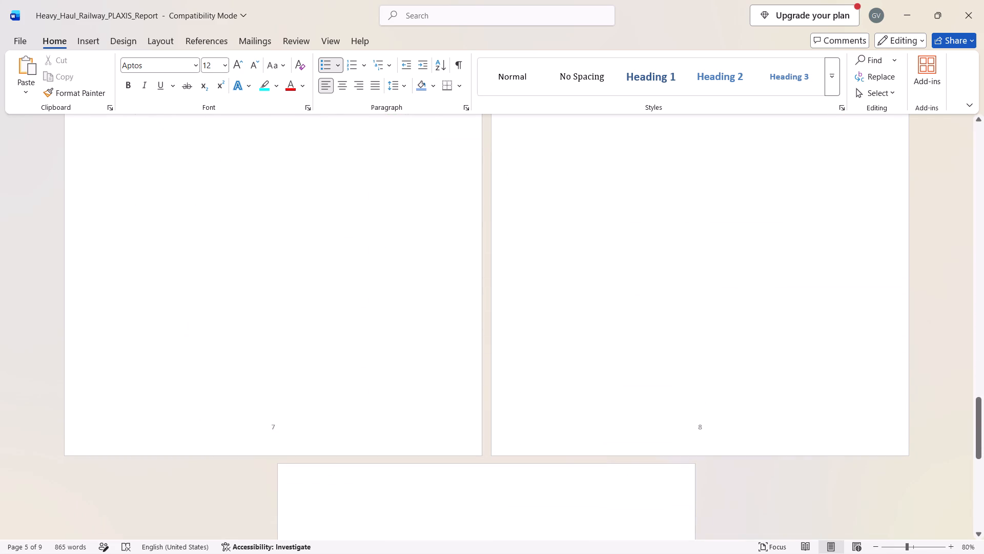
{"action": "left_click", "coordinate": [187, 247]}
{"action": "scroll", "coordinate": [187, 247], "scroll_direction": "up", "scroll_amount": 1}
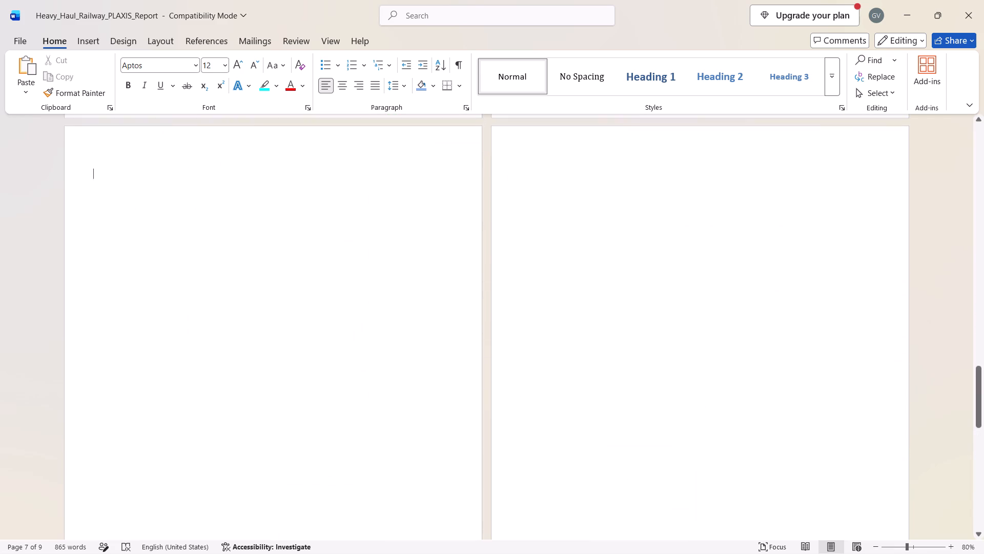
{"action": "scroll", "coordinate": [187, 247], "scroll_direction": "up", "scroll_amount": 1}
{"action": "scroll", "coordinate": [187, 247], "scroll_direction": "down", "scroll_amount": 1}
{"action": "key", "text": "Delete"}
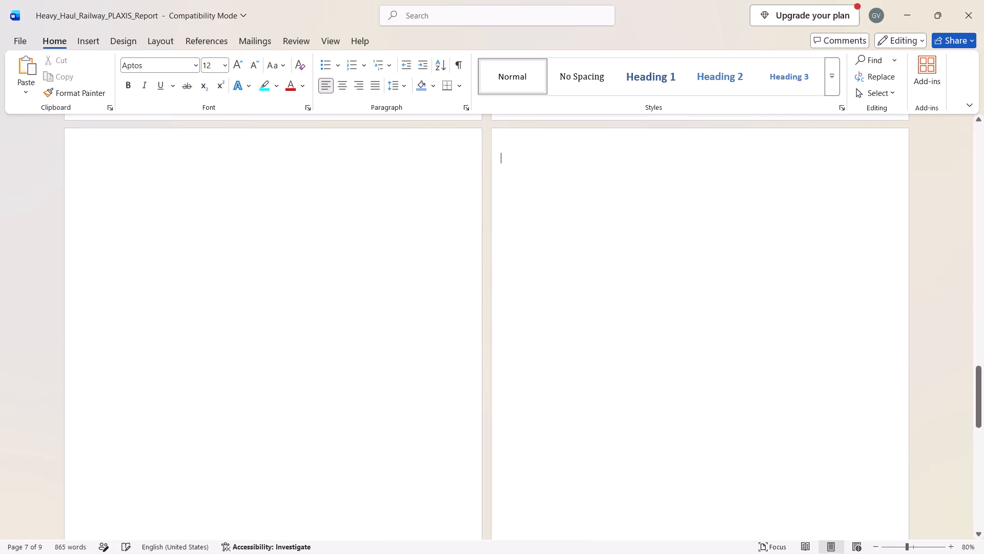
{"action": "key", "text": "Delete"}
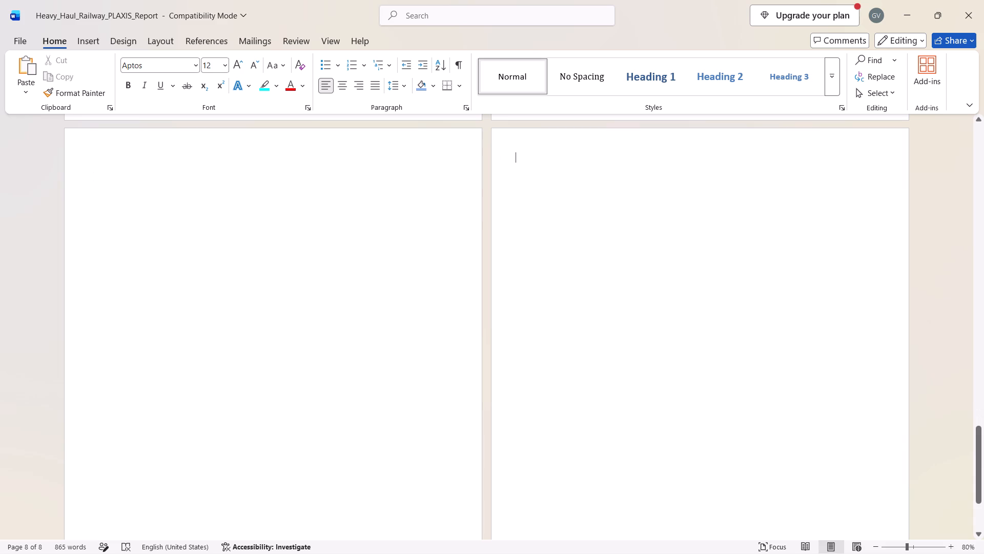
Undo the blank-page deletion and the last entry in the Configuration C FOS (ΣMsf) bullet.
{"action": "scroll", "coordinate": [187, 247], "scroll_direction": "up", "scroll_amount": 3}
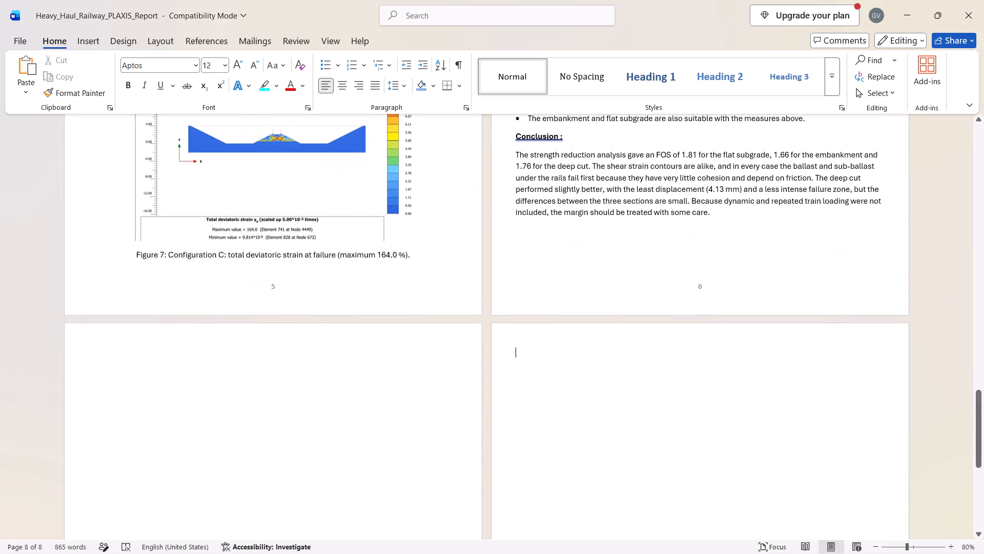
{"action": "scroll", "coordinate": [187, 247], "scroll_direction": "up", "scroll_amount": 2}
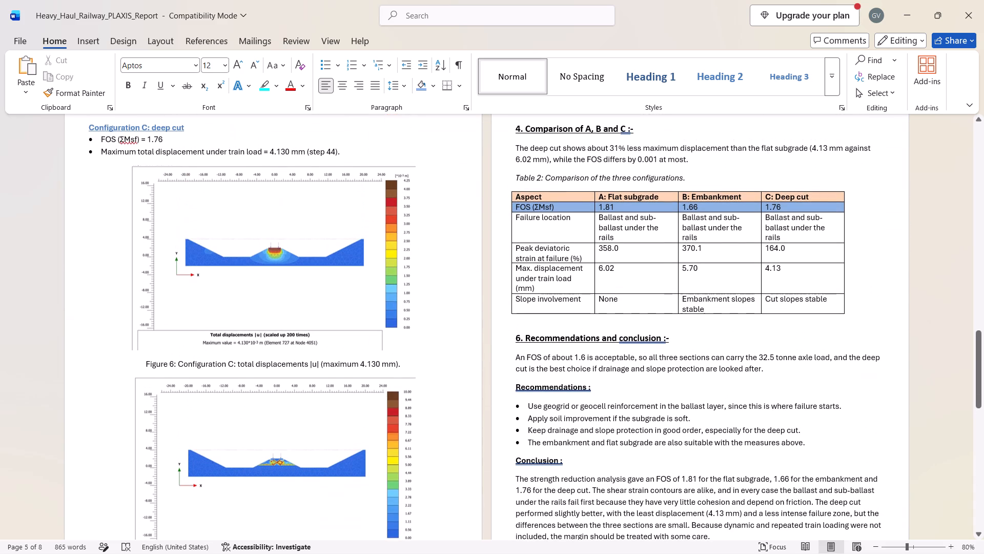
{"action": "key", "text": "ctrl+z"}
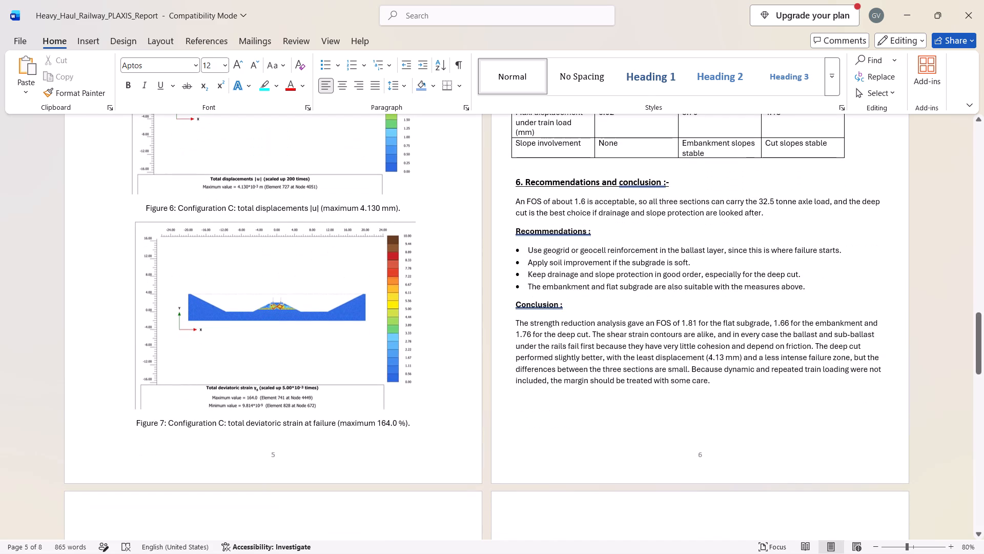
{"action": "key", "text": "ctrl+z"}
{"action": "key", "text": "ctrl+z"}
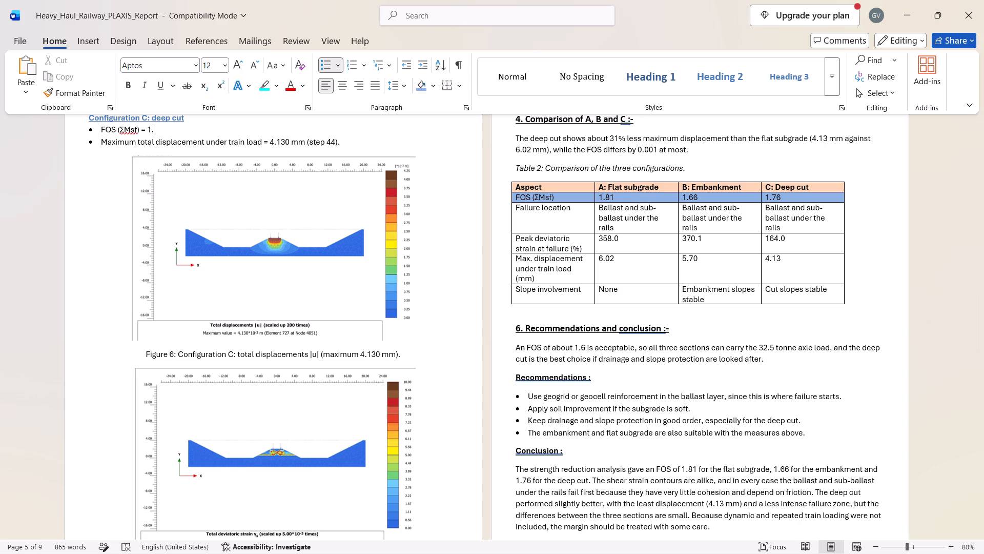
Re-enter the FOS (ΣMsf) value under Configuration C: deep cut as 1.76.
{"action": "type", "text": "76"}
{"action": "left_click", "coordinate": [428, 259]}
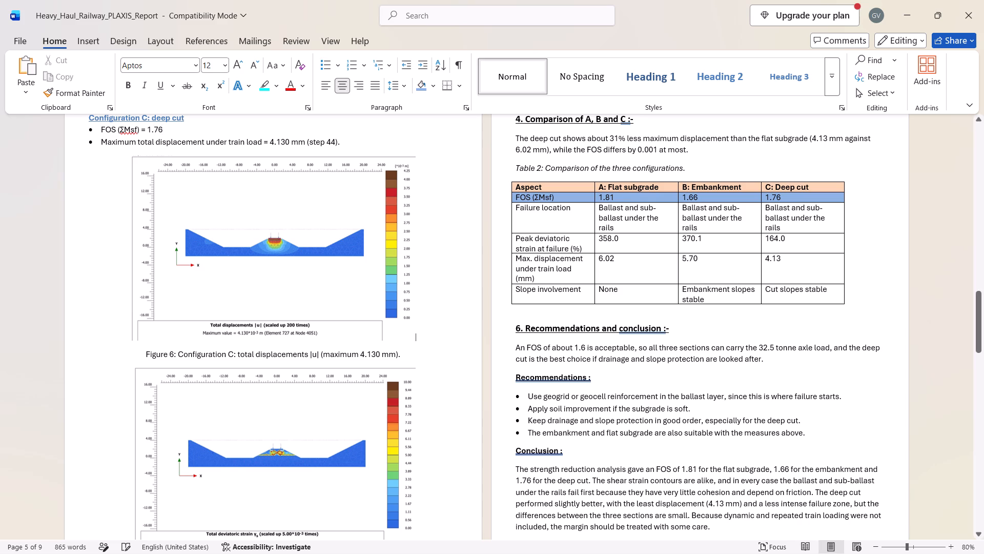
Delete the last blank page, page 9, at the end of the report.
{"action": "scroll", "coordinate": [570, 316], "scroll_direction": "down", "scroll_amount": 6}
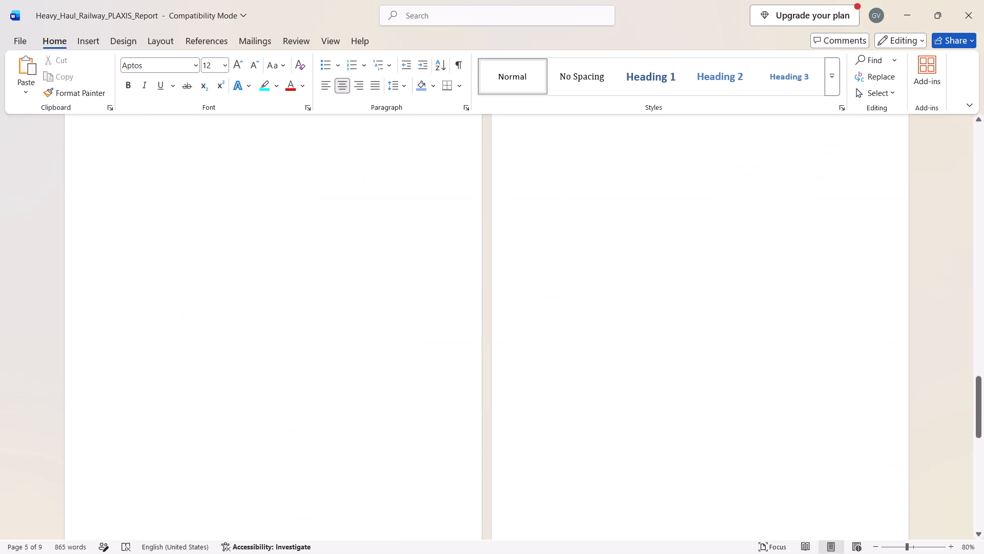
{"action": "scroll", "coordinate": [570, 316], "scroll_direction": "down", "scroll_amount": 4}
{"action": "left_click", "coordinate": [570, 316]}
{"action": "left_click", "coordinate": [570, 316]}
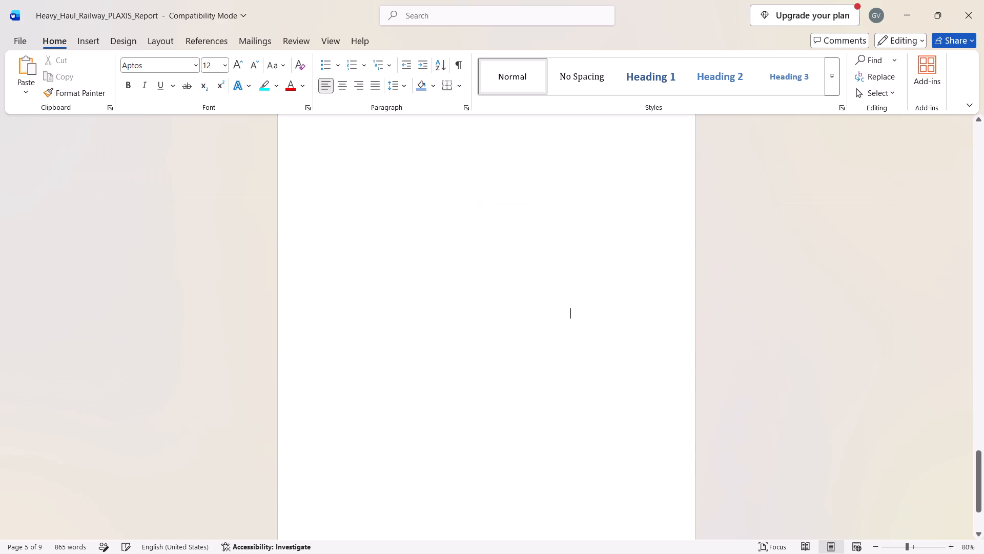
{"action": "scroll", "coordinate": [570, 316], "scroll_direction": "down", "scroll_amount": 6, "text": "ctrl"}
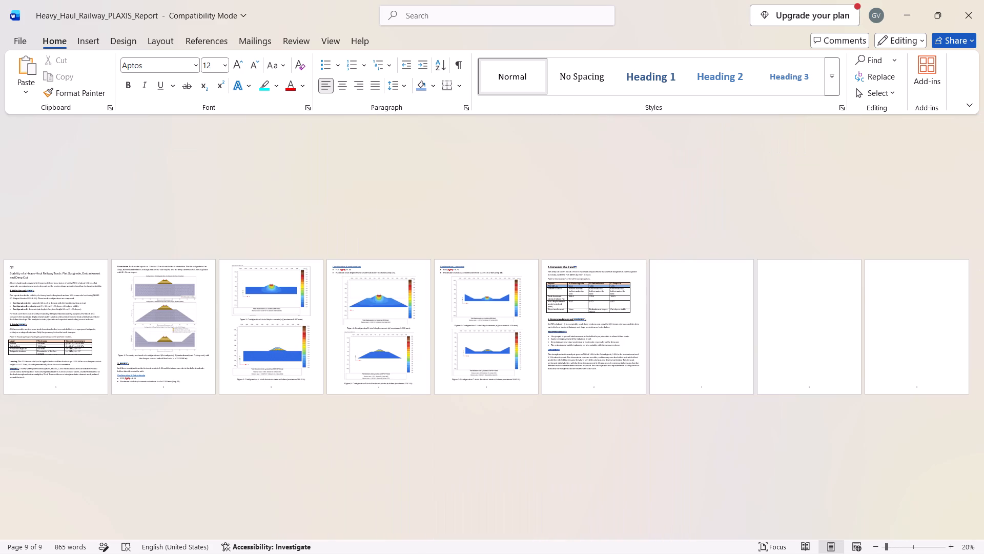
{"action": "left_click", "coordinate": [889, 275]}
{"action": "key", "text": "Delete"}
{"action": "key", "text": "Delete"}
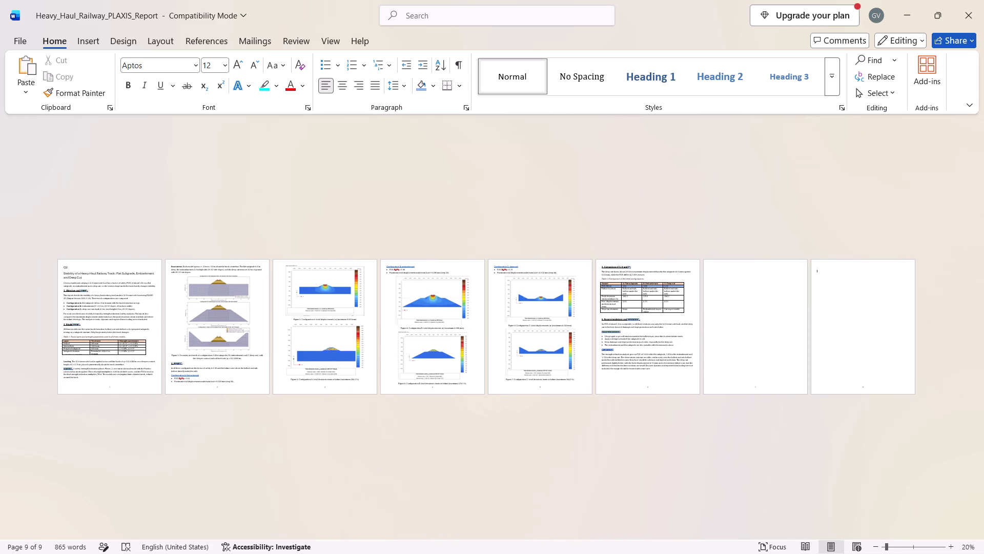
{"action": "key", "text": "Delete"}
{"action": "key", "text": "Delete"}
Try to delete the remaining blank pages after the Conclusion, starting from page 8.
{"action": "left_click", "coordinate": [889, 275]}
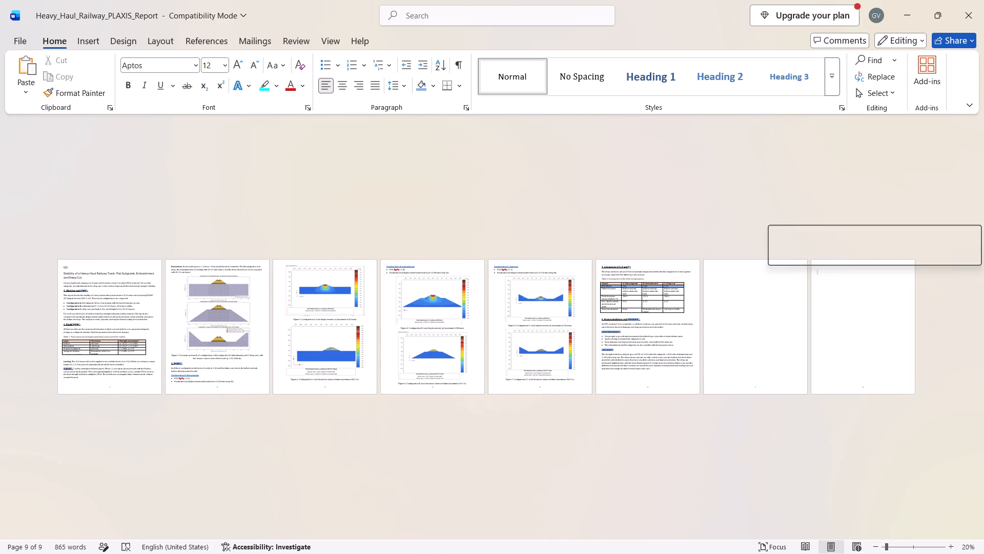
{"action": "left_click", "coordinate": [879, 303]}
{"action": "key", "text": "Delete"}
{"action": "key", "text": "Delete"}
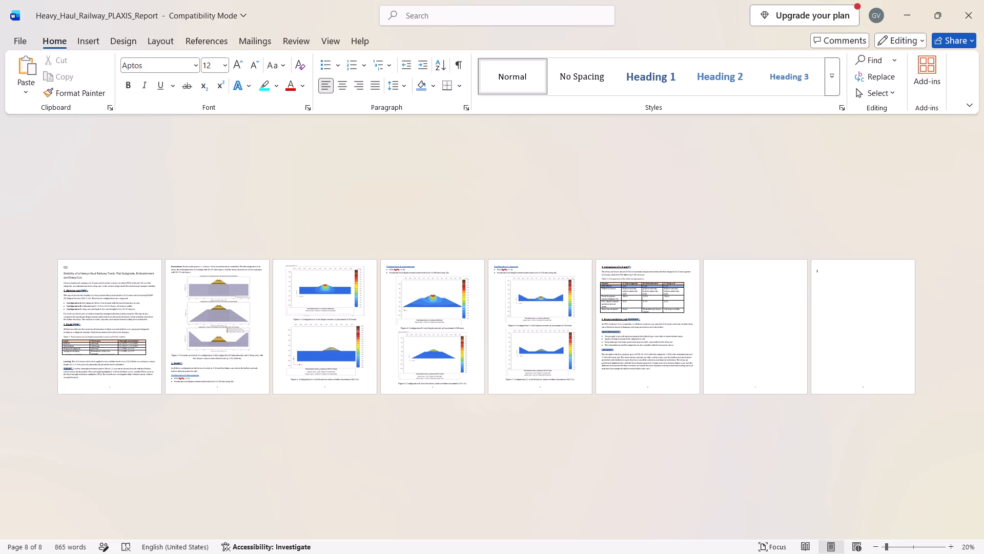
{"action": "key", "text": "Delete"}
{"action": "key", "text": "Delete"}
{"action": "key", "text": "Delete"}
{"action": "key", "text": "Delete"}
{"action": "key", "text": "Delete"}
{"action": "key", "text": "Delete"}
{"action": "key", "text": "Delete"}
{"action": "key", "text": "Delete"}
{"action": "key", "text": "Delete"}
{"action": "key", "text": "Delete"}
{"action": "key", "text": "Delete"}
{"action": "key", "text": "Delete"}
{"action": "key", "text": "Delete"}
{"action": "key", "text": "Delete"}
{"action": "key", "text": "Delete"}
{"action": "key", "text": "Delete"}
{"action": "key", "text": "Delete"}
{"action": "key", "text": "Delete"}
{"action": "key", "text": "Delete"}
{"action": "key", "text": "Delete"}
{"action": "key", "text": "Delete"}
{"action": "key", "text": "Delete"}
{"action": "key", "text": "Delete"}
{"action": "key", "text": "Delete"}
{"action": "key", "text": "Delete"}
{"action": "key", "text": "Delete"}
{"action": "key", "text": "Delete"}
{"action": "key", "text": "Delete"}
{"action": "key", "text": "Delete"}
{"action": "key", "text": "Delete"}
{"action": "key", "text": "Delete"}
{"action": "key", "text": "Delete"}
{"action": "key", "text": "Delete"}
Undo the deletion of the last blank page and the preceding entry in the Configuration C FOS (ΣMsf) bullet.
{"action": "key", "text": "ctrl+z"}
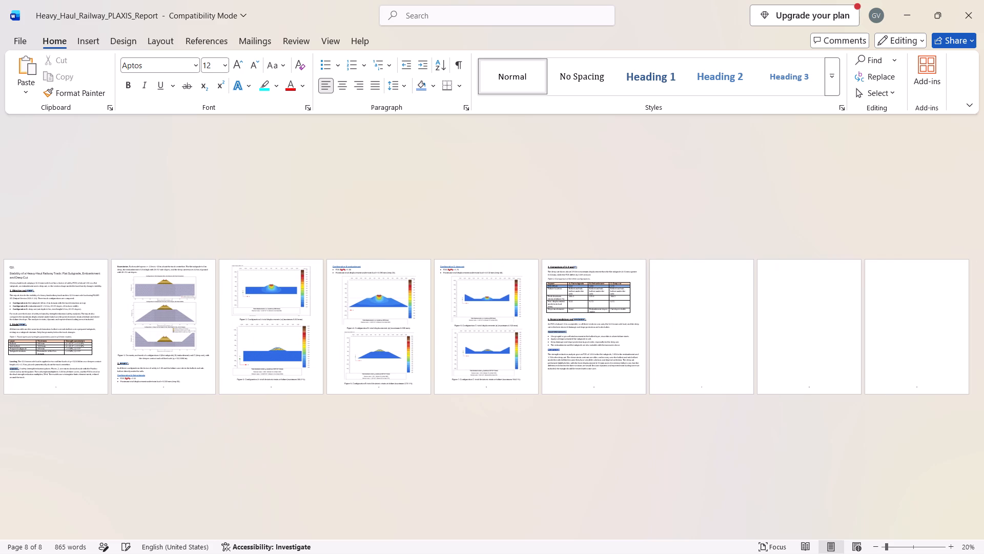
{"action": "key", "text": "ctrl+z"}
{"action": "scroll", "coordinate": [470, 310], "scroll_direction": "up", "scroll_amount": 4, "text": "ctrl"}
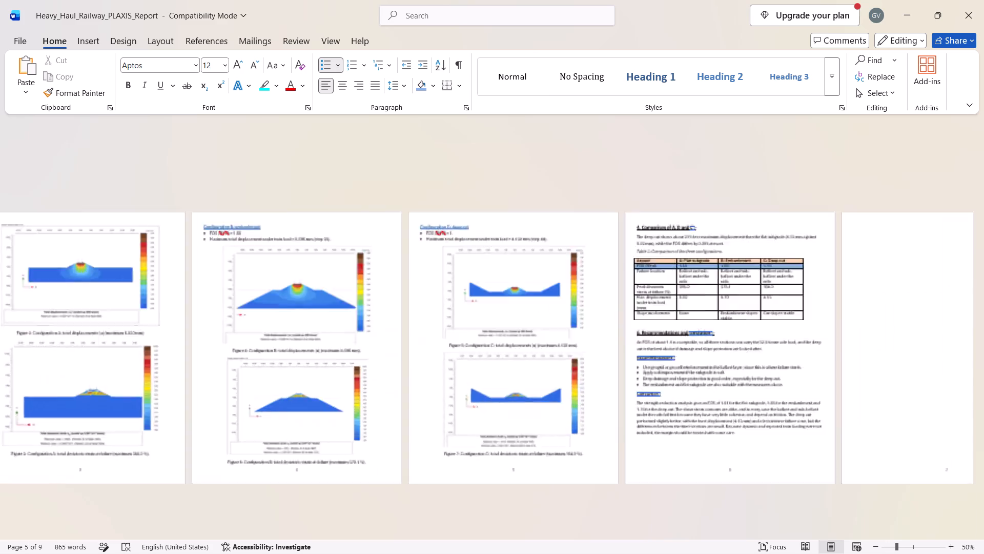
Complete the FOS (ΣMsf) value under Configuration C: deep cut as 1.76.
{"action": "scroll", "coordinate": [470, 310], "scroll_direction": "up", "scroll_amount": 2, "text": "ctrl"}
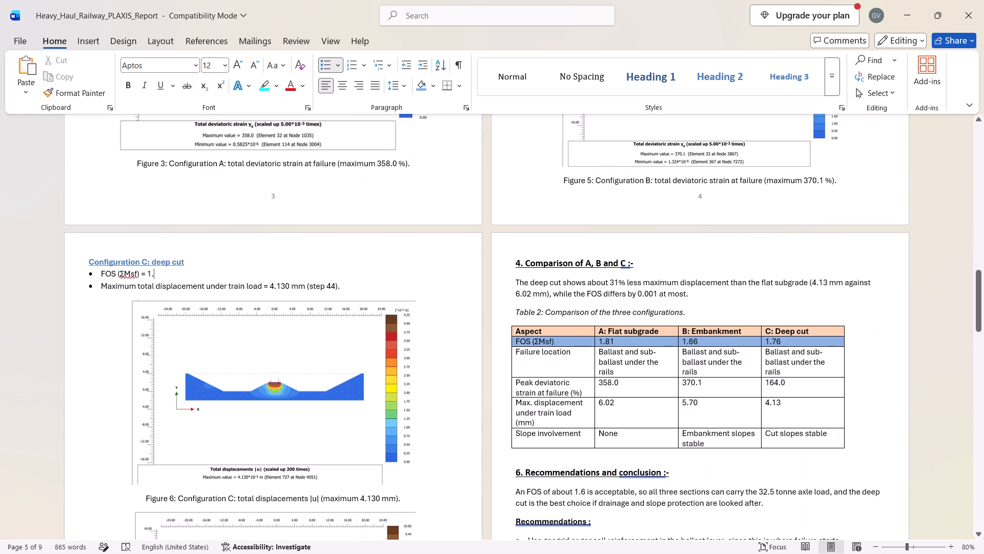
{"action": "type", "text": "76"}
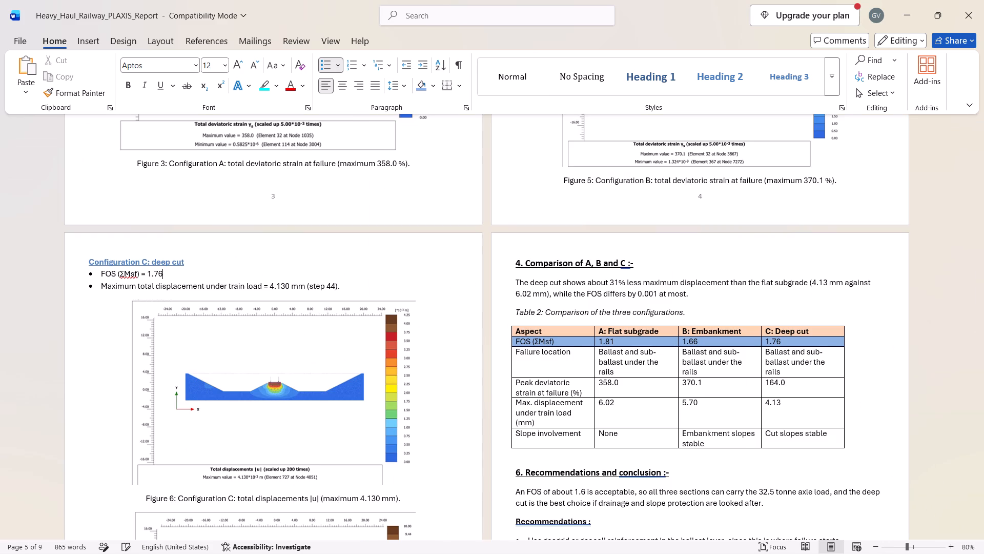
Delete the last blank page, page 9, at the end of the report.
{"action": "scroll", "coordinate": [470, 310], "scroll_direction": "down", "scroll_amount": 8, "text": "ctrl"}
{"action": "scroll", "coordinate": [470, 310], "scroll_direction": "up", "scroll_amount": 3, "text": "ctrl"}
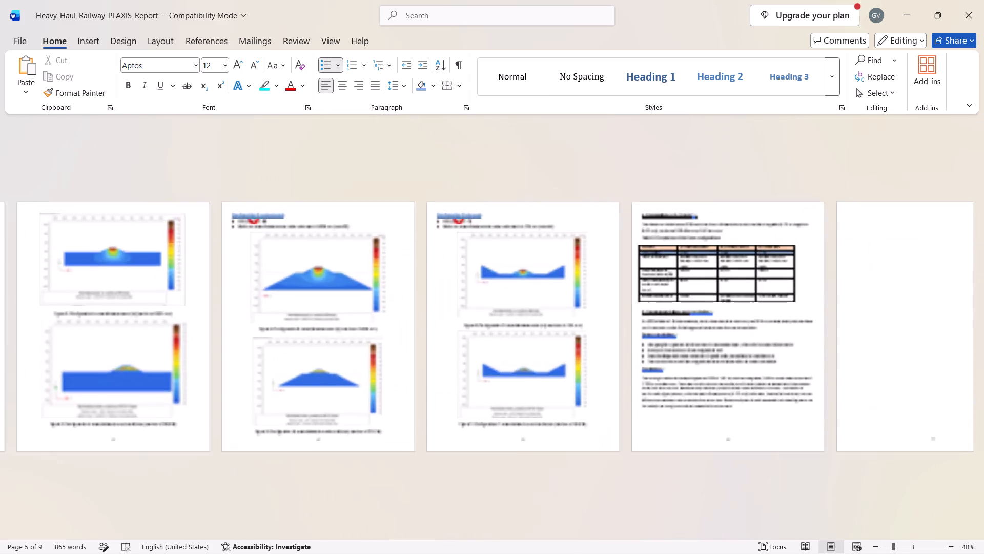
{"action": "scroll", "coordinate": [470, 310], "scroll_direction": "down", "scroll_amount": 2, "text": "ctrl"}
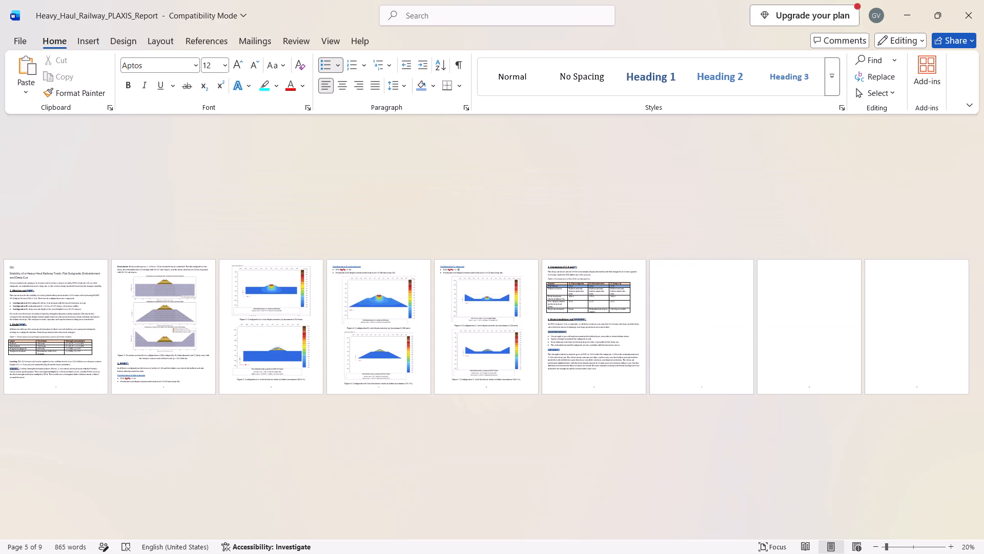
{"action": "left_click", "coordinate": [887, 318]}
{"action": "key", "text": "Print"}
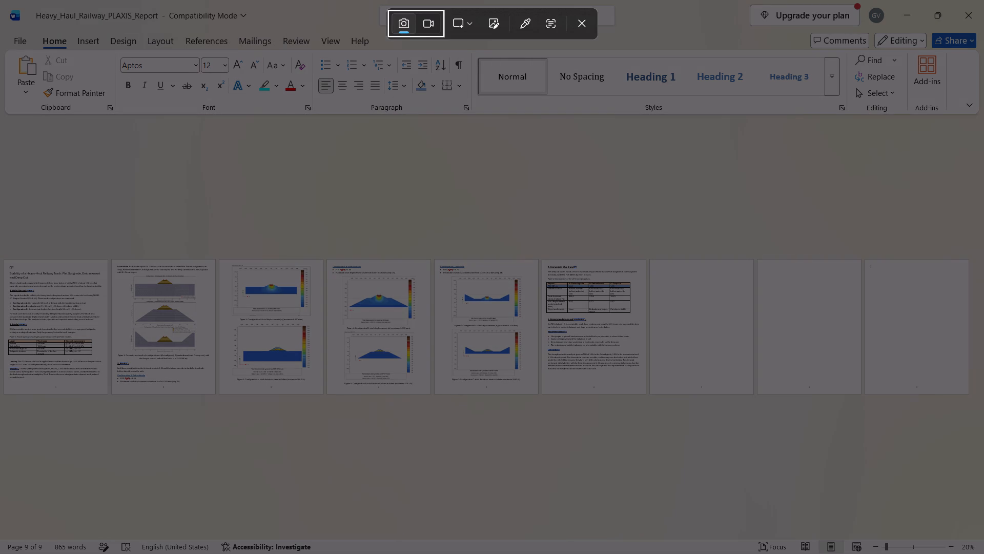
{"action": "left_click", "coordinate": [590, 31]}
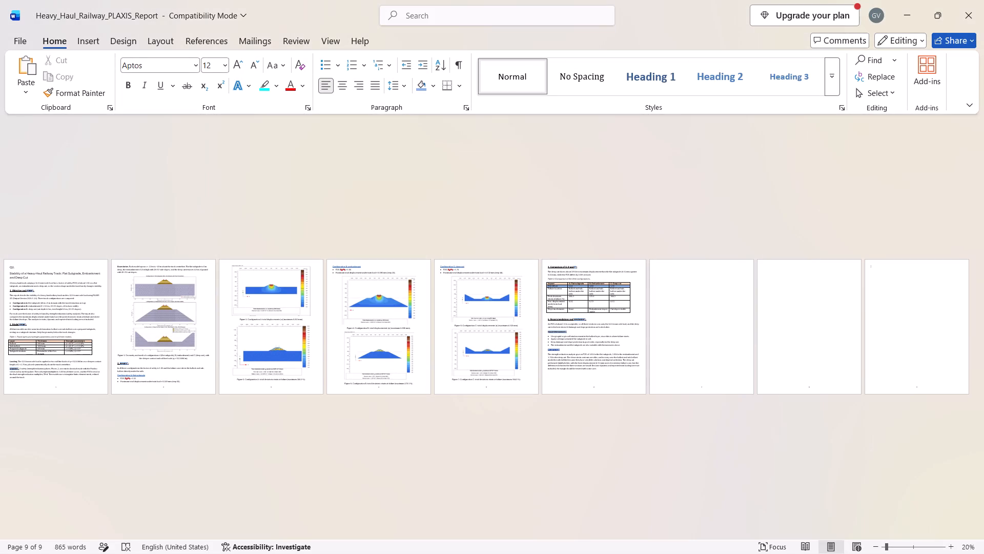
{"action": "key", "text": "Delete"}
{"action": "key", "text": "Delete"}
{"action": "key", "text": "Delete"}
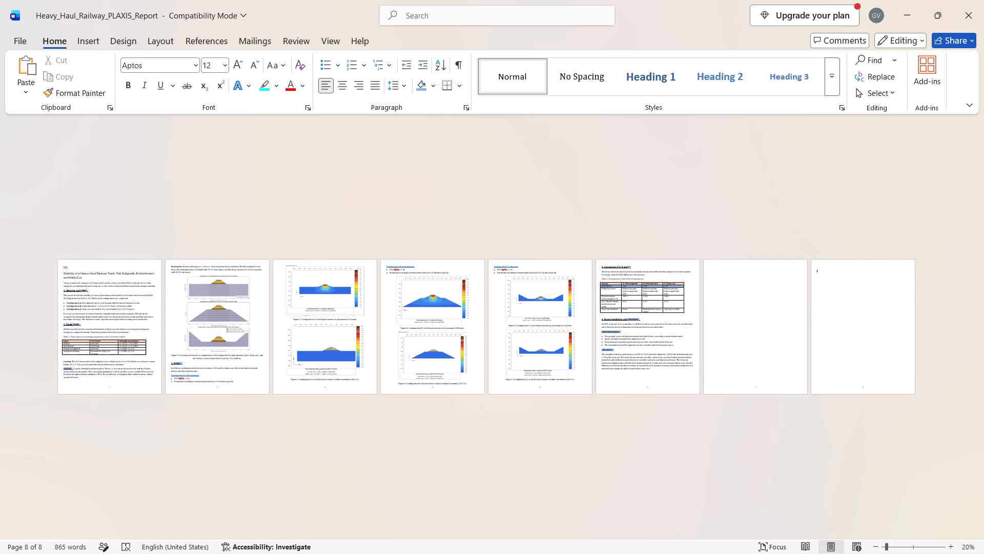
Delete one more of the two blank pages, 7 and 8, that follow the Conclusion.
{"action": "left_click", "coordinate": [897, 283]}
{"action": "left_click", "coordinate": [897, 283]}
{"action": "key", "text": "Delete"}
{"action": "right_click", "coordinate": [870, 296]}
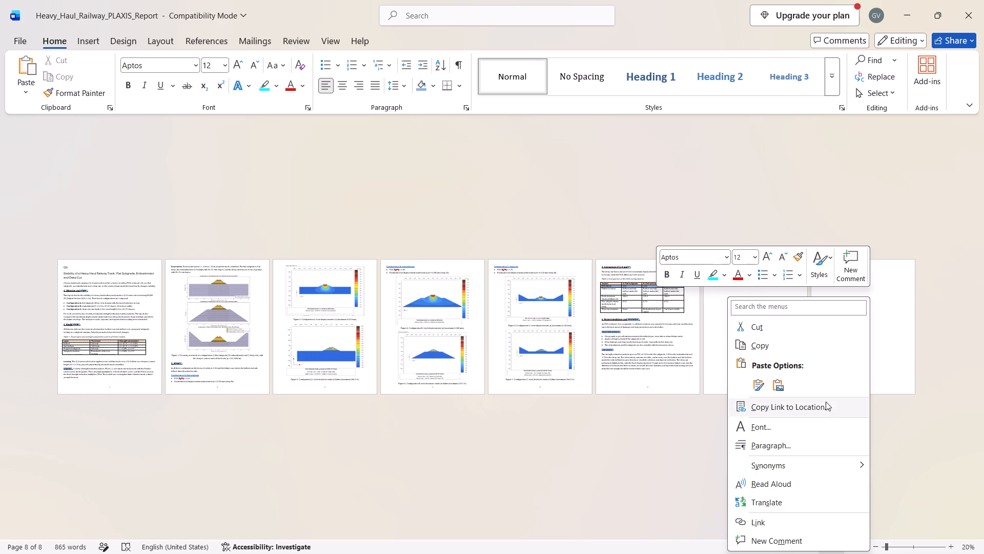
{"action": "left_click", "coordinate": [898, 323]}
{"action": "left_click", "coordinate": [791, 296]}
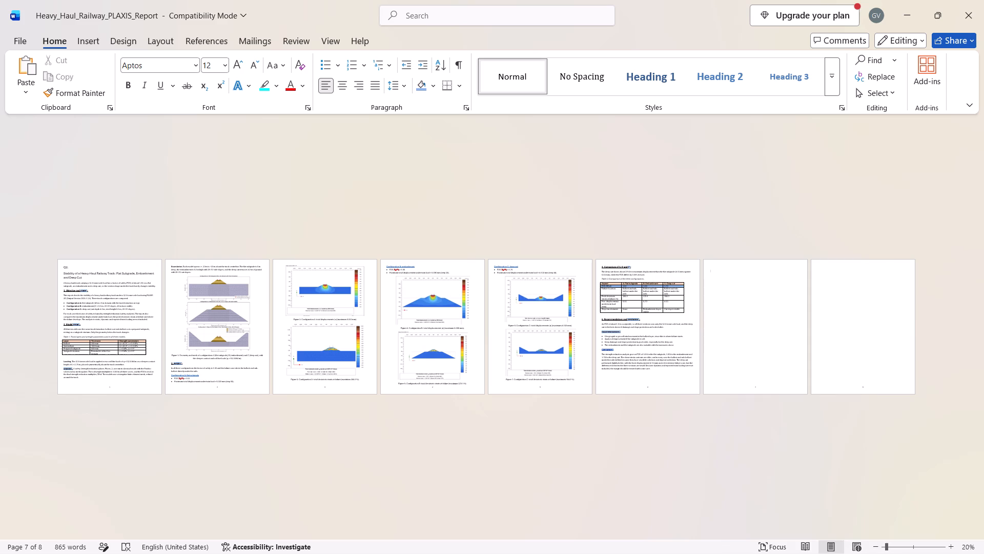
{"action": "key", "text": "Delete"}
{"action": "key", "text": "Delete"}
{"action": "key", "text": "Delete"}
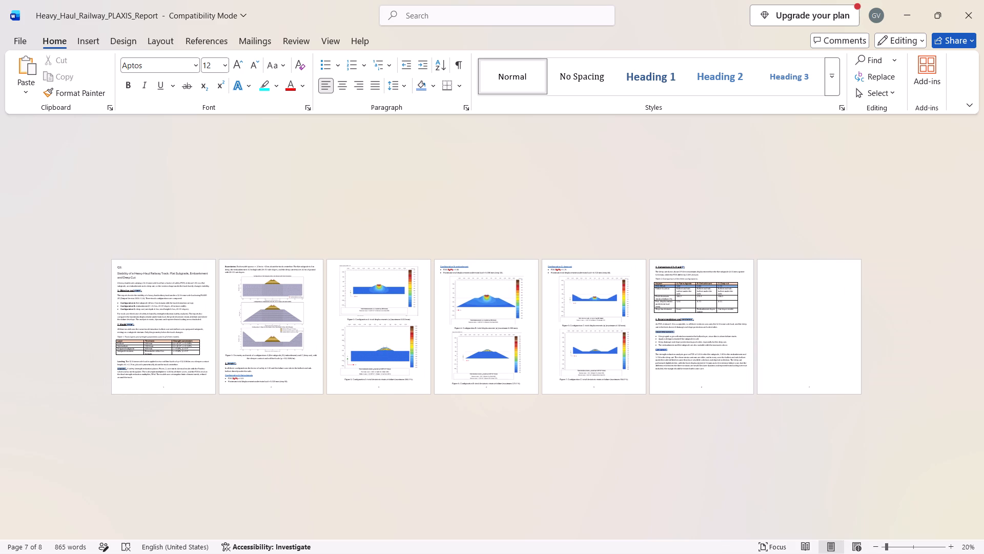
{"action": "key", "text": "Delete"}
{"action": "key", "text": "Delete"}
{"action": "key", "text": "Delete"}
{"action": "key", "text": "Delete"}
{"action": "key", "text": "Delete"}
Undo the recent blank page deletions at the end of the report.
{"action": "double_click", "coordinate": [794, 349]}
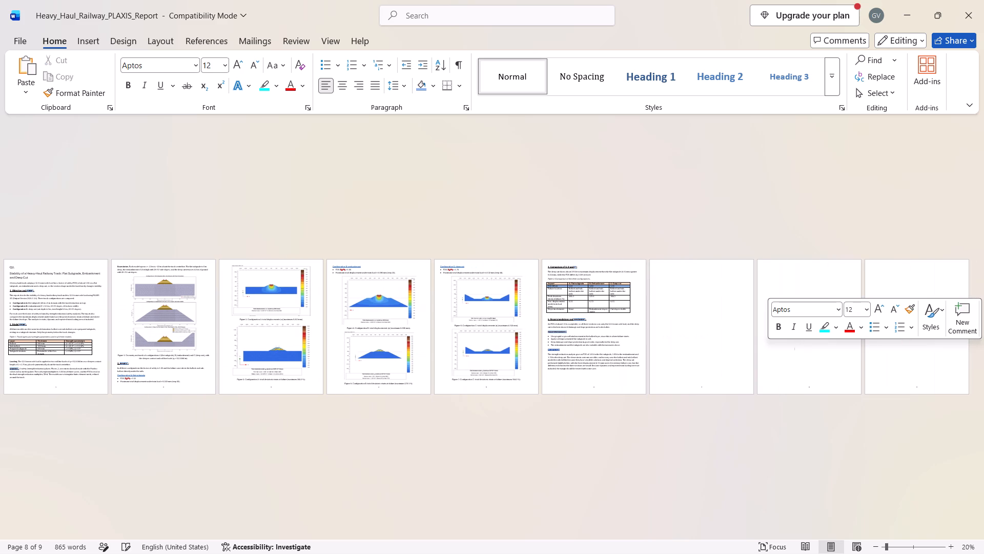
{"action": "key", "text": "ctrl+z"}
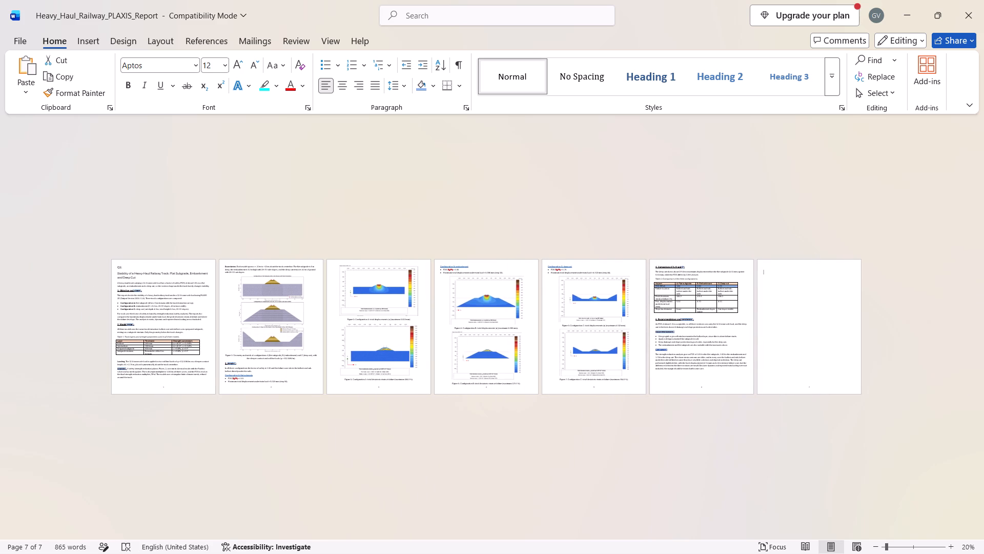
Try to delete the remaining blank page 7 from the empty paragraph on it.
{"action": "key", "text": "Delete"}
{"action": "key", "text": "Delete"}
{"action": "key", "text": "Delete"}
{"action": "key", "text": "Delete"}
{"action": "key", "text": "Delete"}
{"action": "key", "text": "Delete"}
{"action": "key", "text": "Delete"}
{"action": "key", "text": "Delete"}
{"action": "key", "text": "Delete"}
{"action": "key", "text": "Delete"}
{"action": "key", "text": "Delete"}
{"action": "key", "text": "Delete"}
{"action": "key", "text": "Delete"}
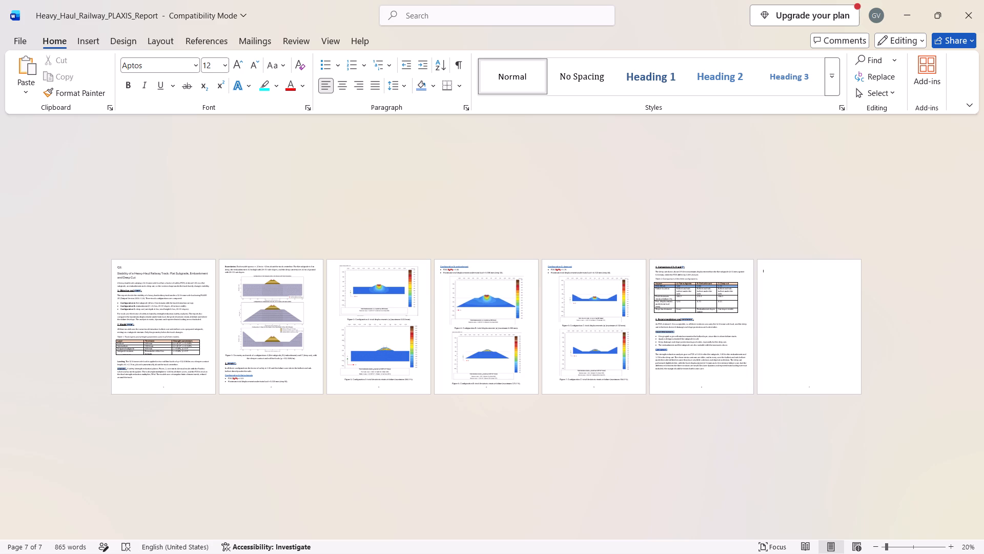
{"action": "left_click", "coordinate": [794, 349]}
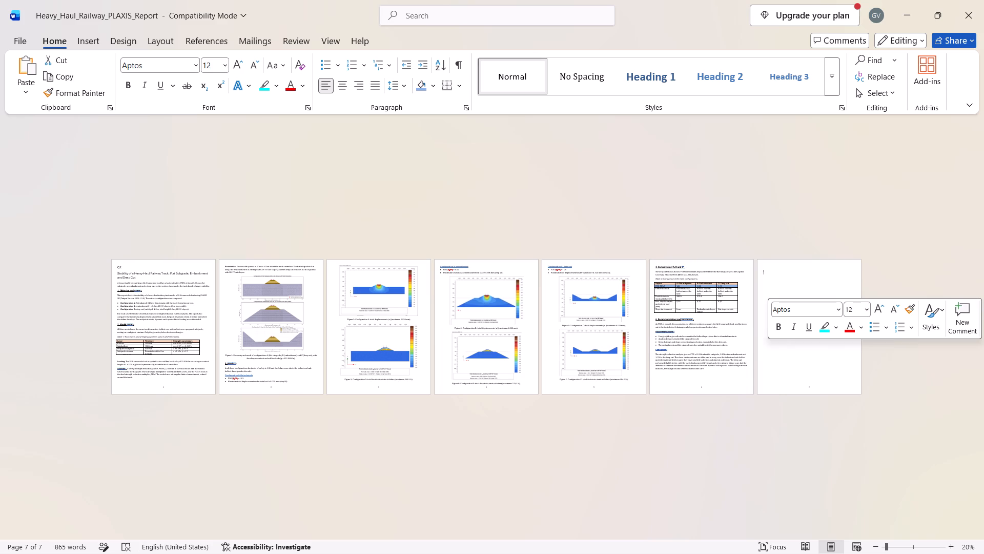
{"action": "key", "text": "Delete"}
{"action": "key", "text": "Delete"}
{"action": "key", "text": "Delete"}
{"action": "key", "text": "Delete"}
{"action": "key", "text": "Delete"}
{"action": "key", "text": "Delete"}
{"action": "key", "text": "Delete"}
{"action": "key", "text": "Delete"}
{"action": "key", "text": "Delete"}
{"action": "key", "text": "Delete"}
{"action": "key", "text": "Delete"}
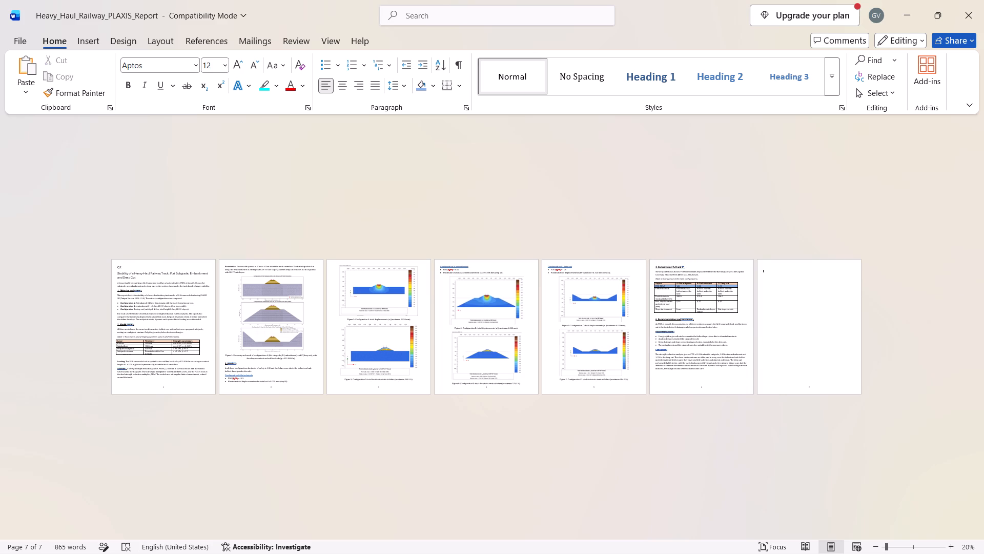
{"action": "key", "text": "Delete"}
Remove the empty paragraphs on blank page 7 so the report ends on page 6, and check the page layout.
{"action": "left_click_drag", "start_coordinate": [794, 349], "coordinate": [776, 270]}
{"action": "left_click_drag", "start_coordinate": [776, 270], "coordinate": [781, 276]}
{"action": "key", "text": "BackSpace"}
{"action": "key", "text": "BackSpace"}
{"action": "key", "text": "BackSpace"}
{"action": "key", "text": "BackSpace"}
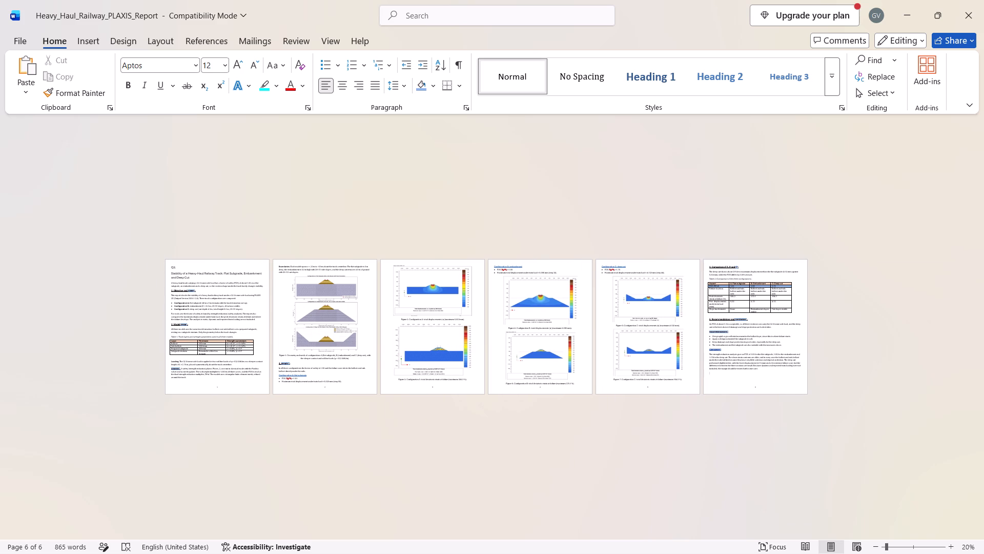
{"action": "scroll", "coordinate": [781, 276], "scroll_direction": "up", "scroll_amount": 2, "text": "ctrl"}
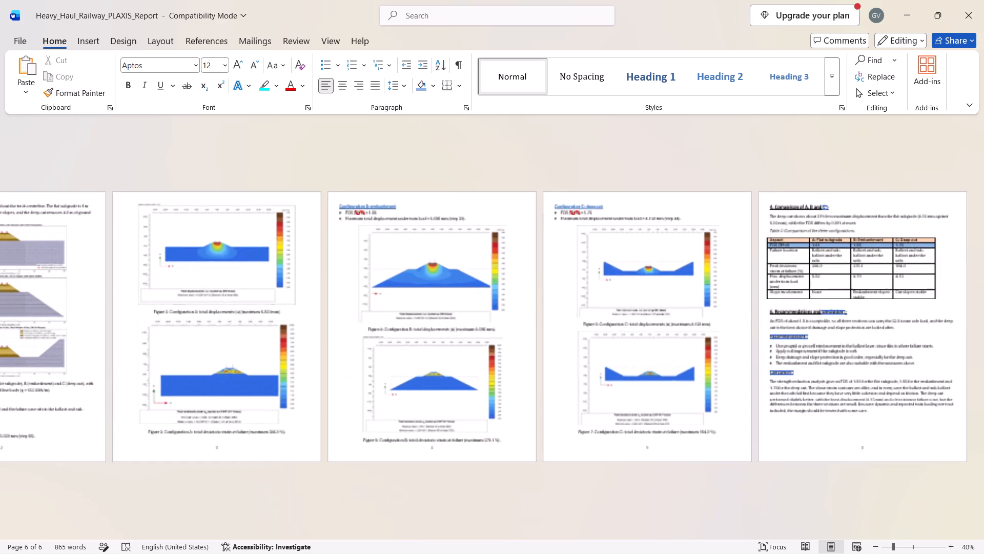
{"action": "scroll", "coordinate": [781, 276], "scroll_direction": "up", "scroll_amount": 1}
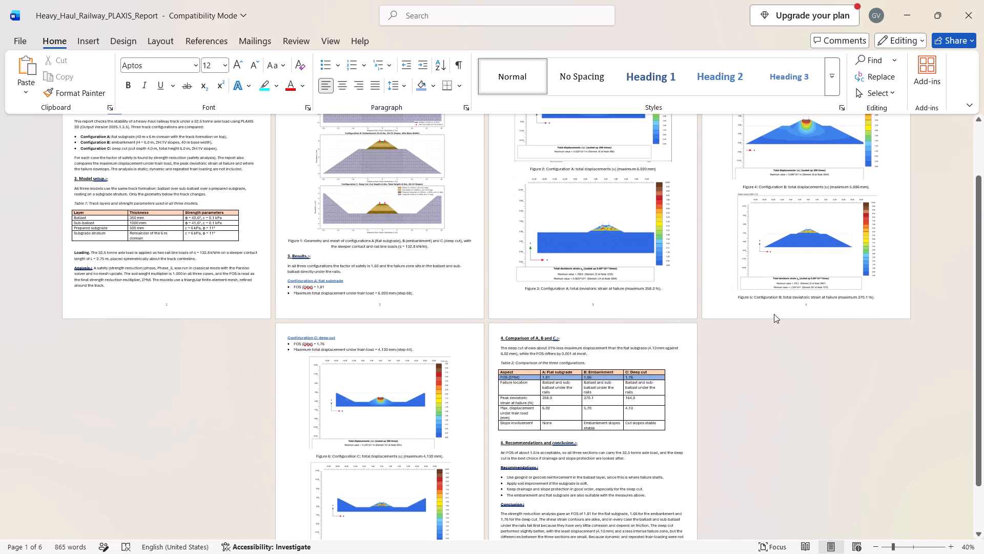
{"action": "scroll", "coordinate": [743, 392], "scroll_direction": "down", "scroll_amount": 3, "text": "ctrl"}
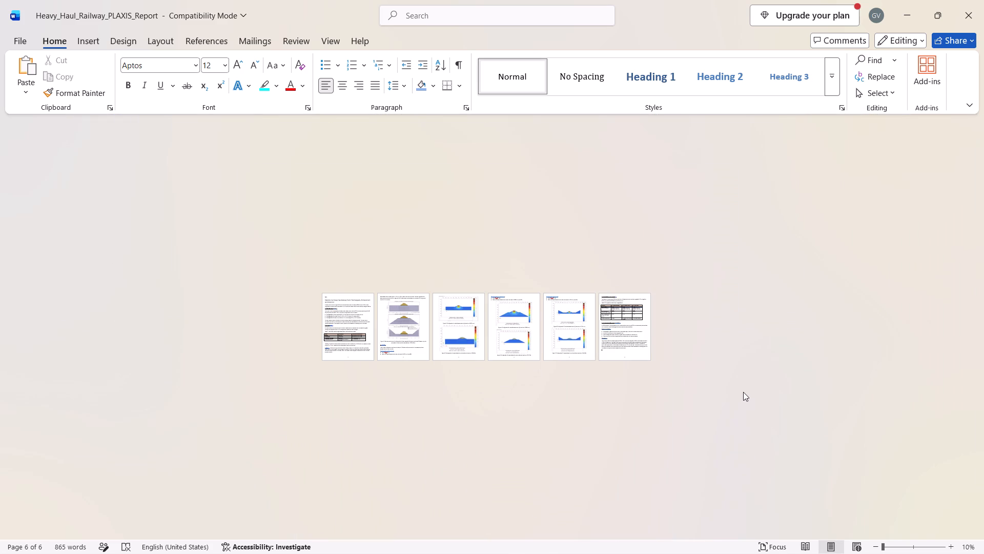
{"action": "scroll", "coordinate": [743, 392], "scroll_direction": "up", "scroll_amount": 1, "text": "ctrl"}
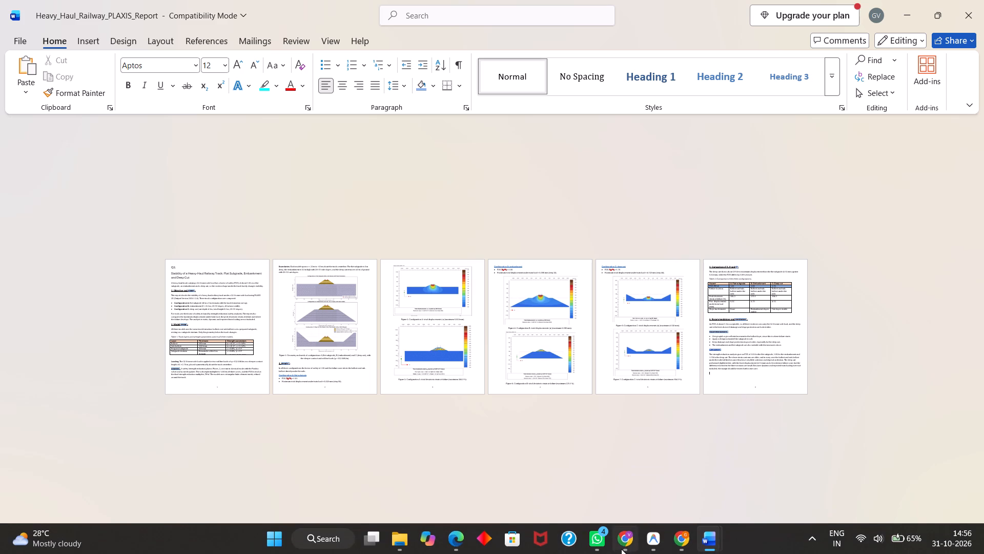
Open the A FOS_merged_merged PDF from Downloads, examine its PLAXIS output pages, and close it.
{"action": "left_click", "coordinate": [393, 548]}
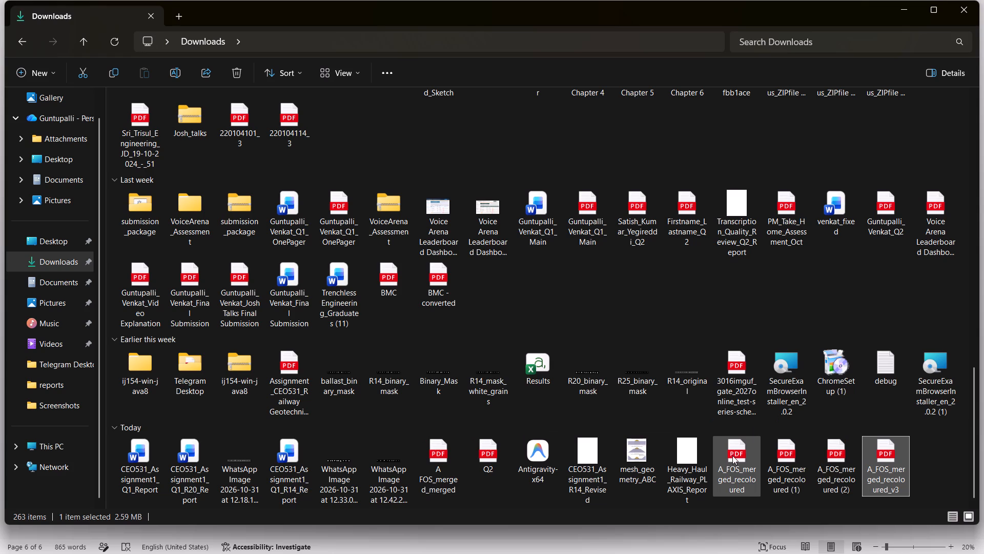
{"action": "double_click", "coordinate": [446, 472]}
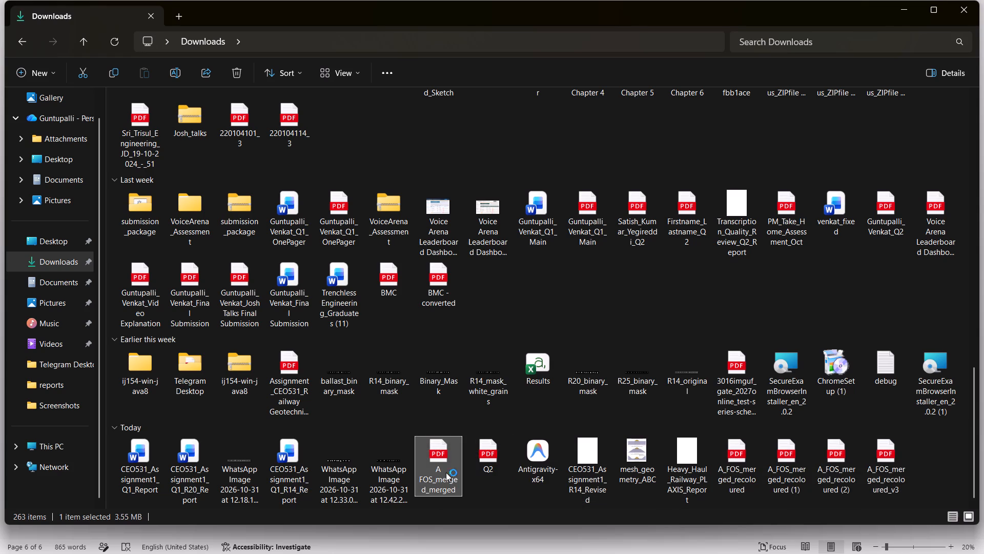
{"action": "scroll", "coordinate": [521, 411], "scroll_direction": "down", "scroll_amount": 6}
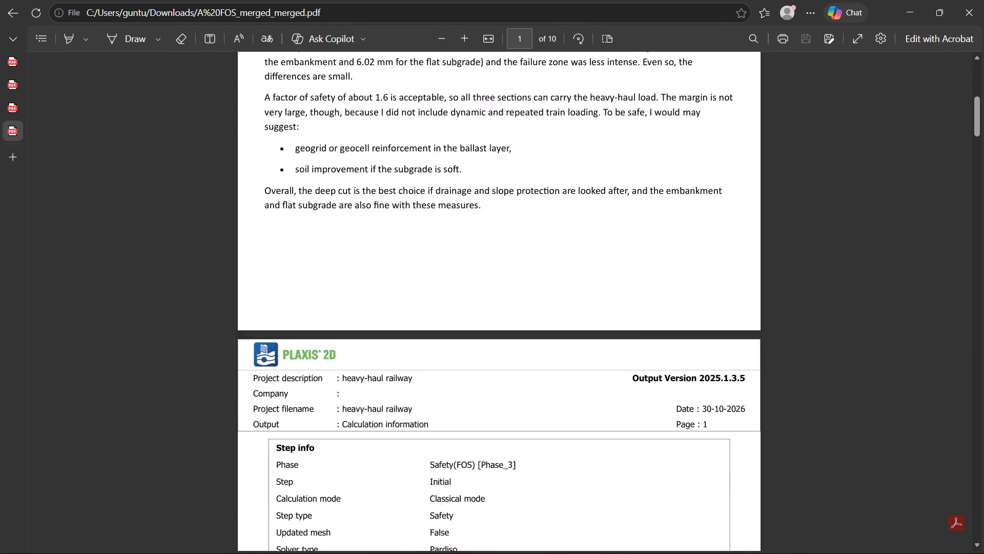
{"action": "scroll", "coordinate": [521, 411], "scroll_direction": "down", "scroll_amount": 7}
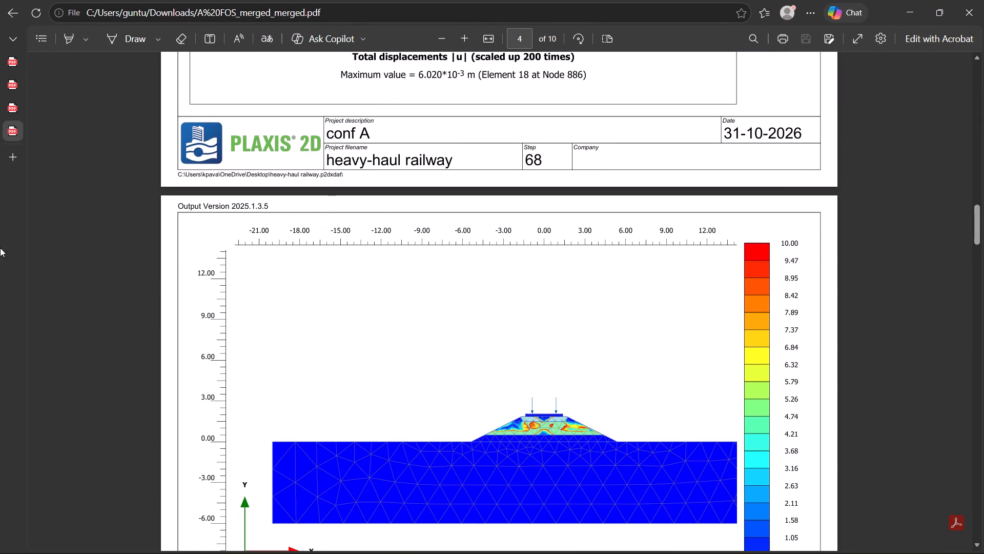
{"action": "left_click", "coordinate": [140, 127]}
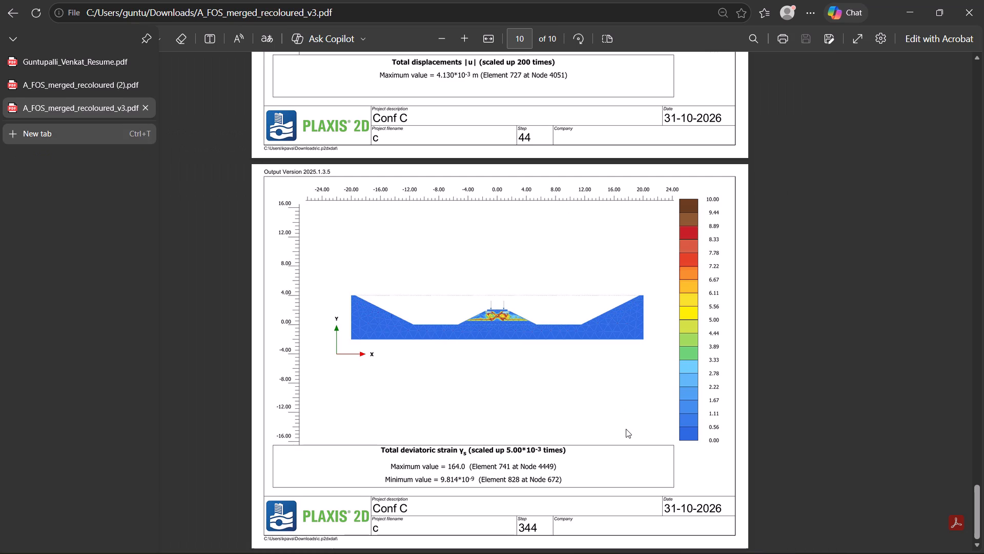
Examine A_FOS_merged_recoloured_v3.pdf from its last page back to the first, and put the PDF viewer and Downloads windows away.
{"action": "scroll", "coordinate": [626, 429], "scroll_direction": "down", "scroll_amount": 8}
{"action": "scroll", "coordinate": [626, 429], "scroll_direction": "up", "scroll_amount": 15}
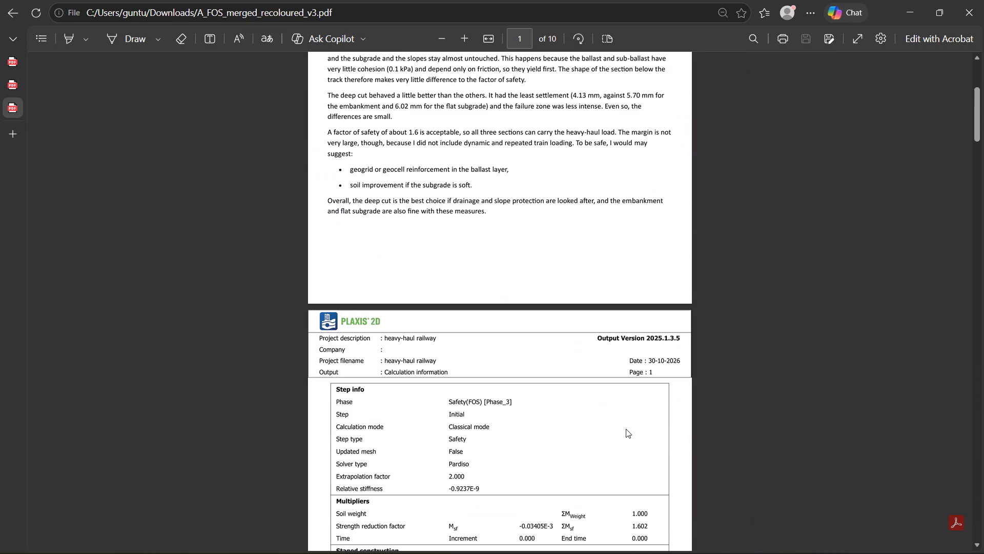
{"action": "left_click", "coordinate": [904, 9]}
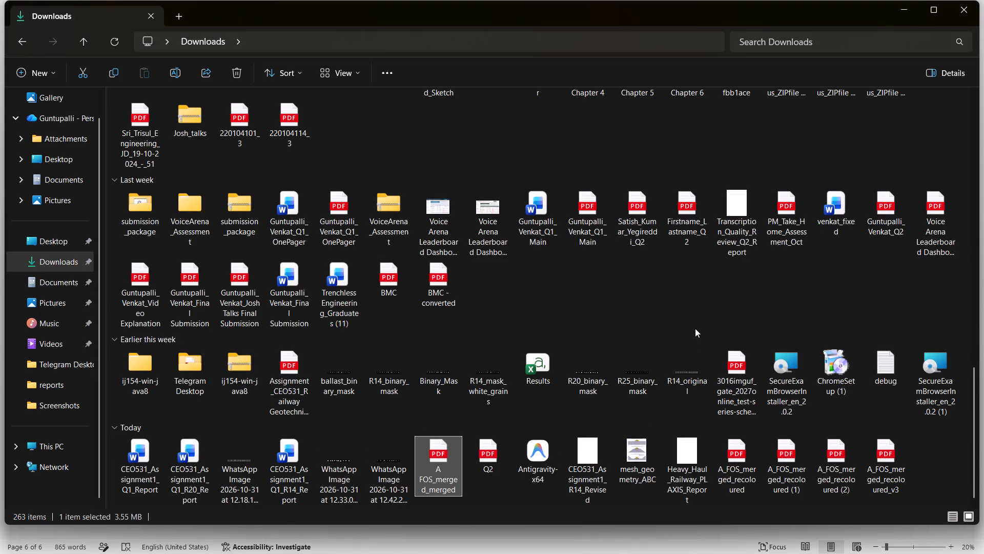
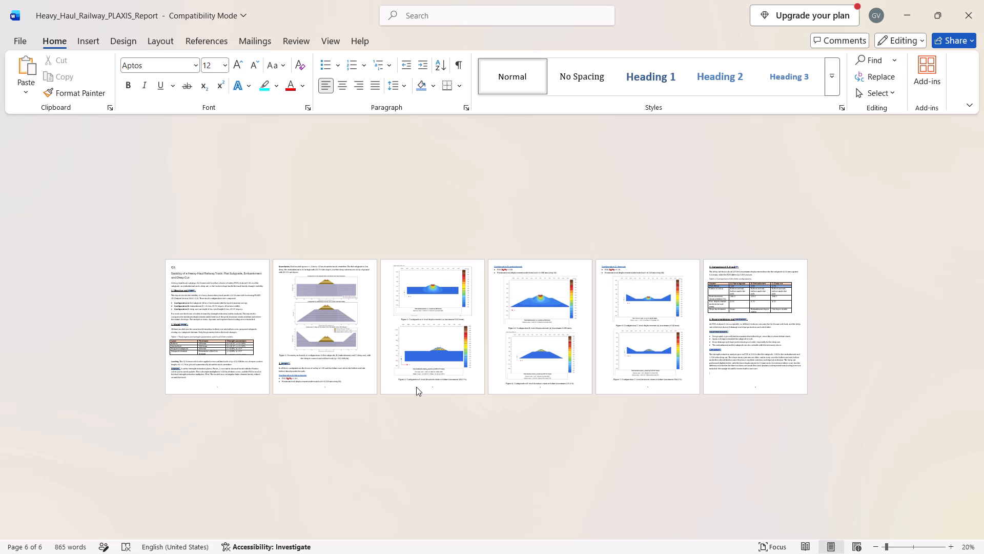
{"action": "scroll", "coordinate": [416, 387], "scroll_direction": "up", "scroll_amount": 2, "text": "ctrl"}
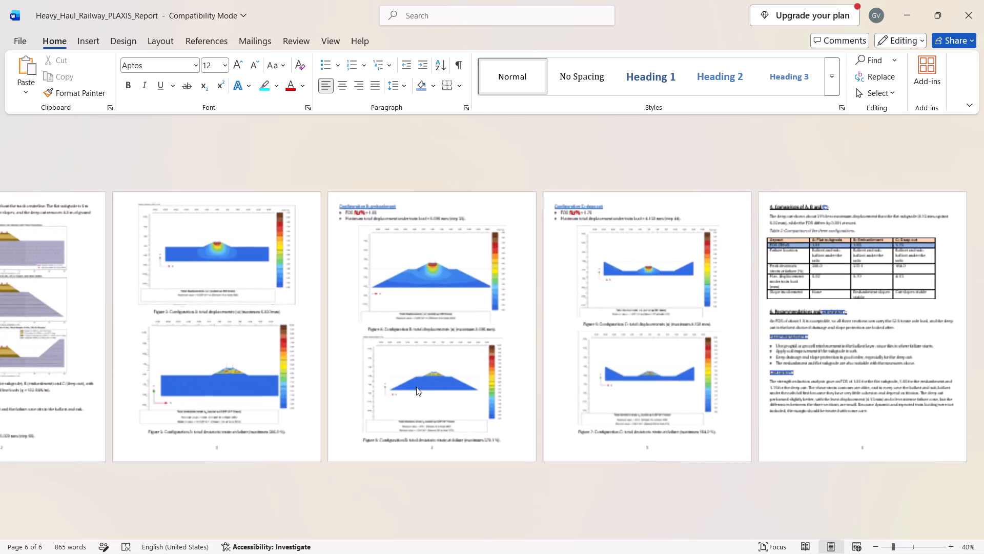
{"action": "scroll", "coordinate": [142, 223], "scroll_direction": "up", "scroll_amount": 2, "text": "ctrl"}
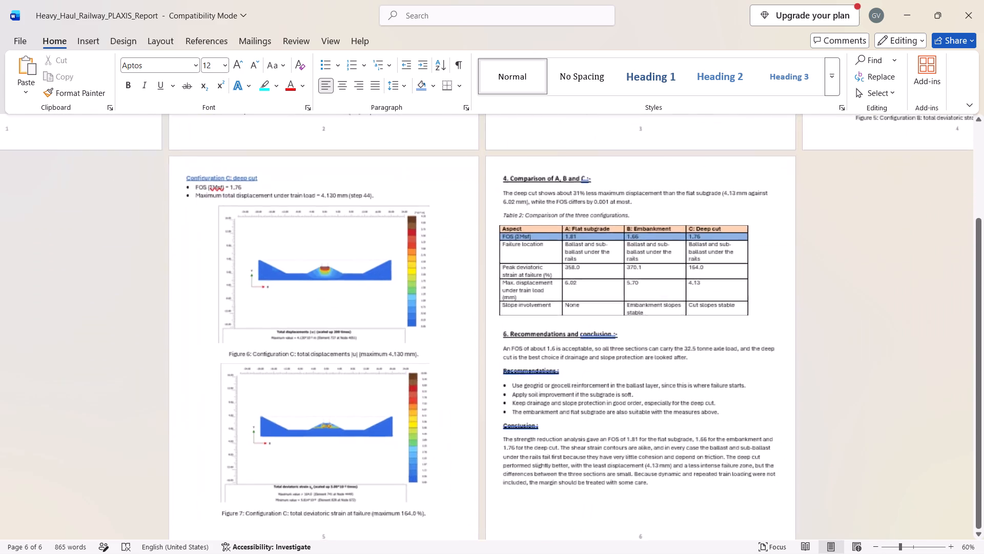
{"action": "scroll", "coordinate": [142, 223], "scroll_direction": "up", "scroll_amount": 4}
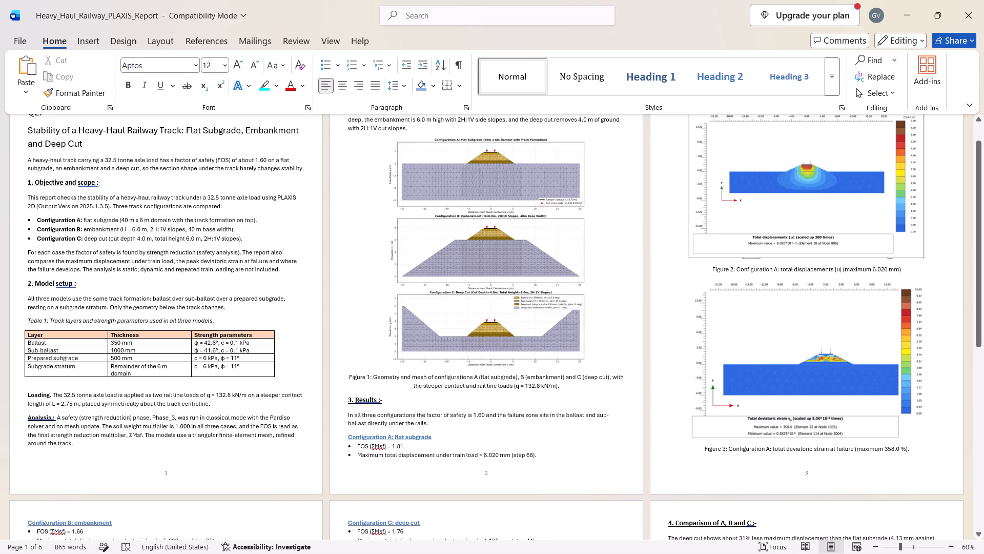
{"action": "scroll", "coordinate": [191, 246], "scroll_direction": "up", "scroll_amount": 1}
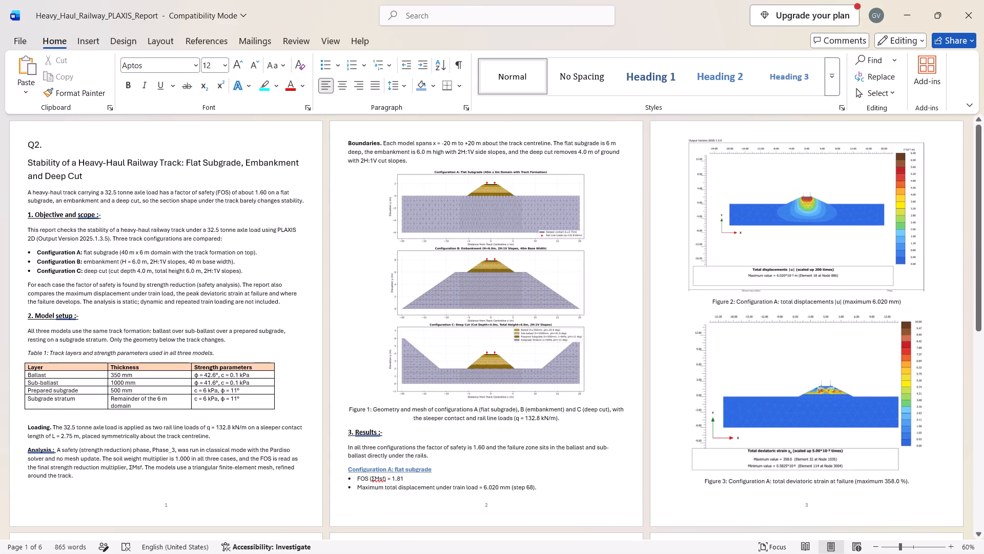
{"action": "scroll", "coordinate": [191, 246], "scroll_direction": "down", "scroll_amount": 1}
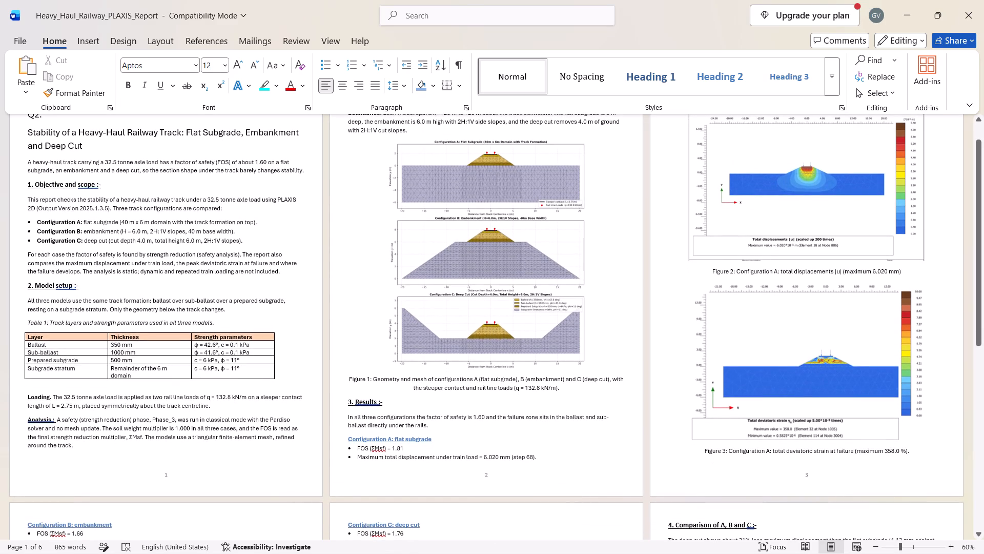
{"action": "scroll", "coordinate": [191, 246], "scroll_direction": "down", "scroll_amount": 1}
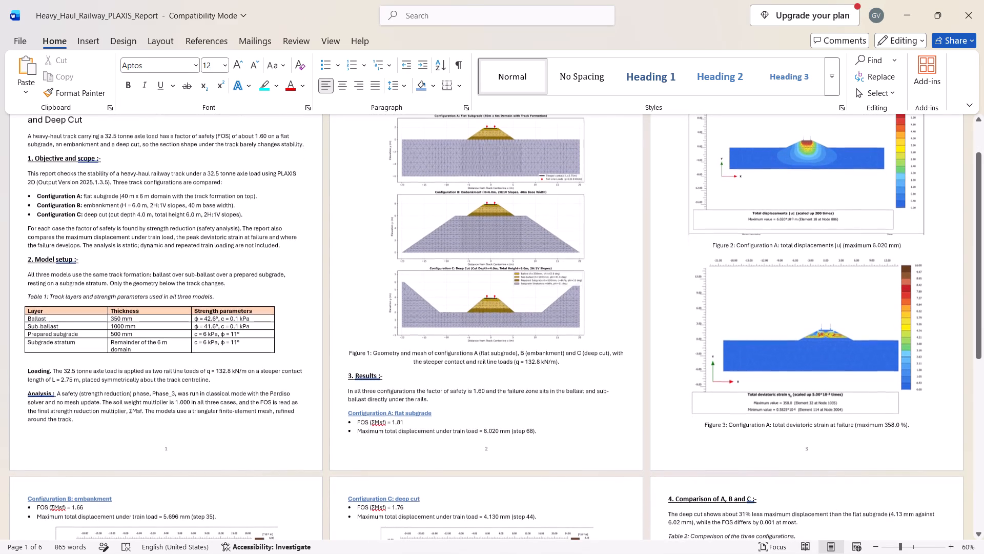